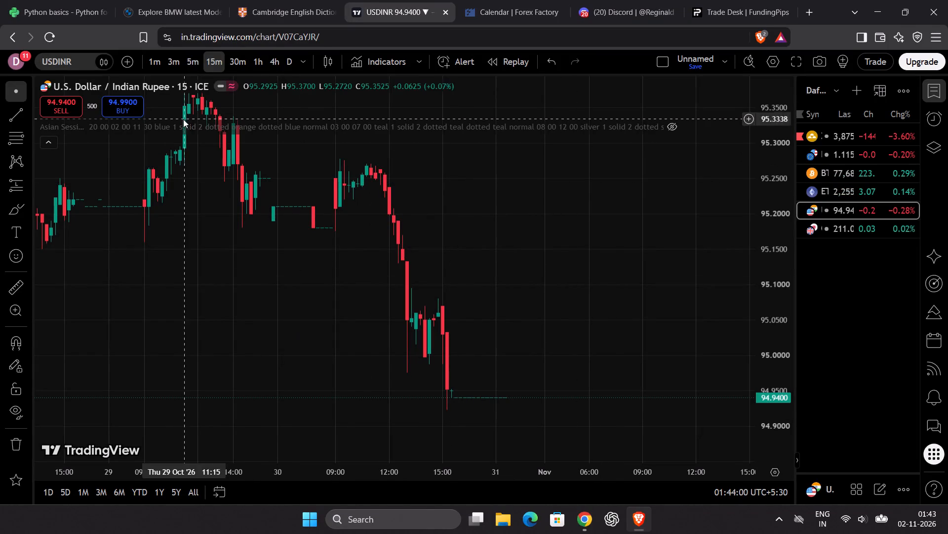
Show the hidden Asian Session indicator on the 15-minute USDINR chart.
click(671, 127)
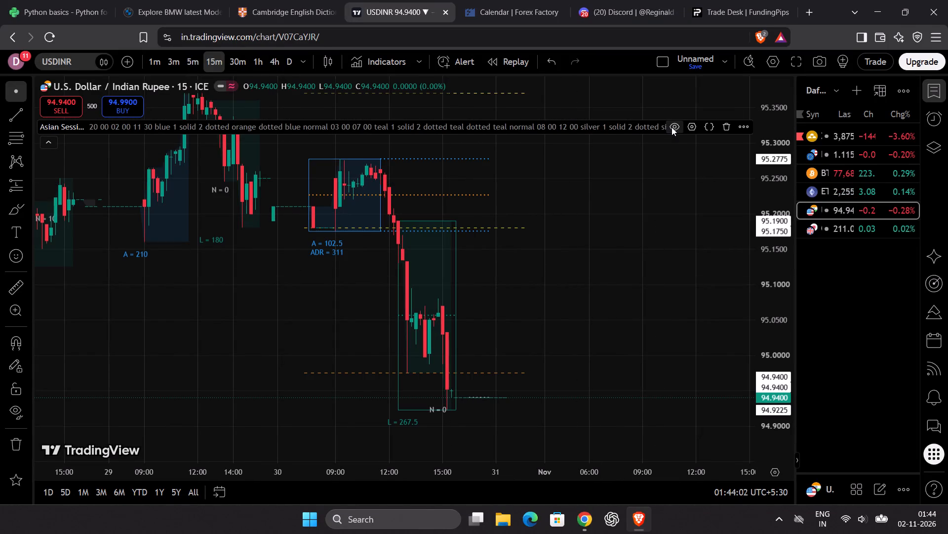
Switch the chart to the EURUSD pair from the watchlist.
click(827, 153)
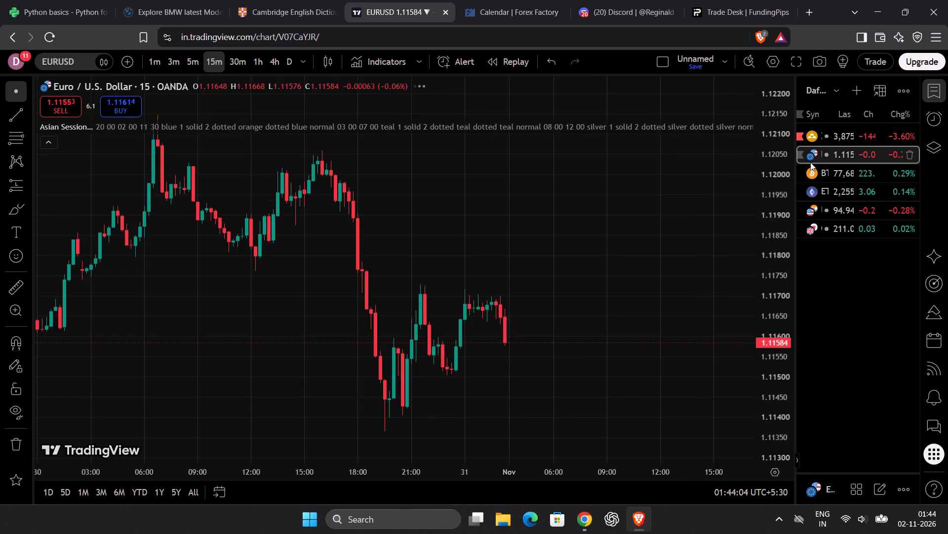
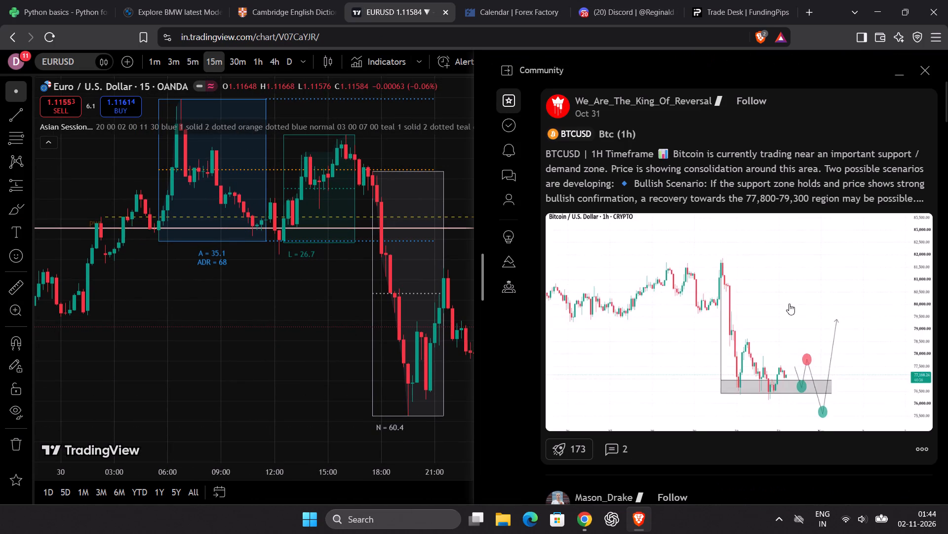
Browse the Community feed's trade ideas on BTCUSD, XAUUSD and EURUSD, and close the feed.
scroll(749, 239, down, 1)
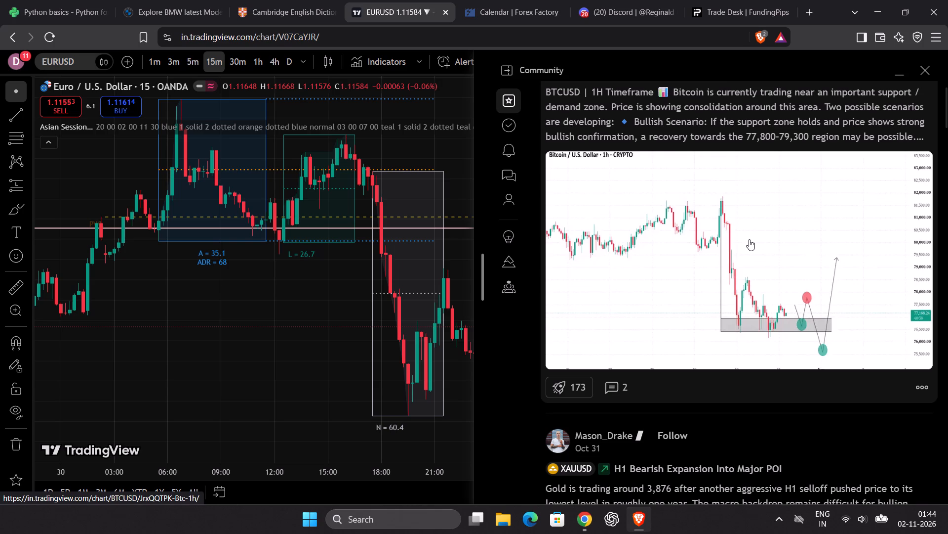
scroll(749, 239, down, 9)
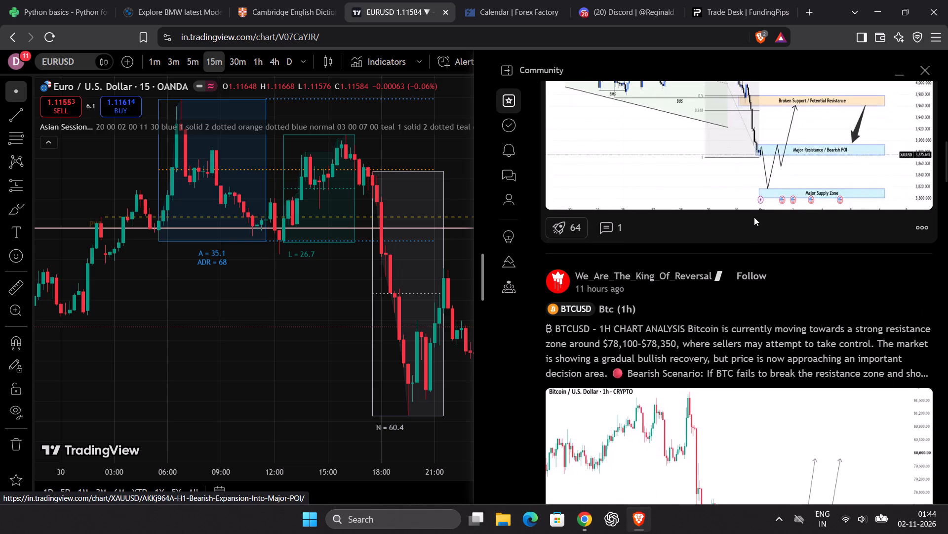
scroll(770, 210, down, 9)
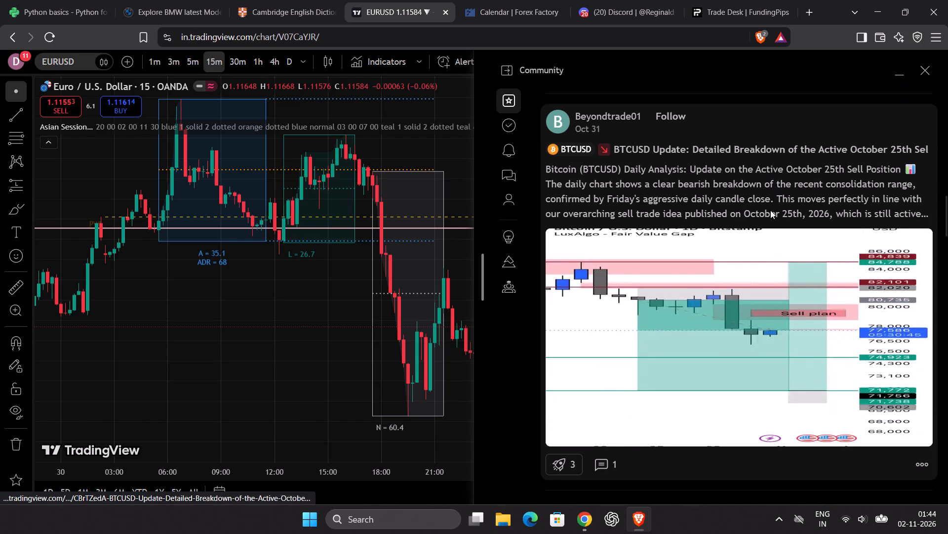
scroll(770, 210, down, 6)
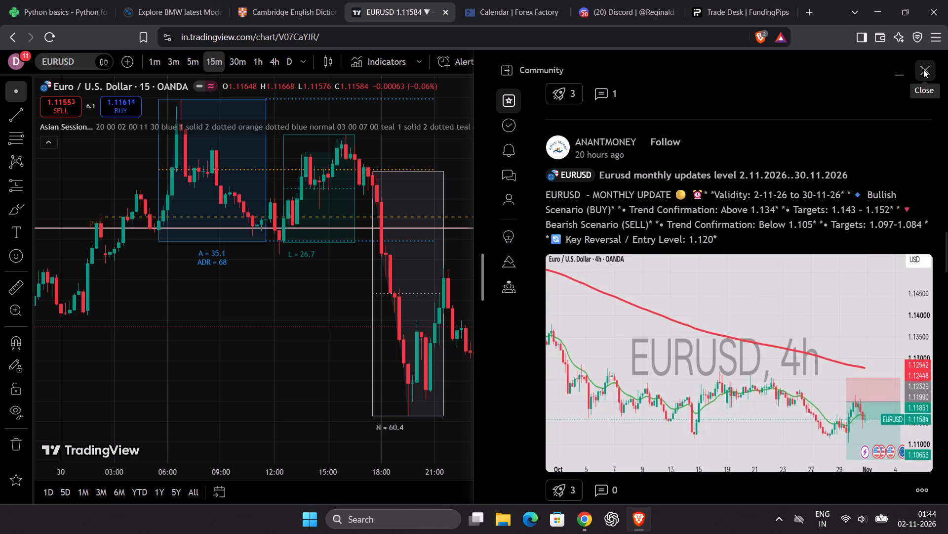
click(923, 69)
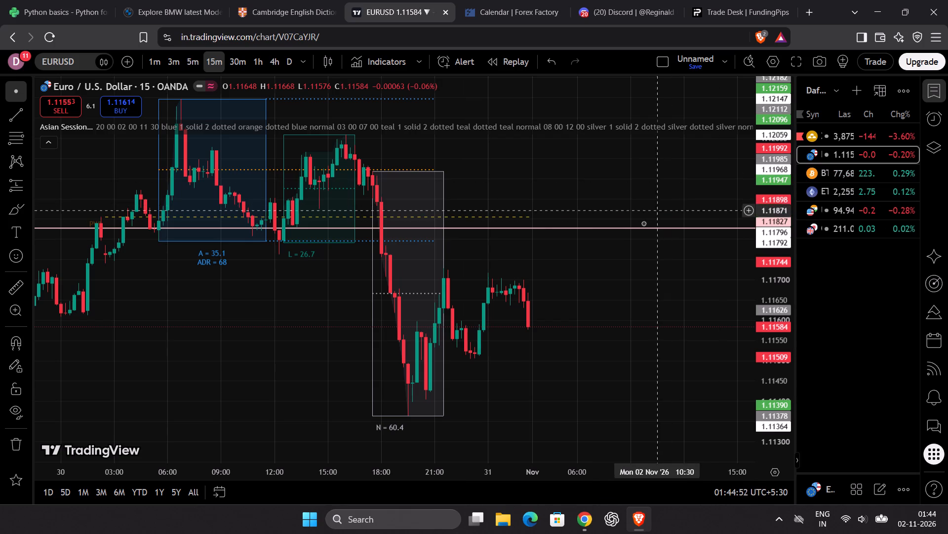
Switch the EURUSD chart to the 4-hour timeframe and compress its price scale to show a wider range.
scroll(649, 300, up, 5)
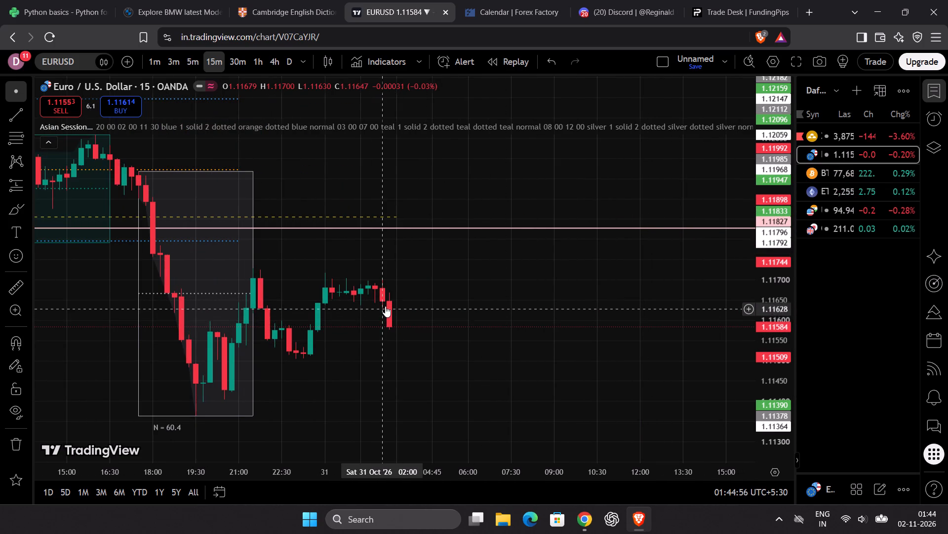
drag(386, 289, 389, 360)
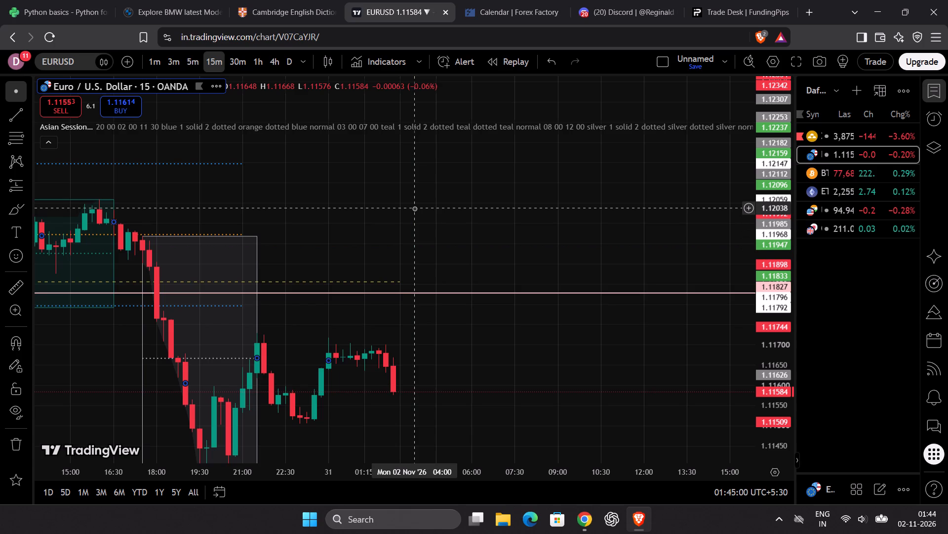
scroll(414, 208, down, 9)
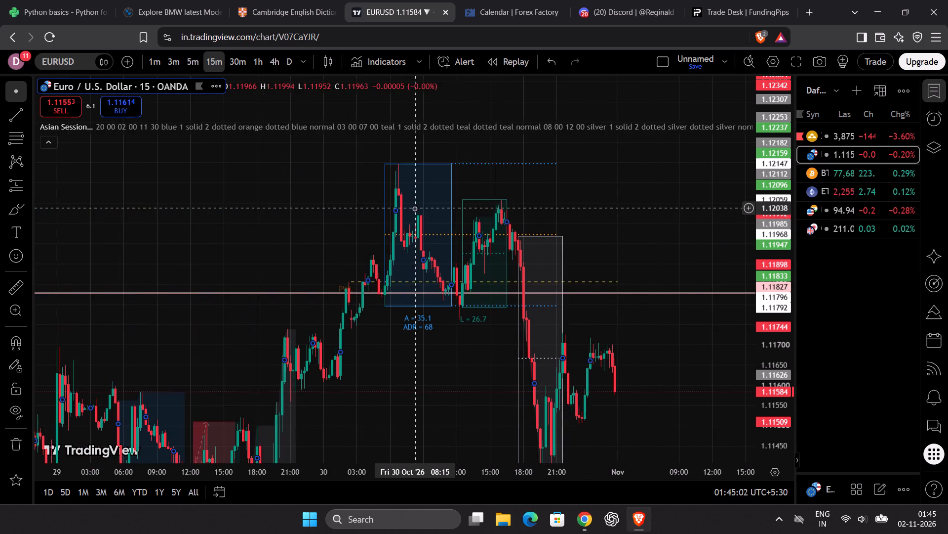
click(275, 58)
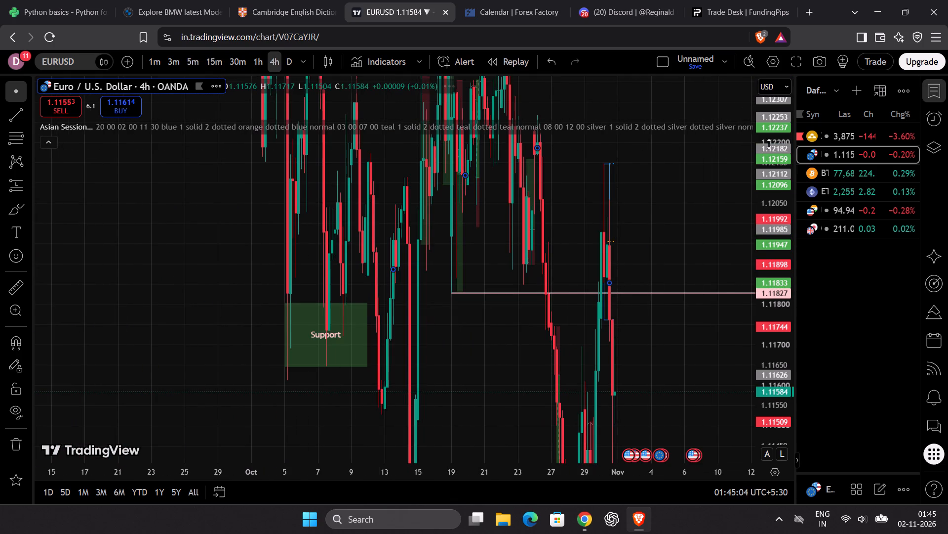
drag(771, 143, 775, 367)
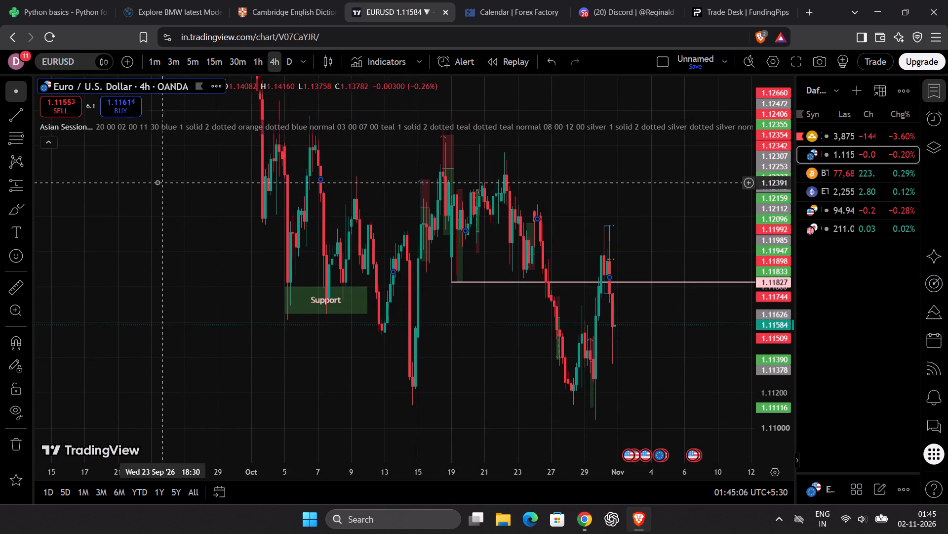
Hide the Asian Session indicator on the 4-hour EURUSD chart.
click(673, 124)
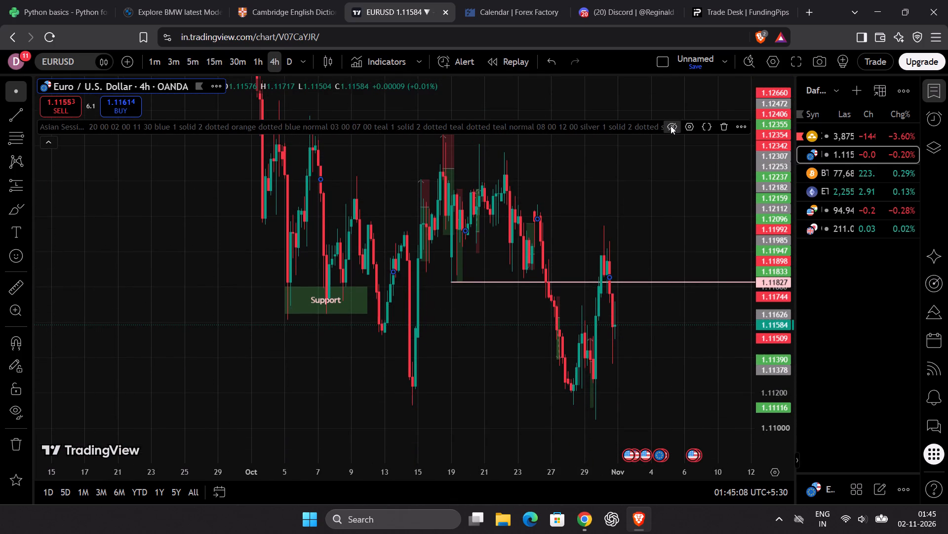
click(671, 127)
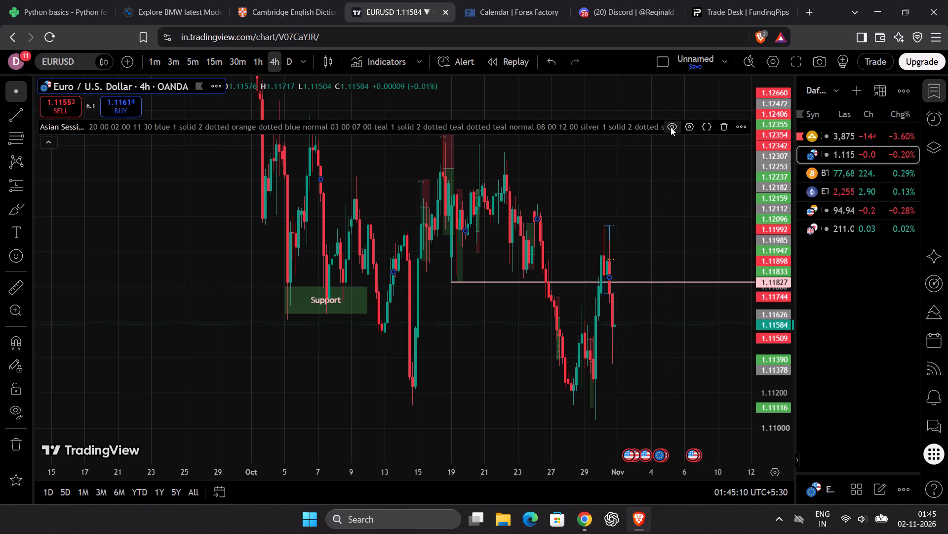
click(671, 127)
Examine the 4-hour EURUSD price action from late September through the latest candles, including the marked support zone.
scroll(662, 173, up, 7)
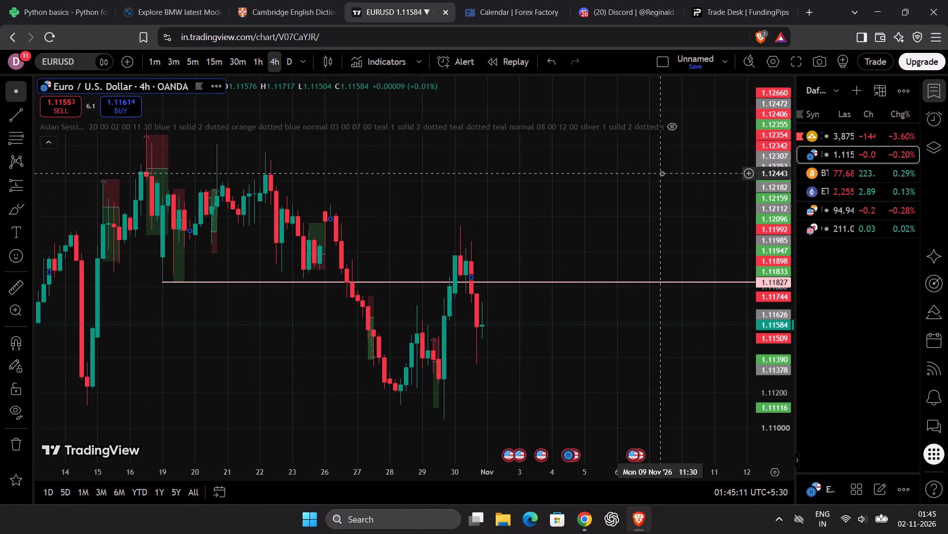
drag(604, 185, 610, 217)
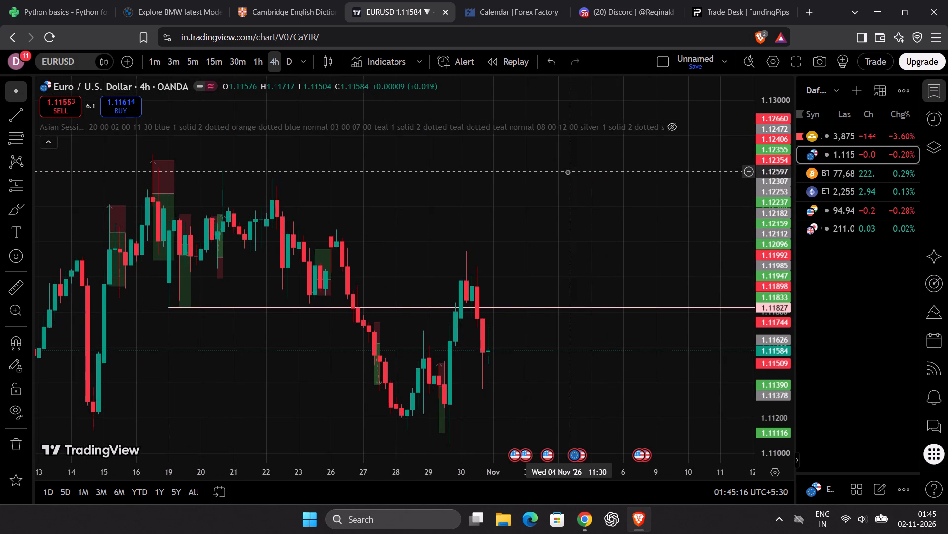
scroll(567, 172, down, 4)
drag(519, 174, 612, 231)
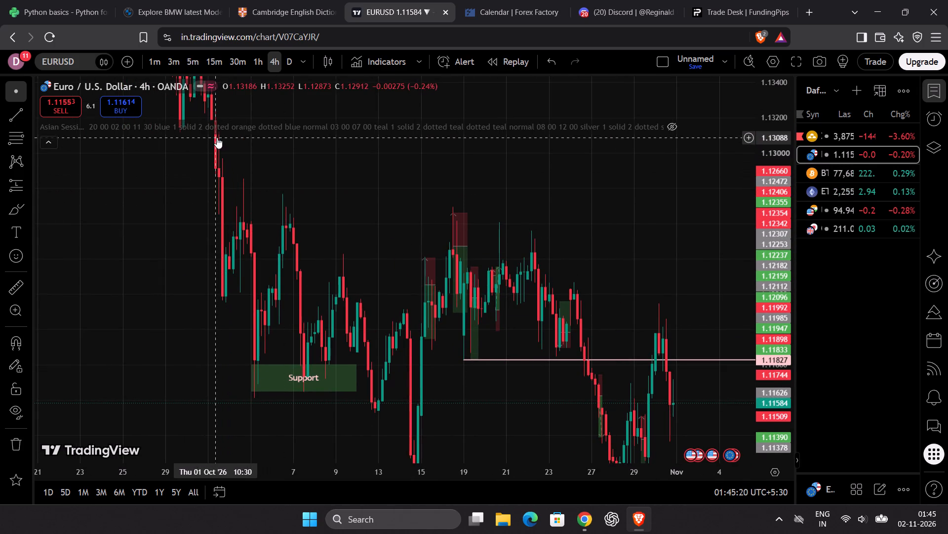
drag(243, 151, 311, 317)
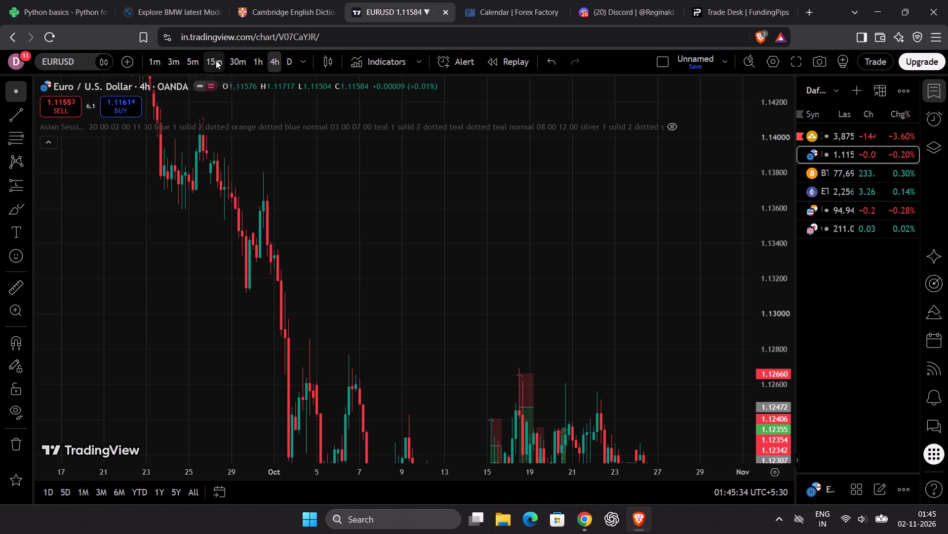
drag(554, 292, 466, 151)
scroll(493, 249, up, 5)
drag(500, 262, 503, 204)
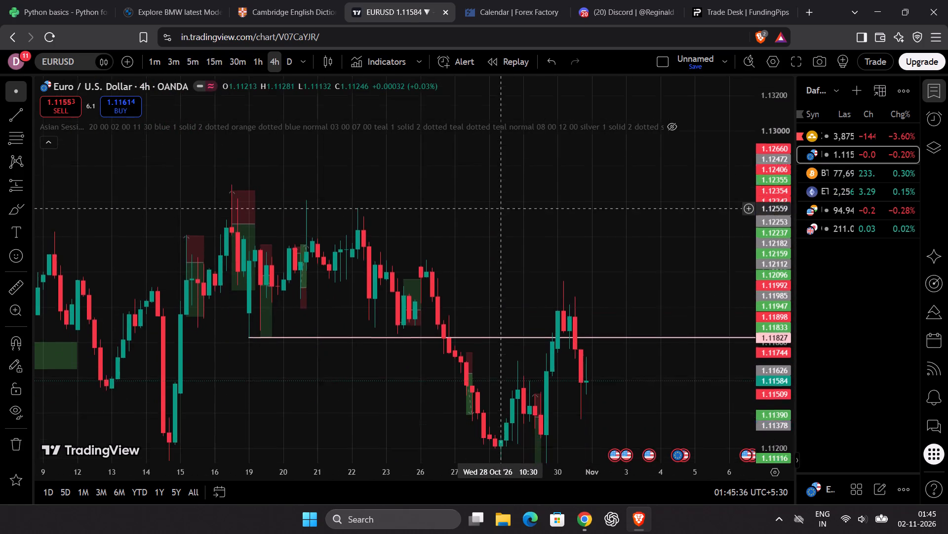
drag(503, 204, 500, 146)
scroll(497, 194, up, 4)
Switch the chart to XAUUSD from the watchlist and view its October support and resistance zones on the 4-hour timeframe.
click(845, 130)
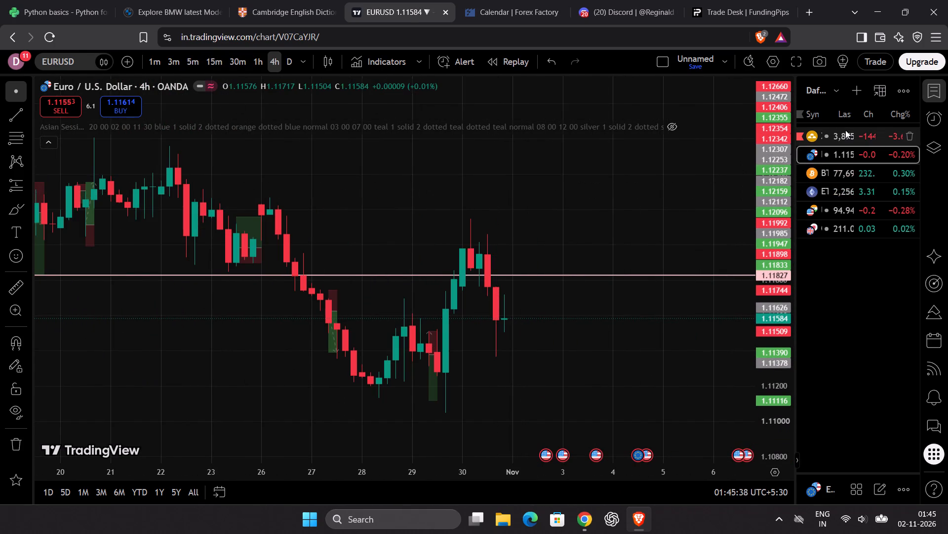
scroll(723, 193, down, 4)
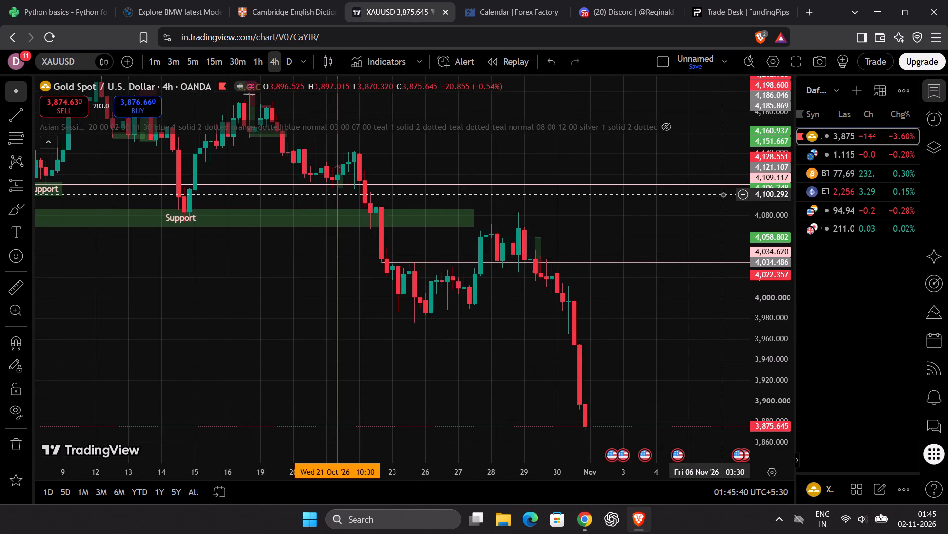
scroll(723, 194, down, 4)
drag(704, 169, 702, 253)
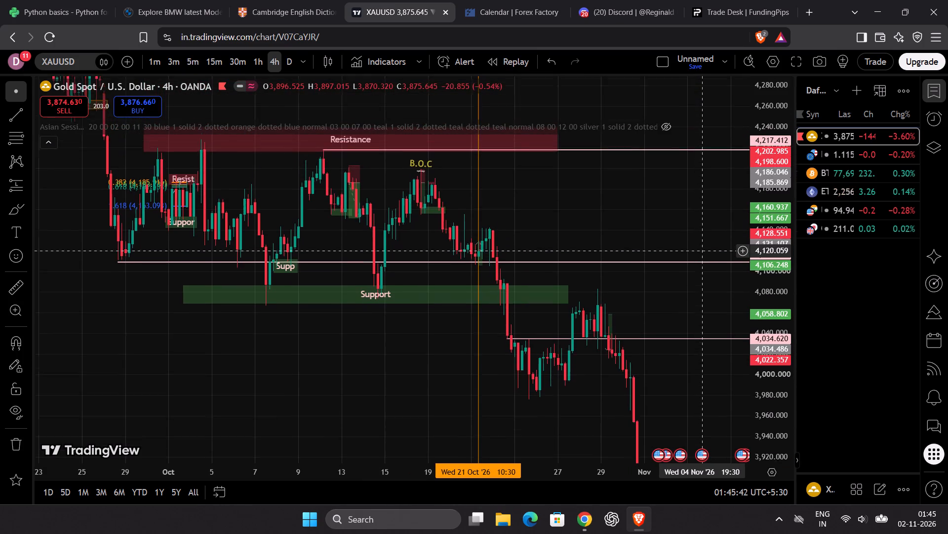
drag(702, 253, 700, 274)
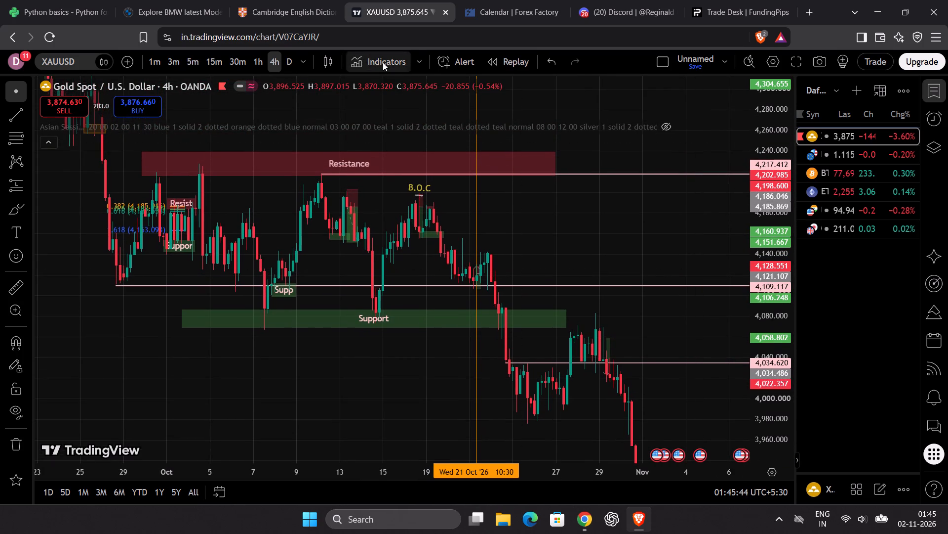
Switch the XAUUSD chart to the 30-minute timeframe.
click(236, 61)
Examine the 30-minute XAUUSD price action around the marked resistance, B.O.C and support zones in October.
scroll(346, 153, down, 6)
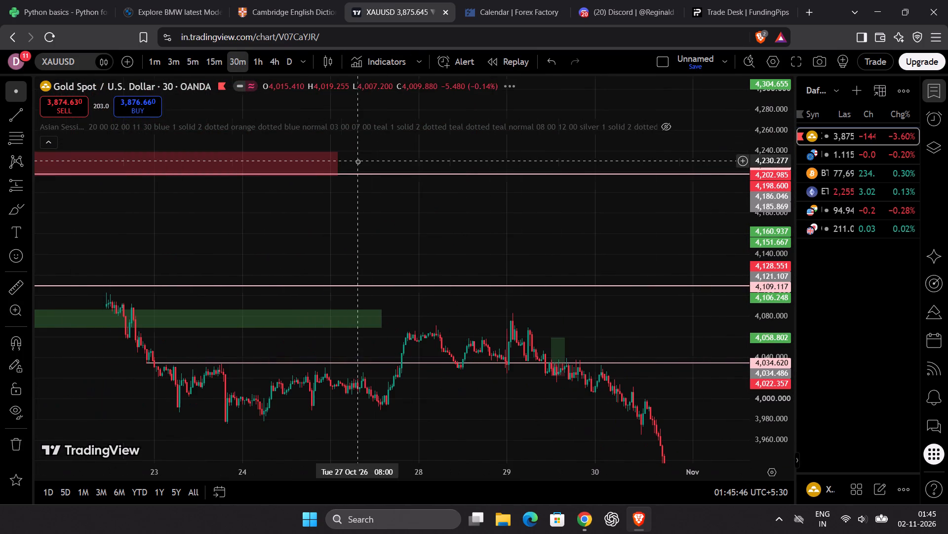
drag(529, 238, 548, 180)
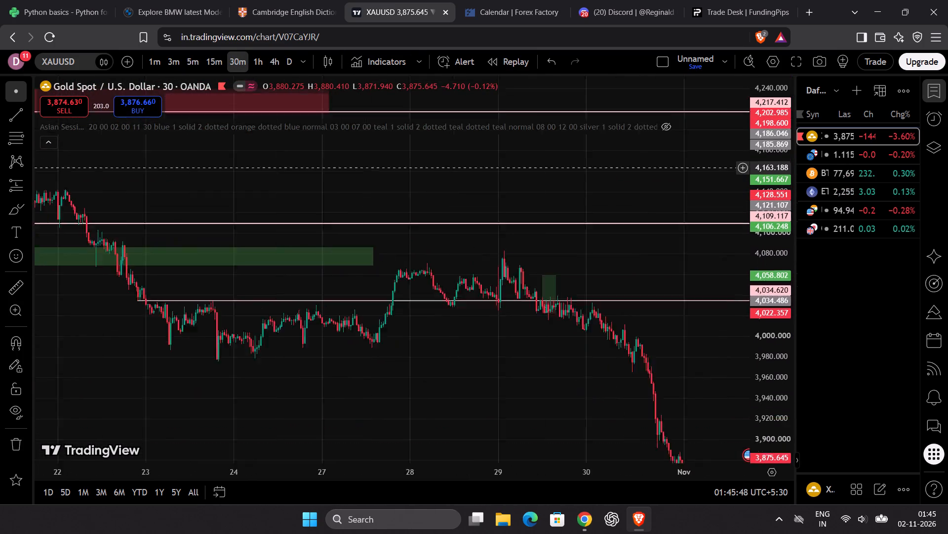
drag(548, 180, 688, 243)
scroll(670, 241, down, 4)
scroll(631, 234, down, 3)
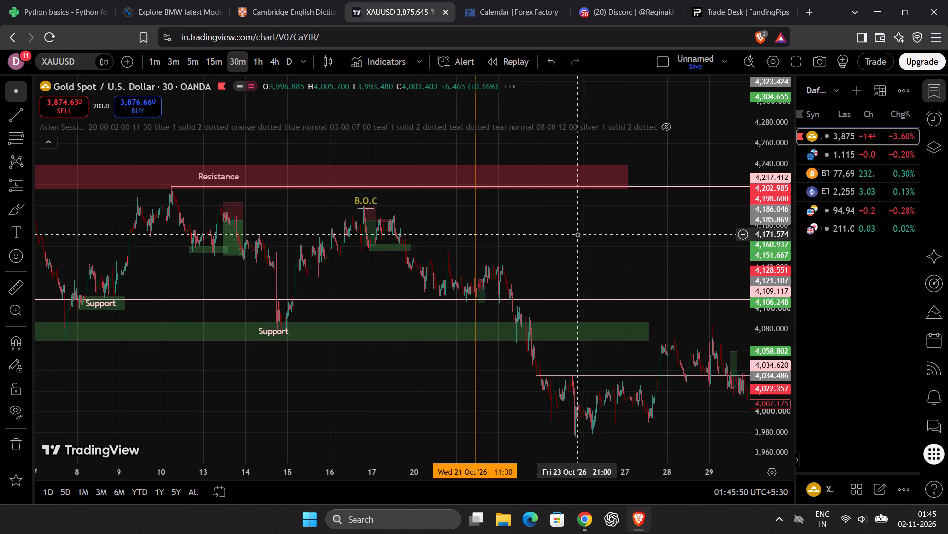
drag(577, 234, 749, 233)
scroll(613, 226, up, 5)
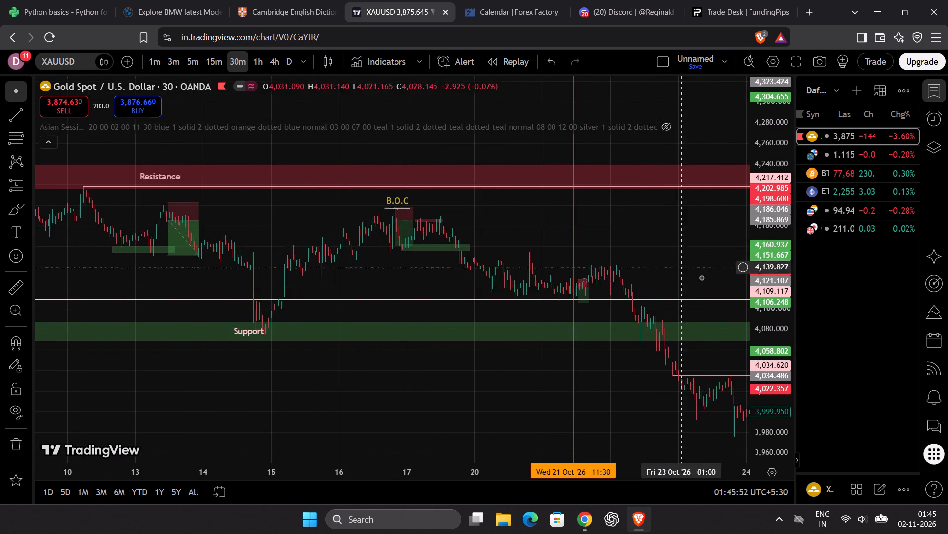
drag(754, 318, 762, 174)
scroll(522, 213, up, 5)
drag(402, 205, 408, 212)
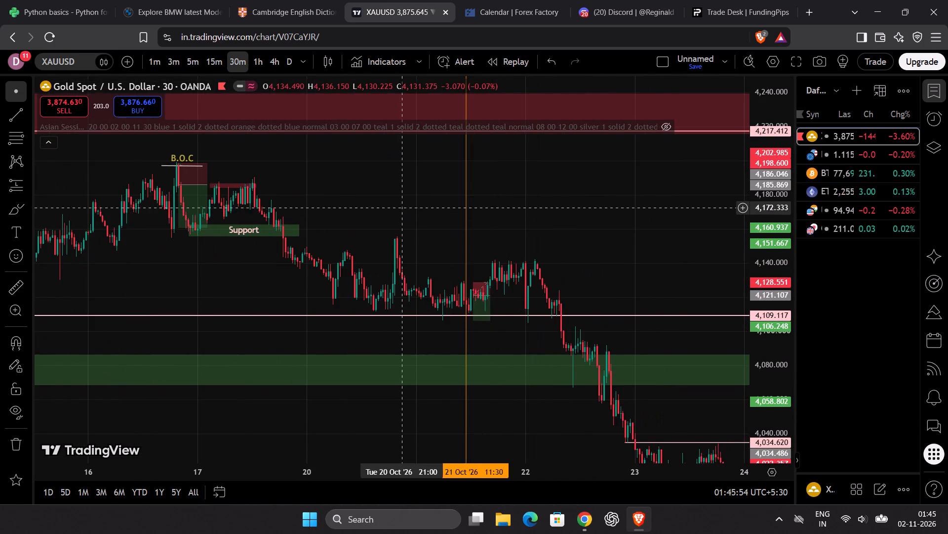
drag(408, 212, 717, 264)
scroll(484, 230, up, 2)
drag(274, 212, 404, 209)
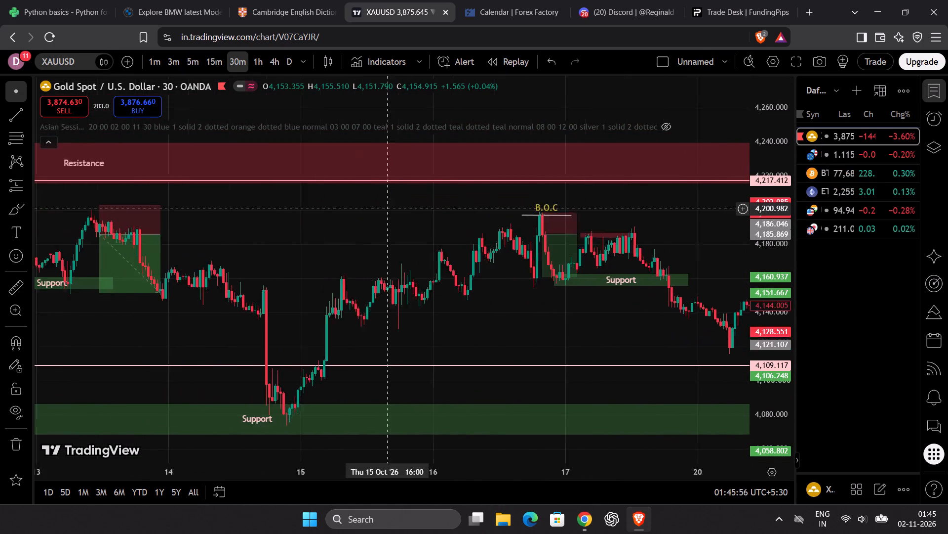
drag(404, 209, 541, 209)
scroll(477, 219, up, 2)
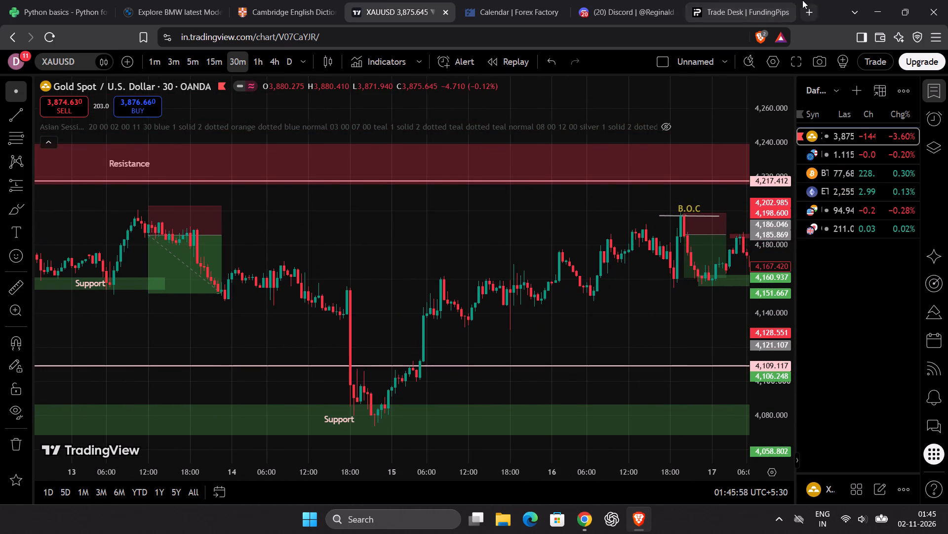
Open the bookmarked FX Replay dashboard in a new browser tab.
click(803, 0)
click(919, 56)
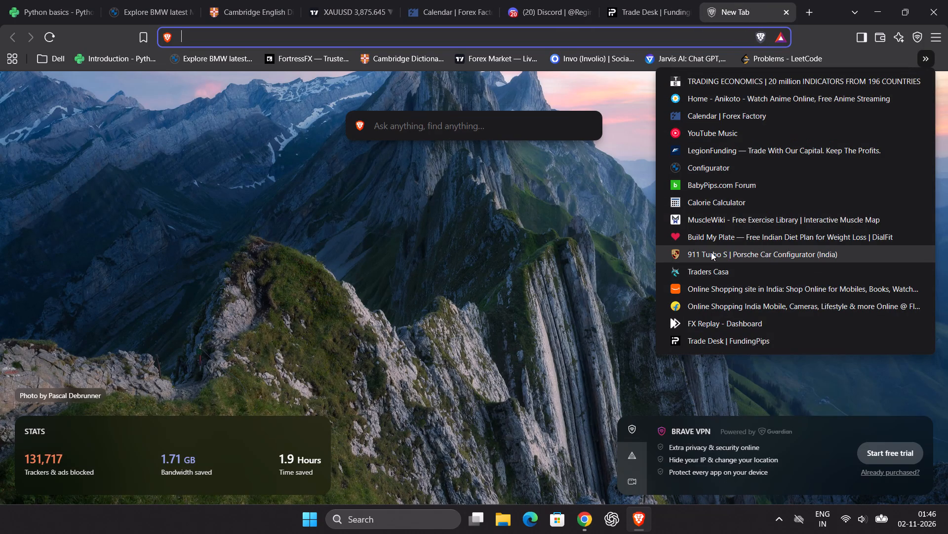
click(711, 325)
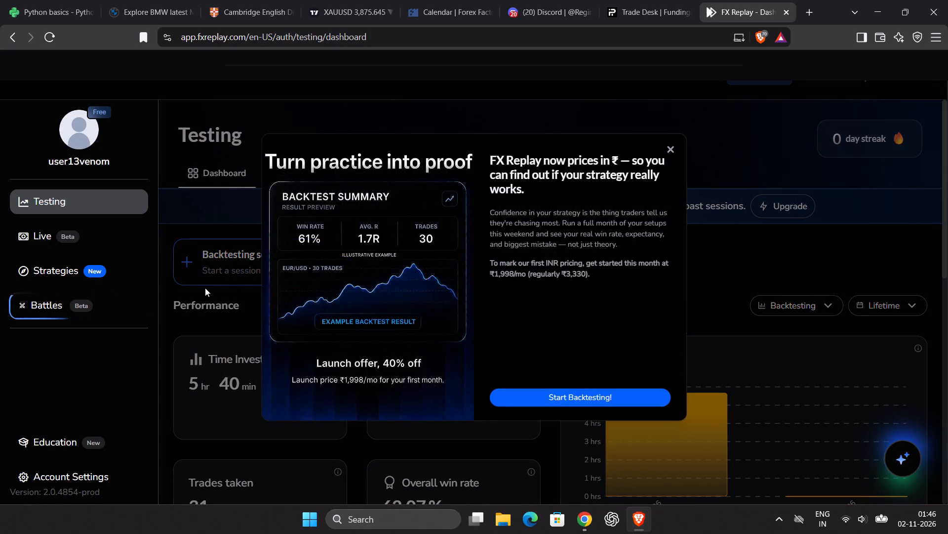
Accept the promotional backtesting offer on FX Replay and dismiss the acceptance notice.
click(558, 399)
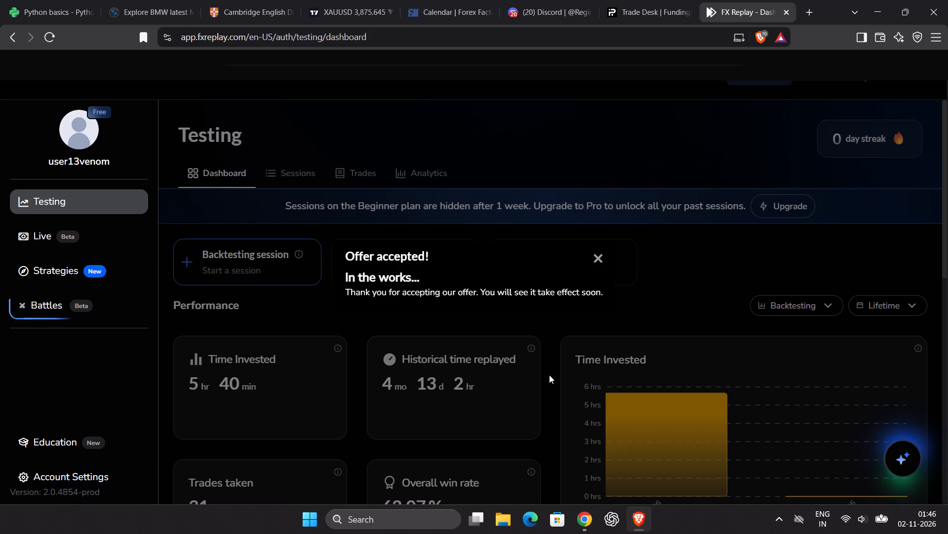
click(595, 257)
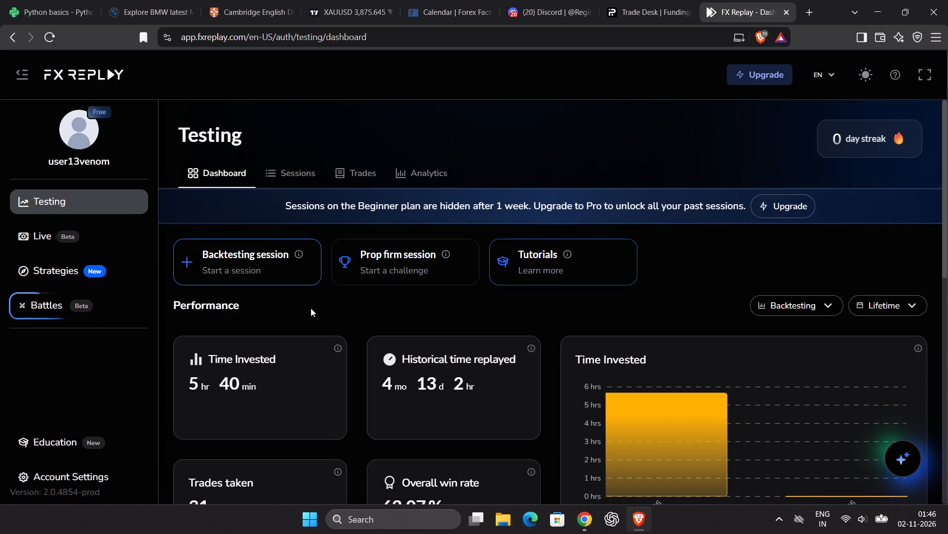
View the saved strategies in FX Replay and return to the Testing dashboard.
click(44, 272)
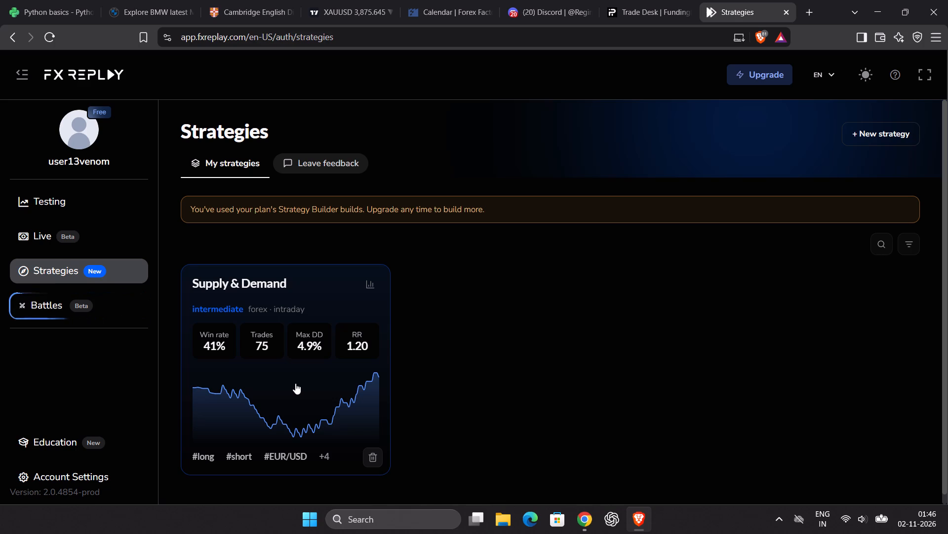
click(60, 198)
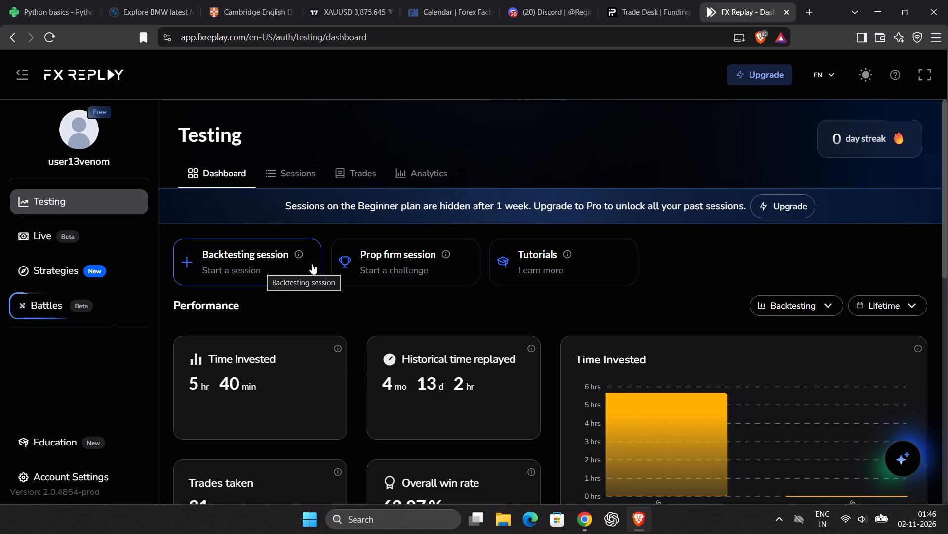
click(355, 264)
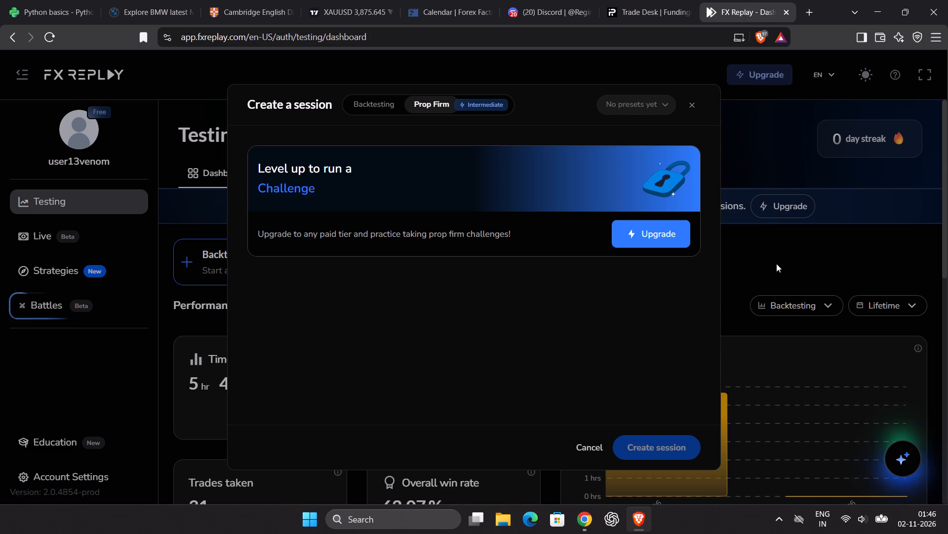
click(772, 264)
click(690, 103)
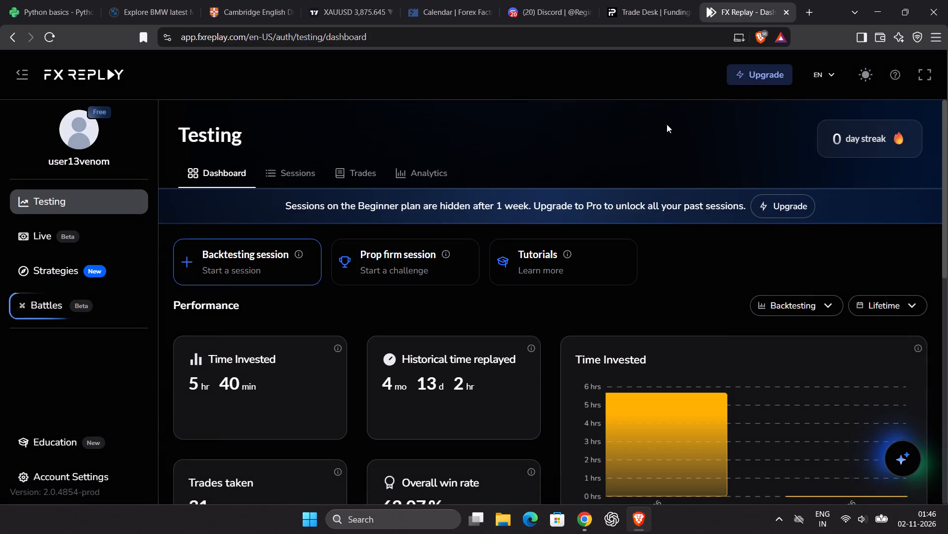
Start a backtesting session named propfirm with a $10K account balance and the Supply & Demand strategy.
click(235, 274)
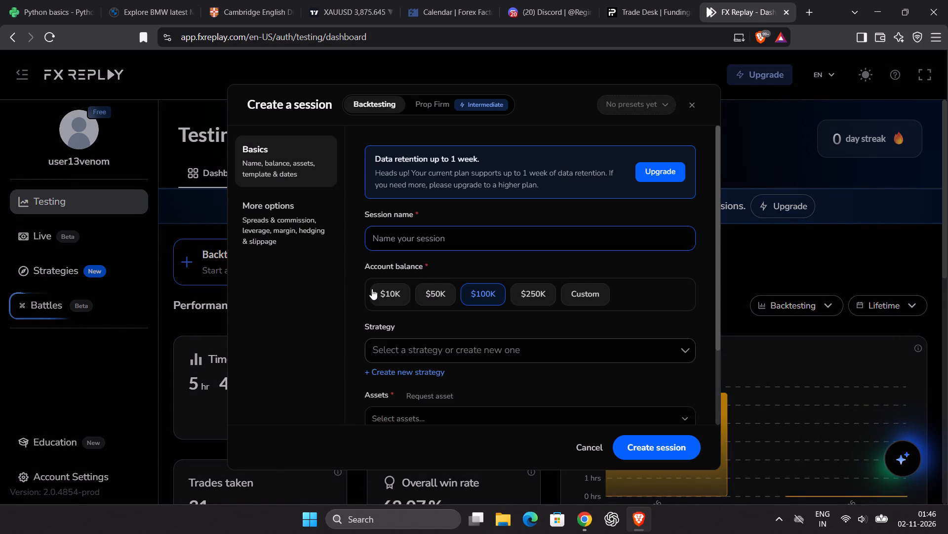
click(387, 291)
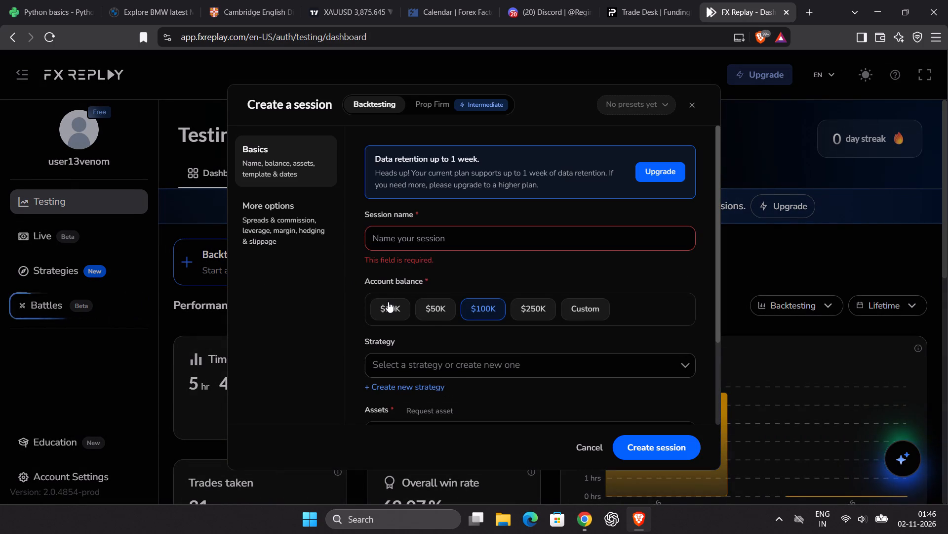
click(409, 237)
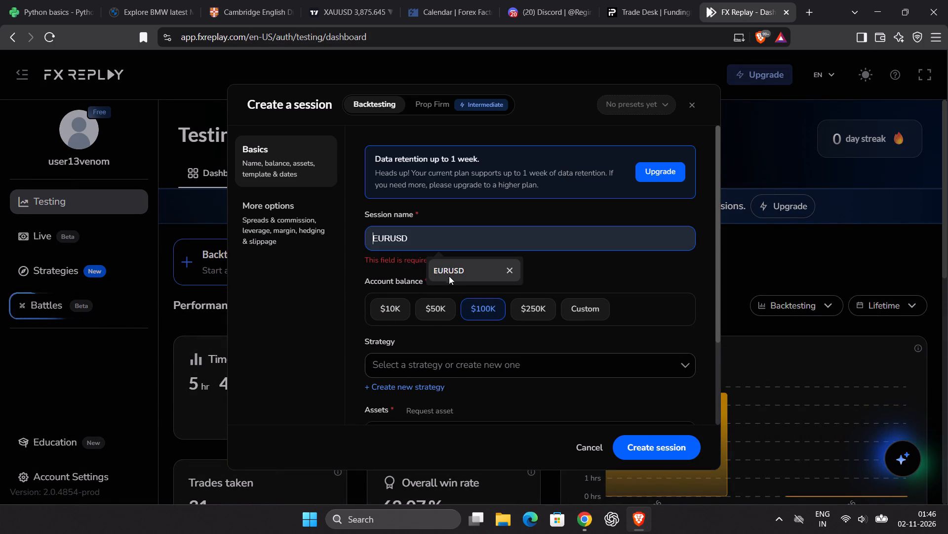
click(449, 240)
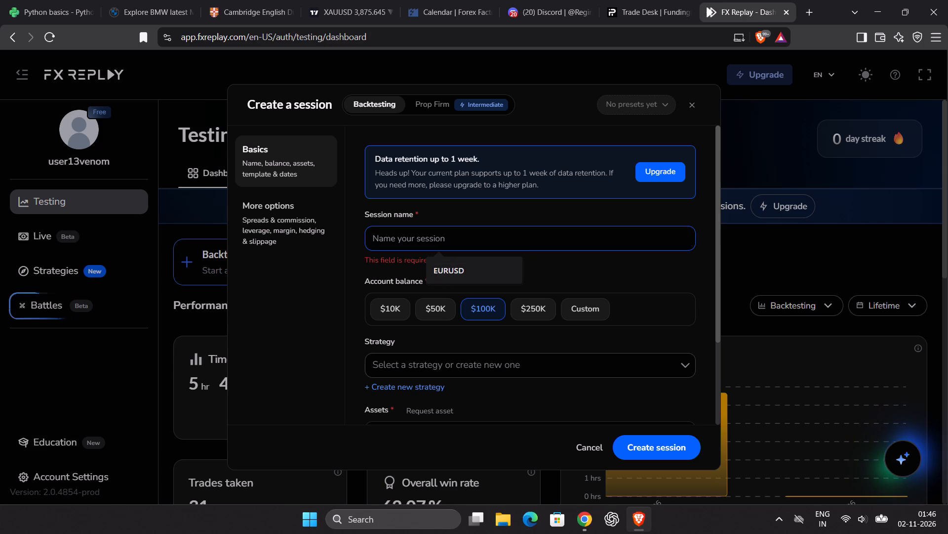
text(propfirm)
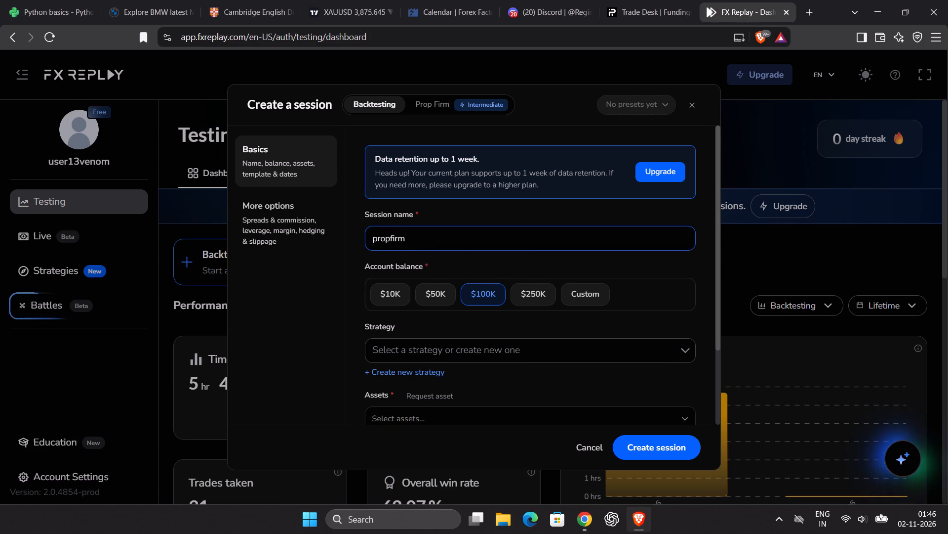
click(394, 301)
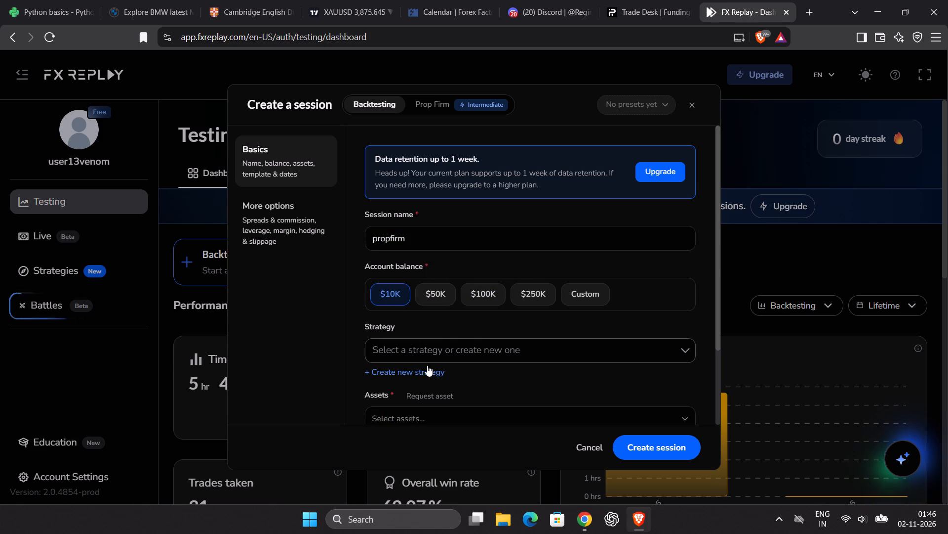
click(429, 349)
click(429, 370)
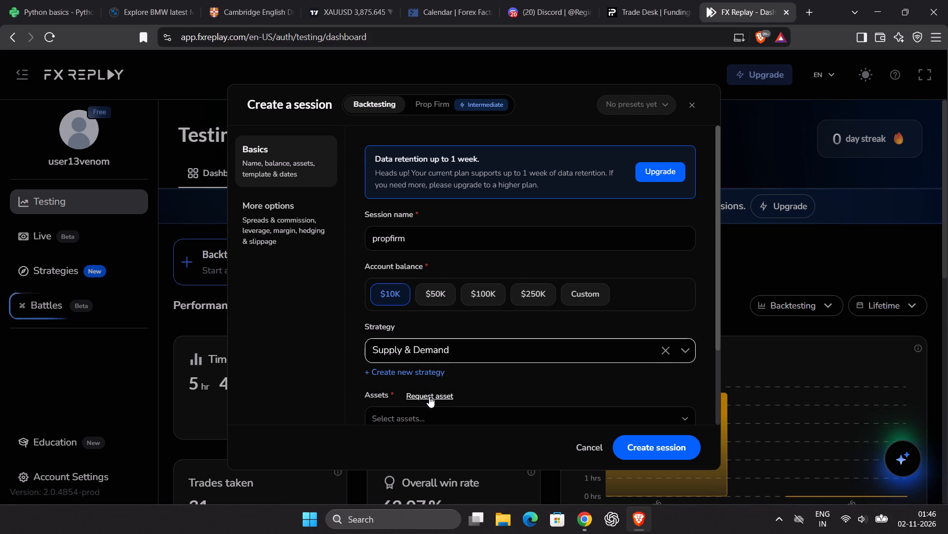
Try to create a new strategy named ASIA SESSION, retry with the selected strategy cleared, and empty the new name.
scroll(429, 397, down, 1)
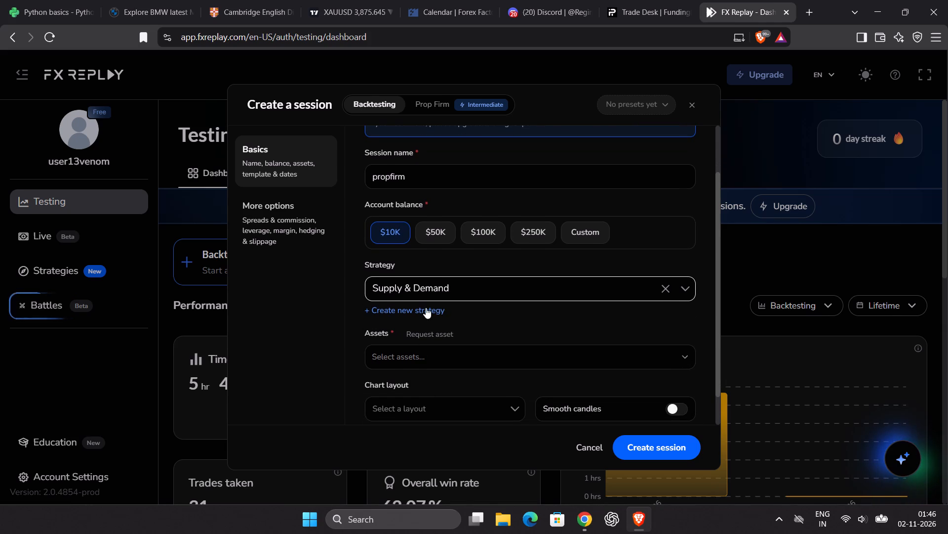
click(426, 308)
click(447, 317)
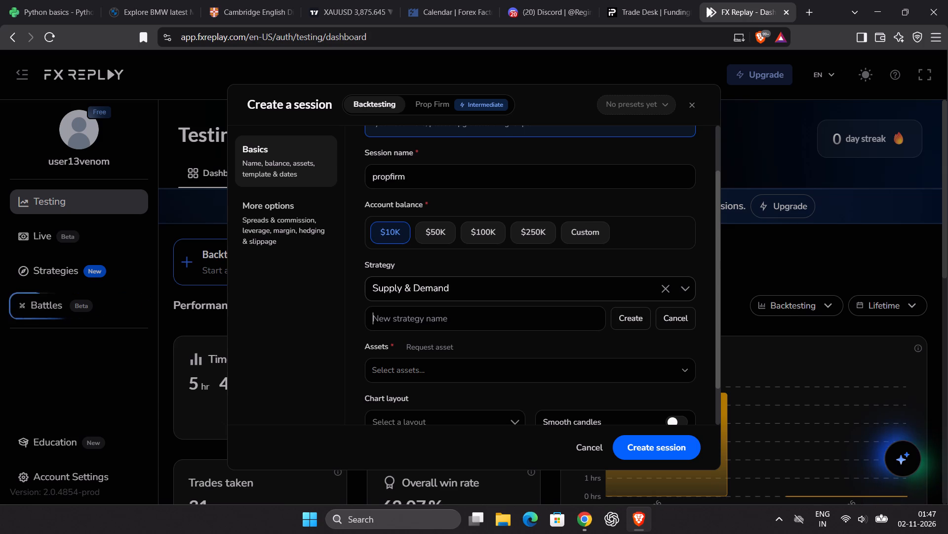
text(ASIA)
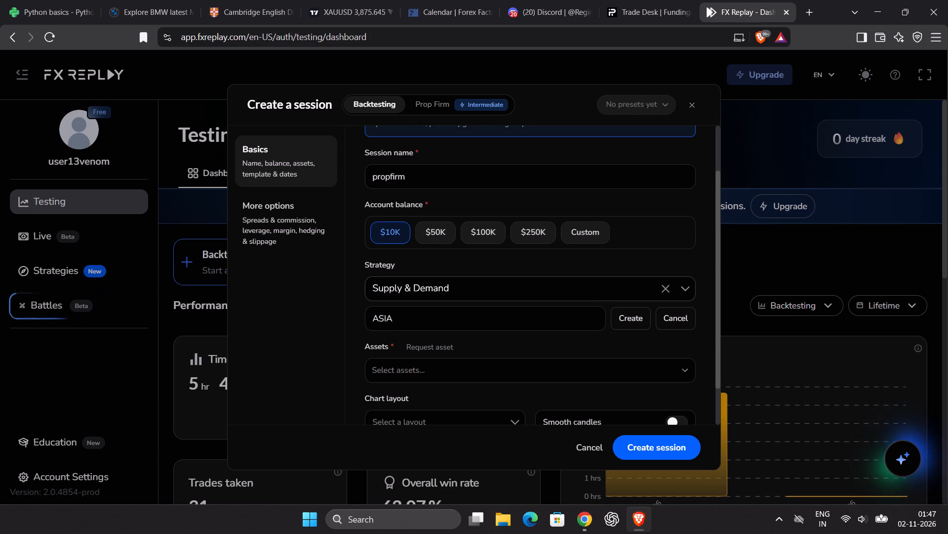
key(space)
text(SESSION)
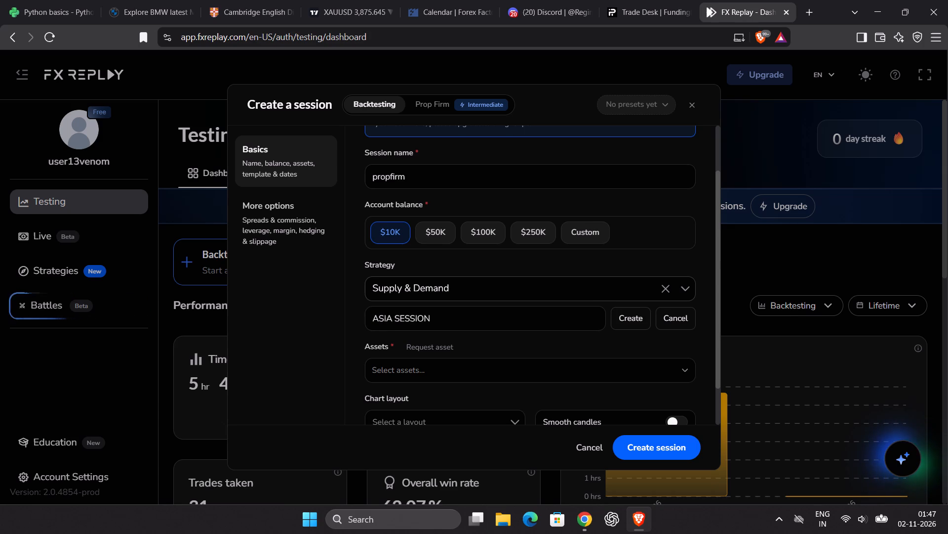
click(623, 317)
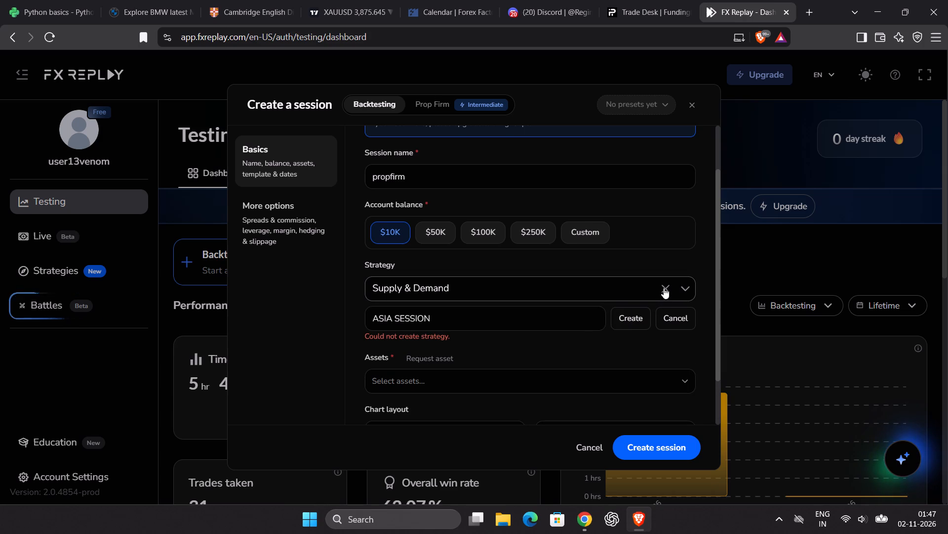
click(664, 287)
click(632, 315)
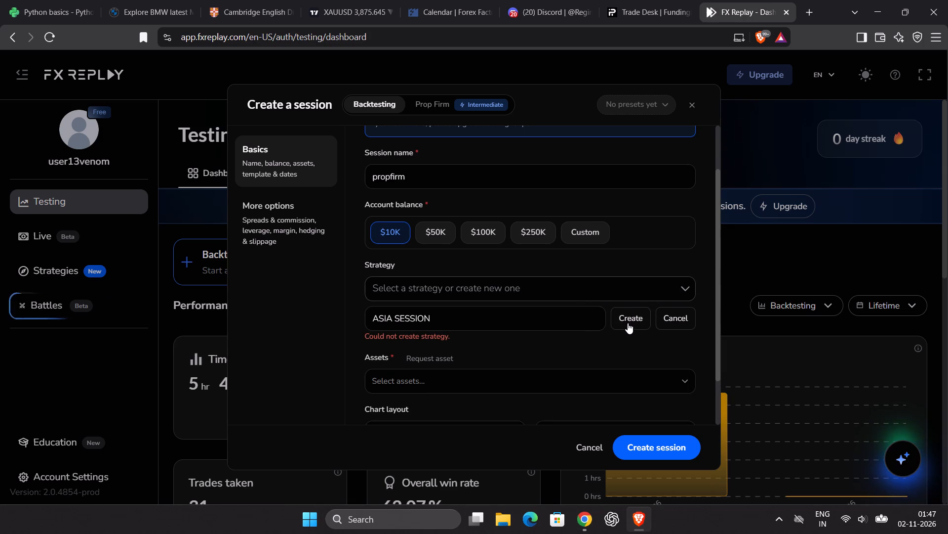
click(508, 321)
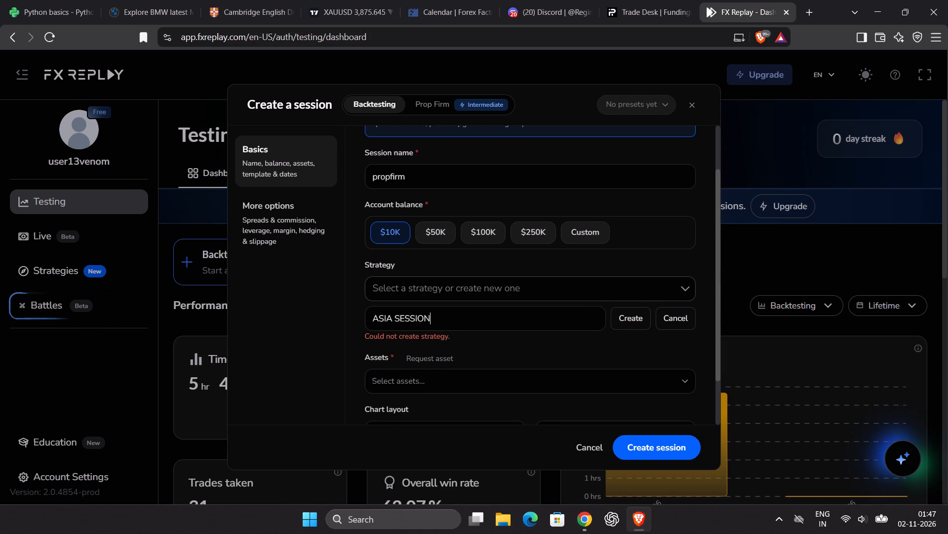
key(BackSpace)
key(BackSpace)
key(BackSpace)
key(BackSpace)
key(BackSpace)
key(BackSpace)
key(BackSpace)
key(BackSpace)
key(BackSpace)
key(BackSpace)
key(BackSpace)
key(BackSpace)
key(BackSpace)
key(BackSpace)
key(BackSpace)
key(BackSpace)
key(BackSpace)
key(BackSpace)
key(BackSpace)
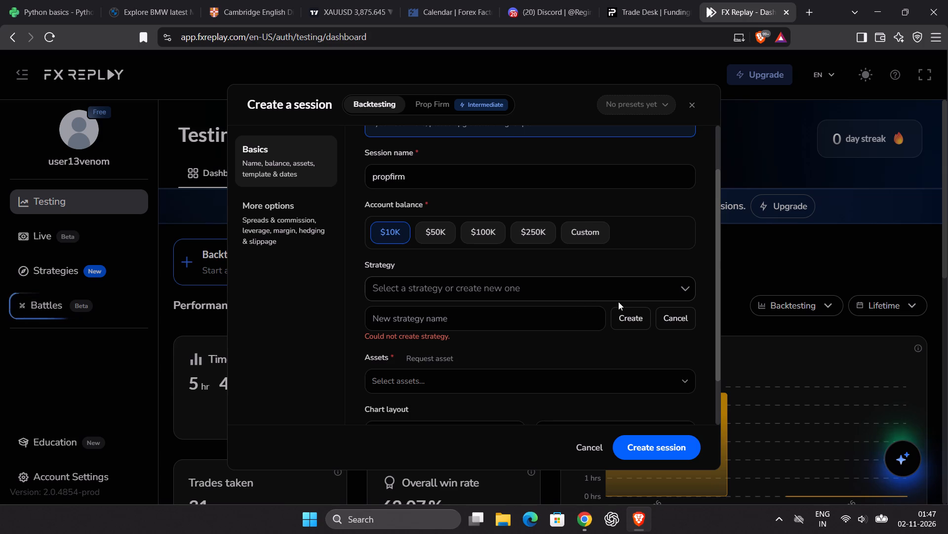
Select Supply & Demand again as the session's strategy.
click(662, 284)
click(582, 312)
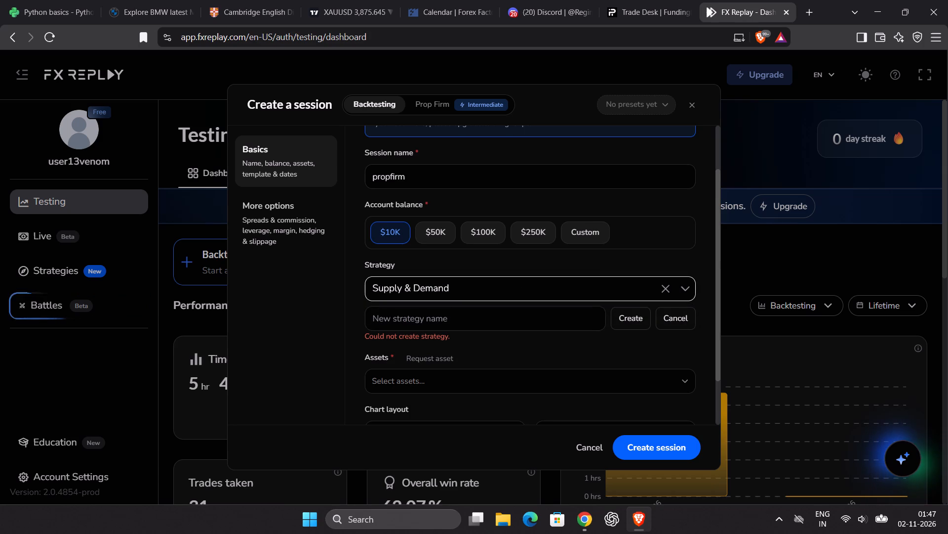
click(636, 320)
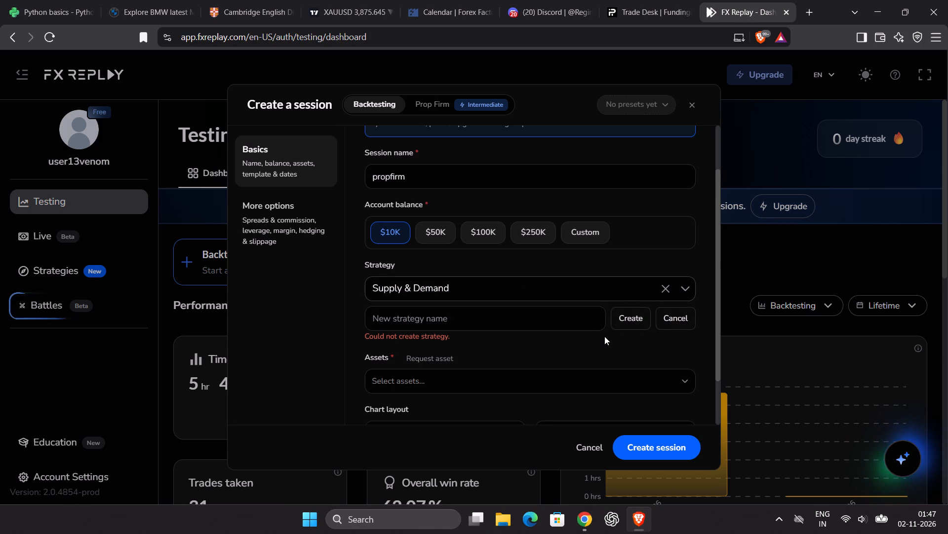
Add EURUSD as the session's asset.
scroll(602, 337, down, 1)
click(558, 328)
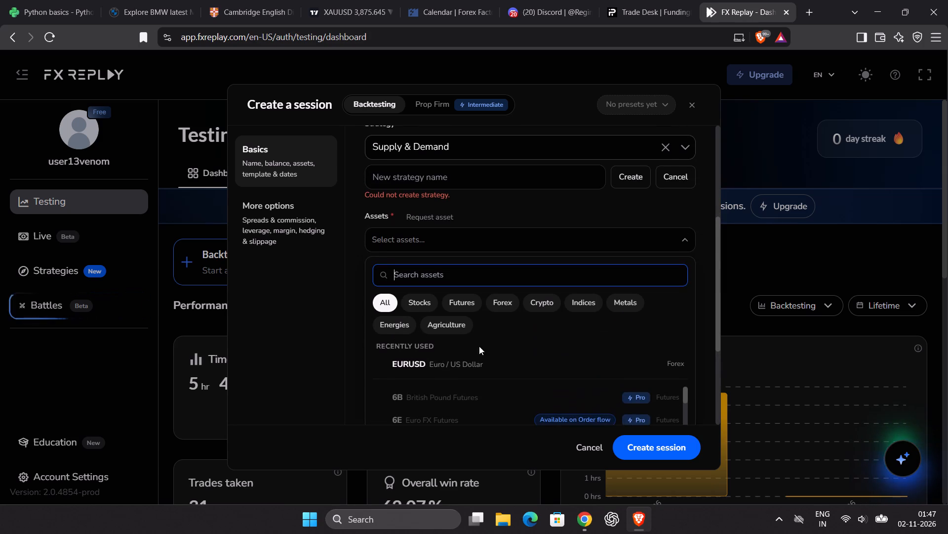
click(428, 365)
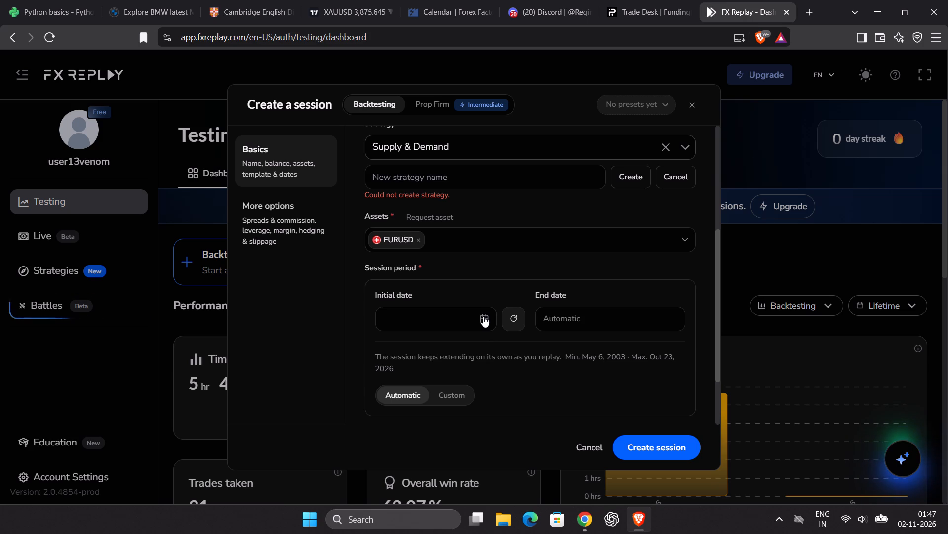
Set a custom session period from 01/01/2026 01:47 to 02/01/2026 23:59.
click(483, 316)
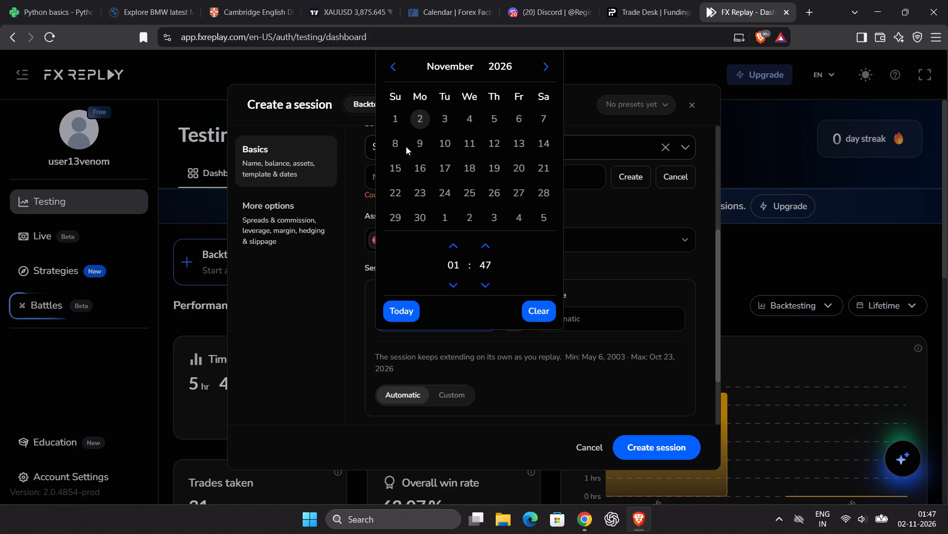
click(436, 65)
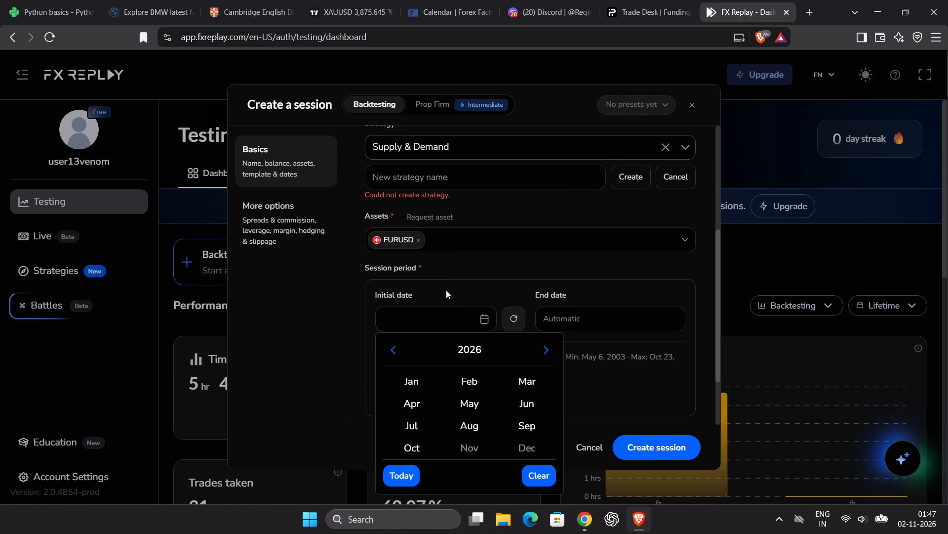
click(409, 385)
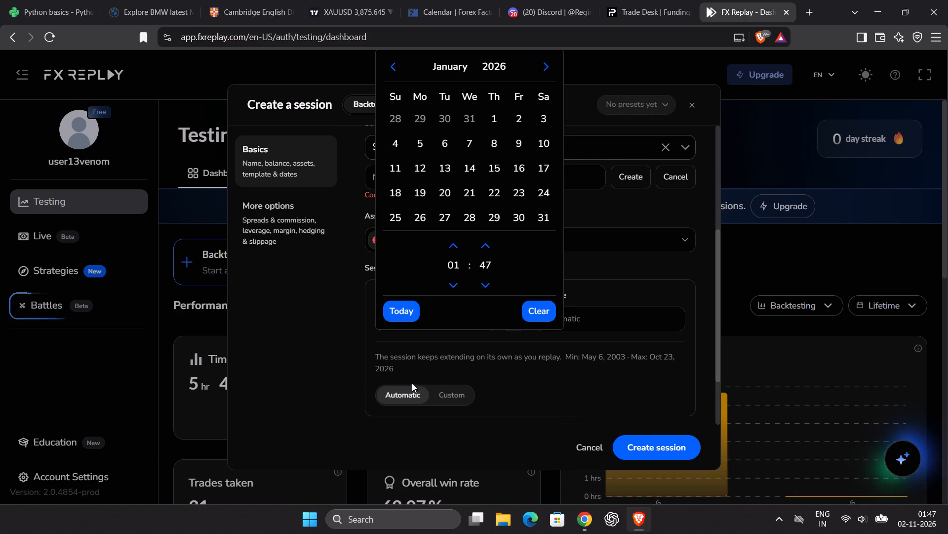
click(493, 115)
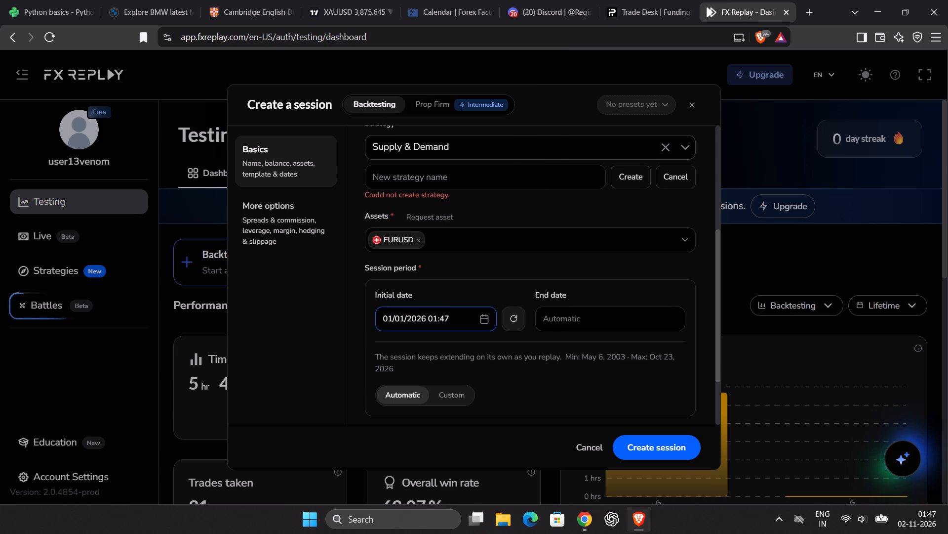
click(445, 392)
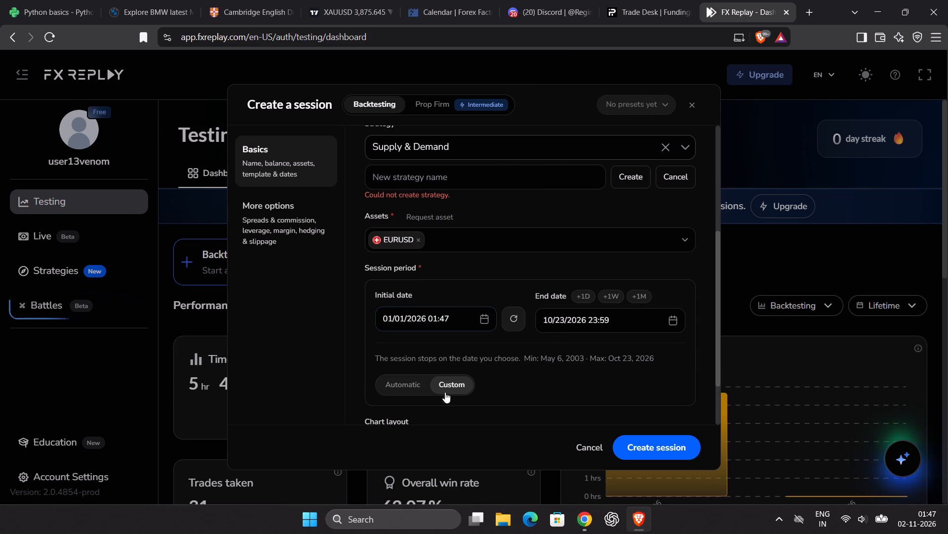
click(674, 321)
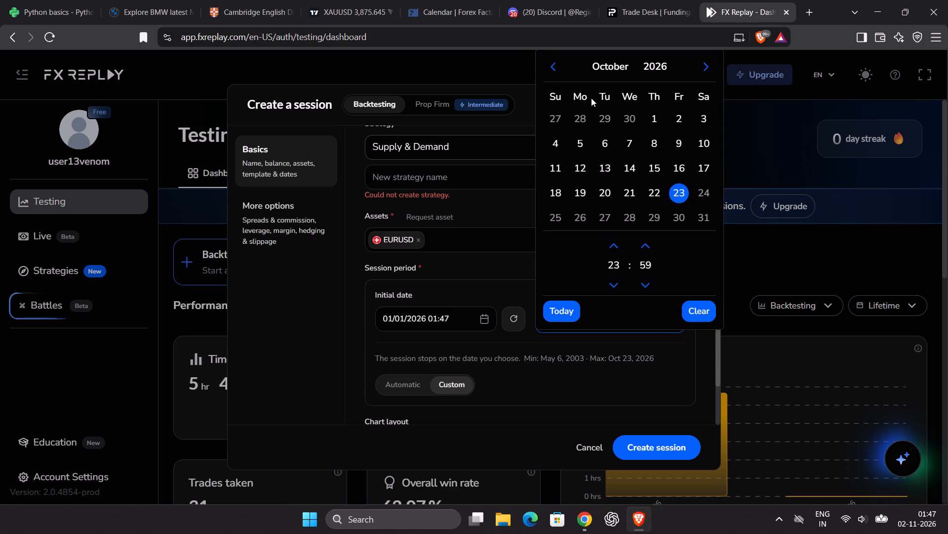
click(620, 65)
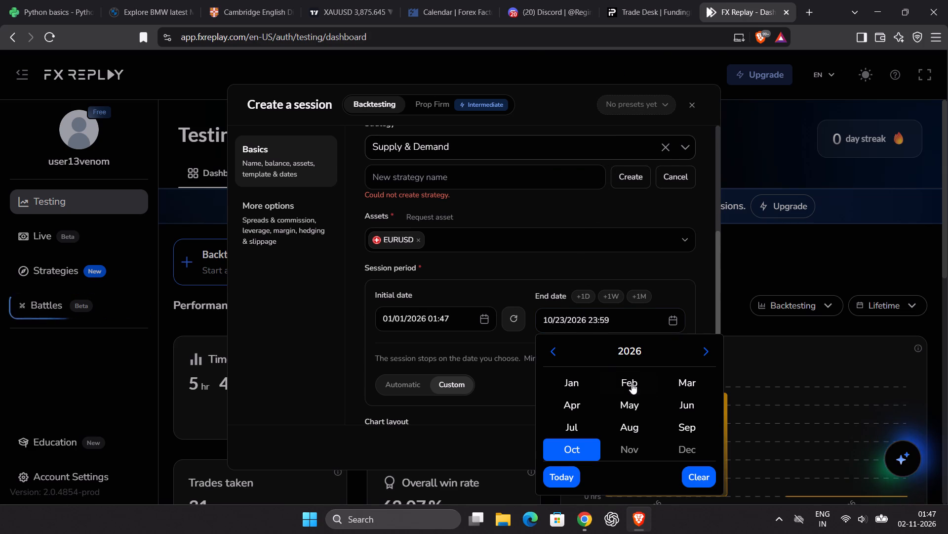
click(634, 383)
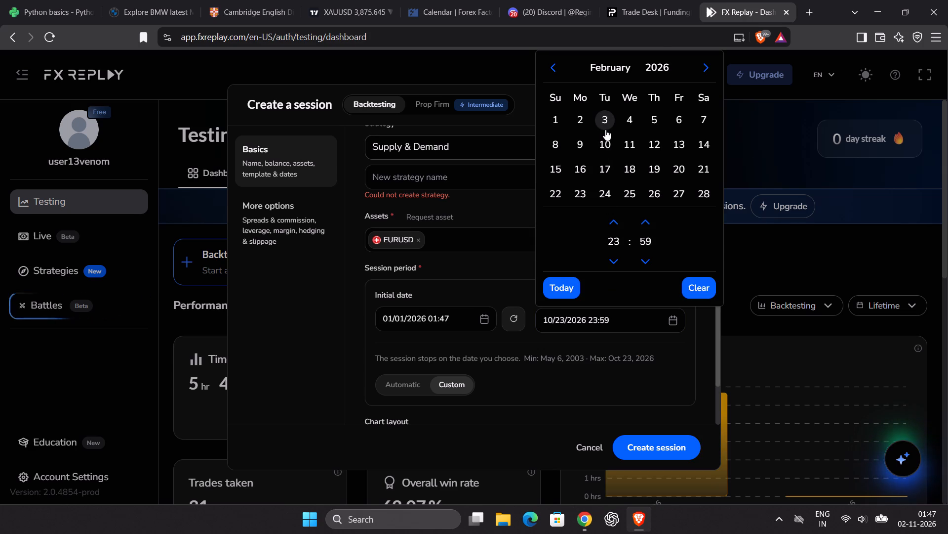
click(555, 118)
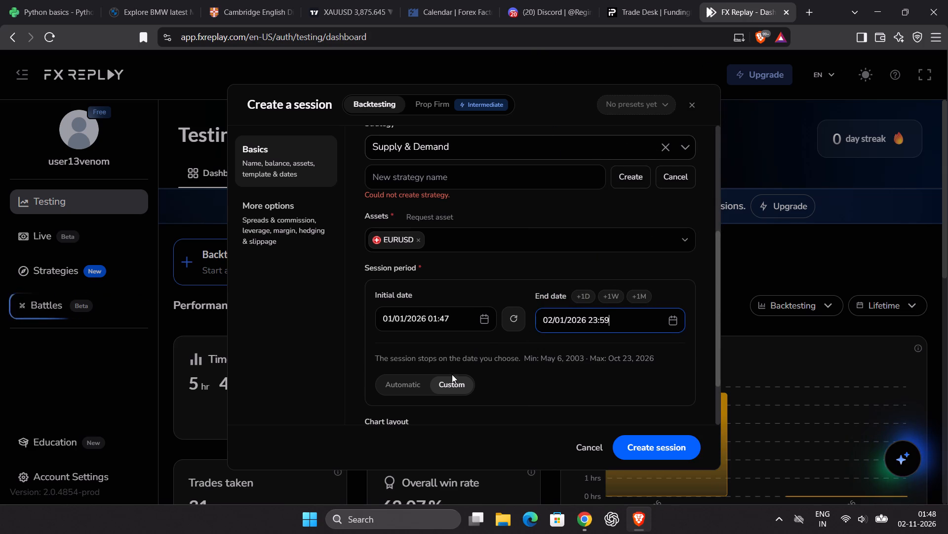
Choose the EURUSD chart layout for the session and turn on smooth candles.
scroll(483, 368, down, 2)
click(466, 370)
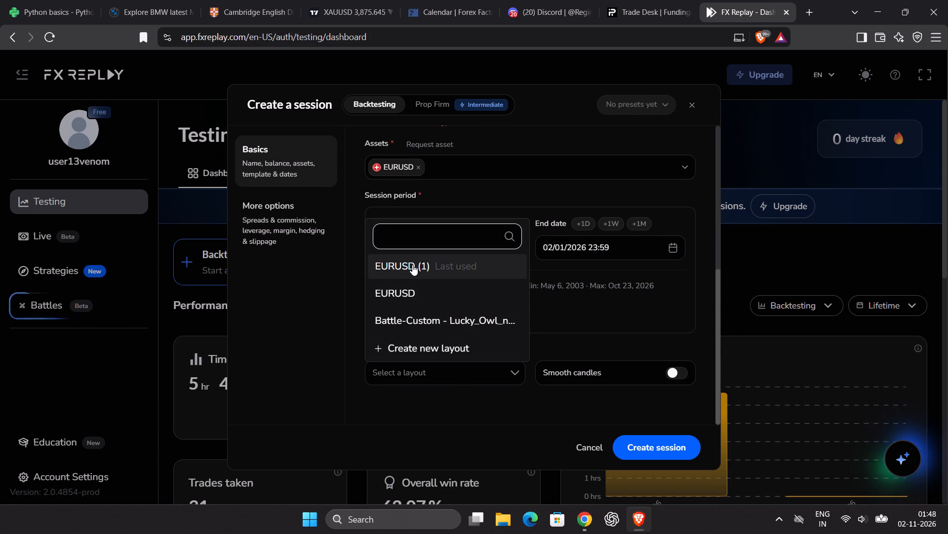
click(408, 292)
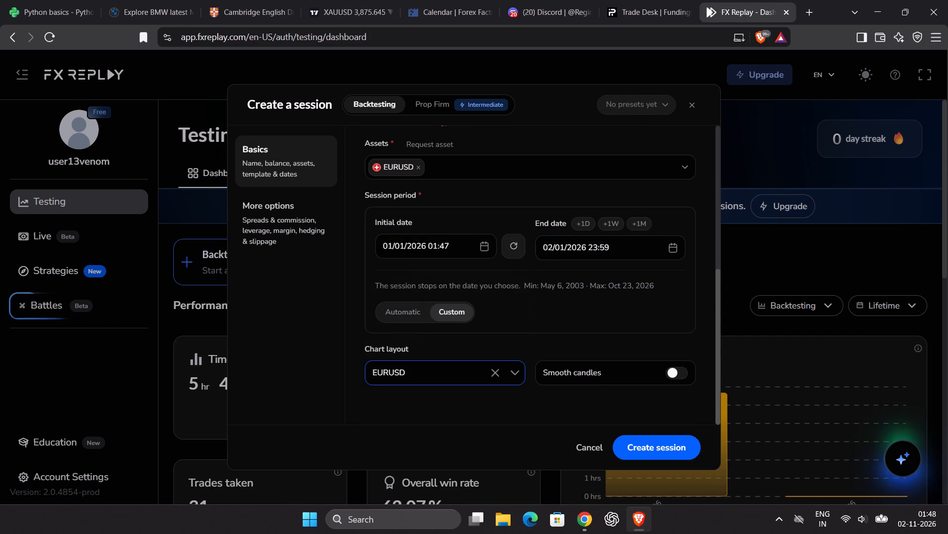
click(683, 373)
Create the propfirm session and dismiss the Talk to Journal tip on its chart.
click(663, 447)
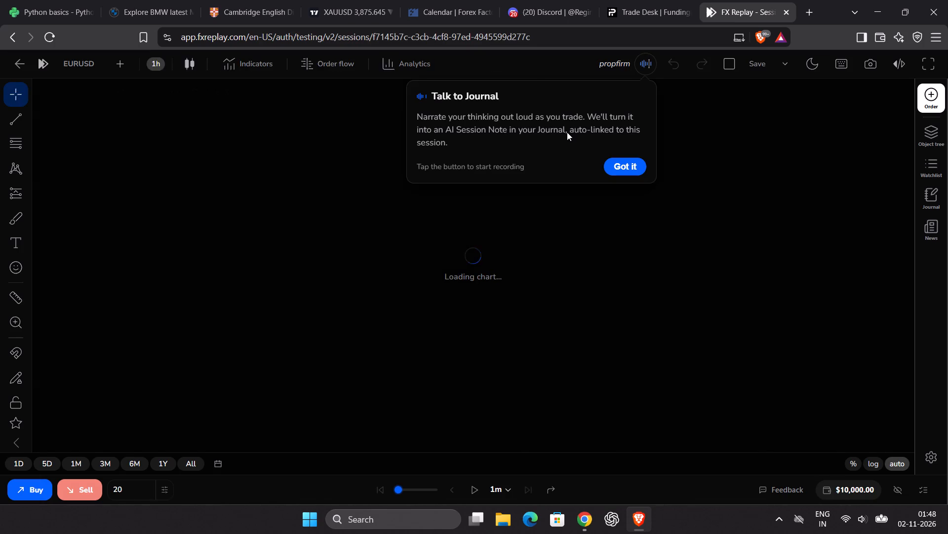
click(622, 162)
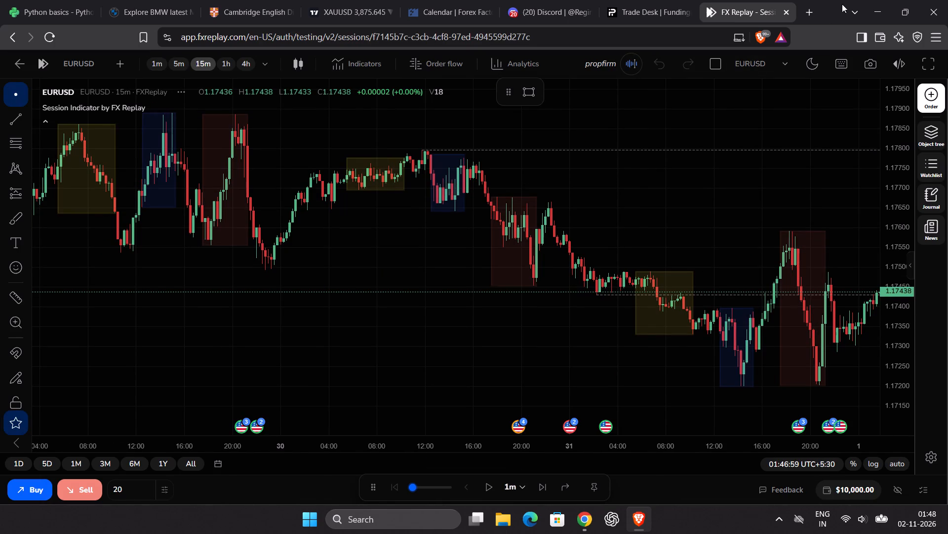
Open YouTube Music in a new tab, play snowfall from the Dark ambient playlist and turn up the player volume.
click(813, 6)
click(930, 57)
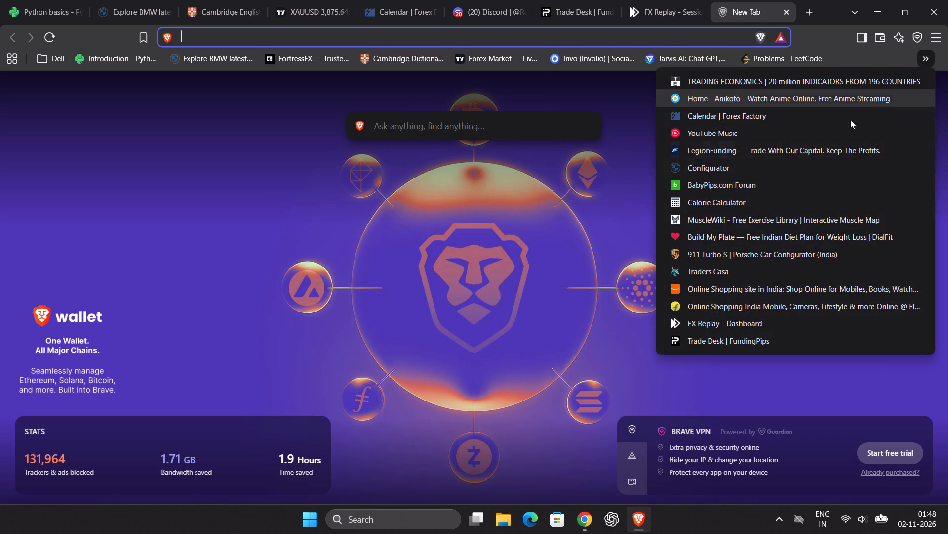
click(709, 135)
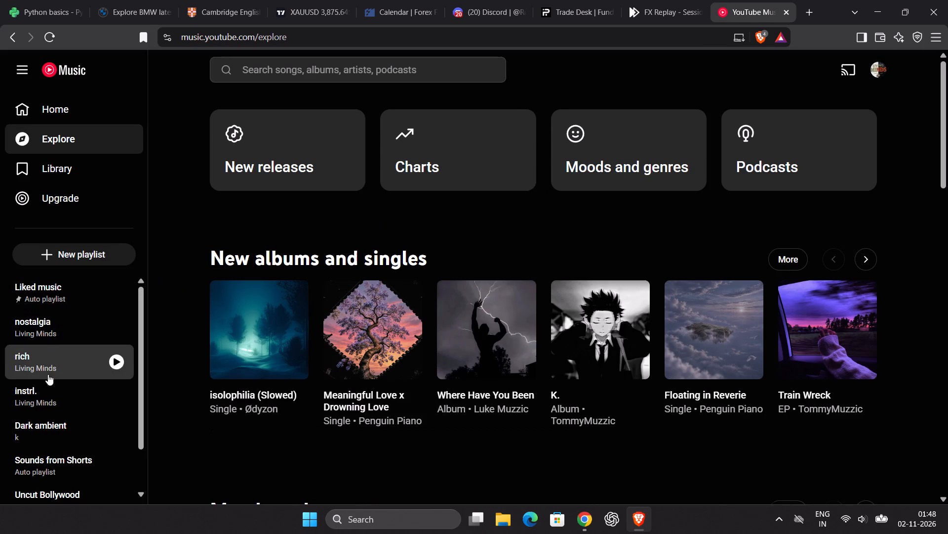
scroll(60, 379, down, 2)
click(47, 377)
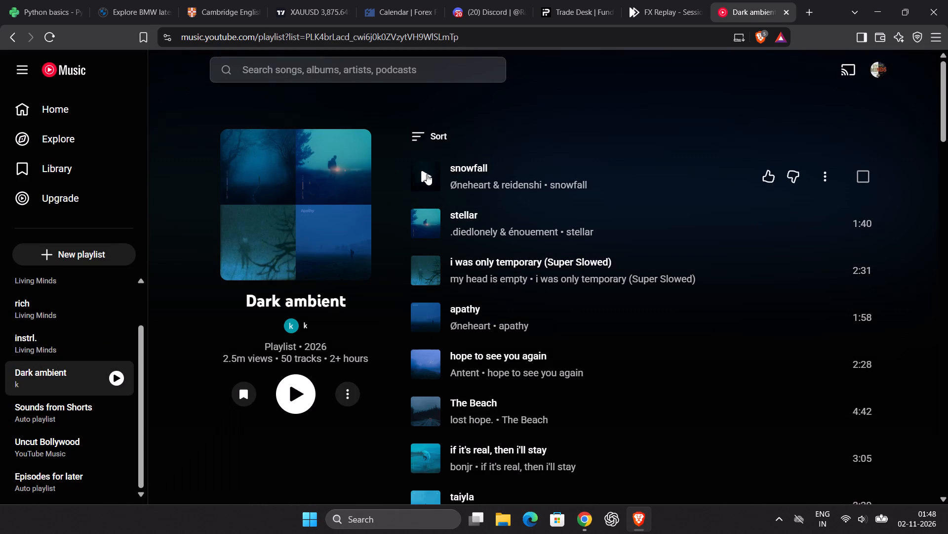
click(427, 174)
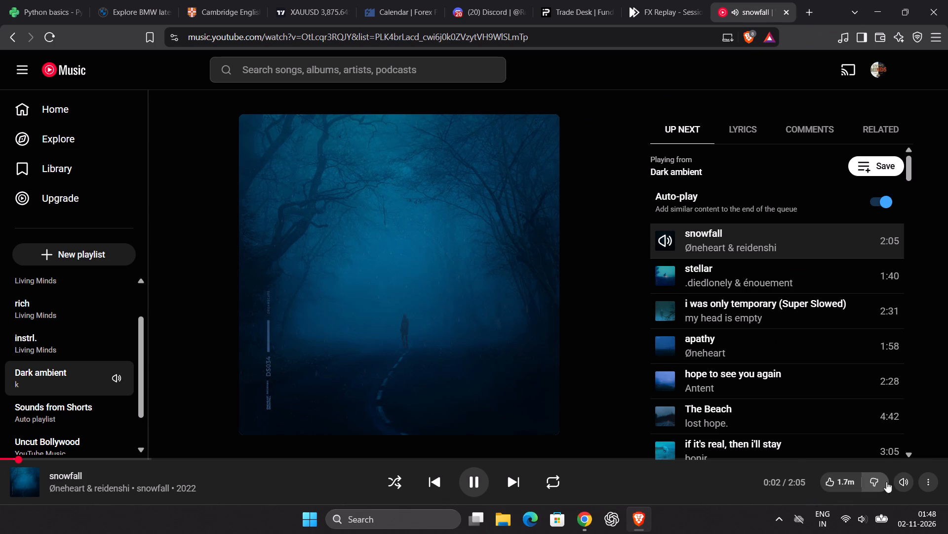
drag(900, 416, 902, 400)
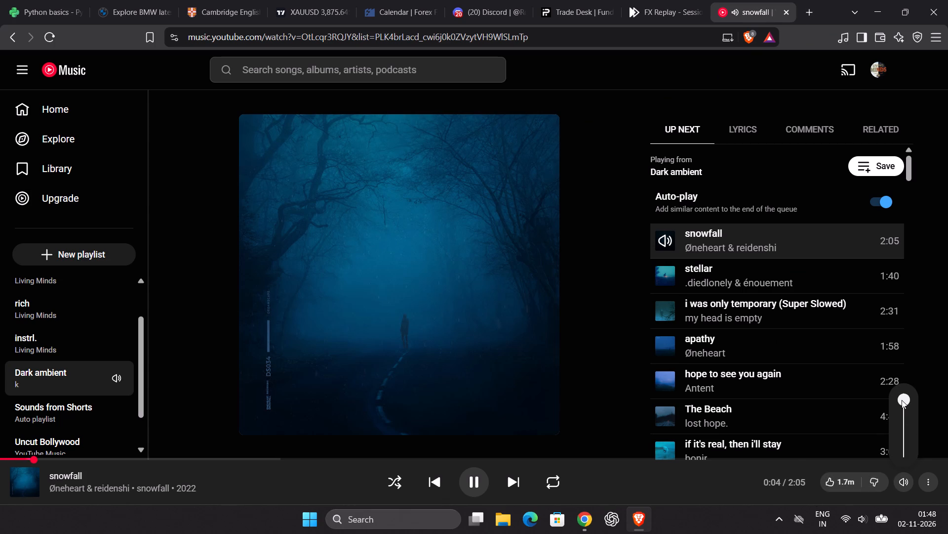
Return to the FX Replay session and shift the EURUSD chart to leave empty space after the latest candle.
click(814, 15)
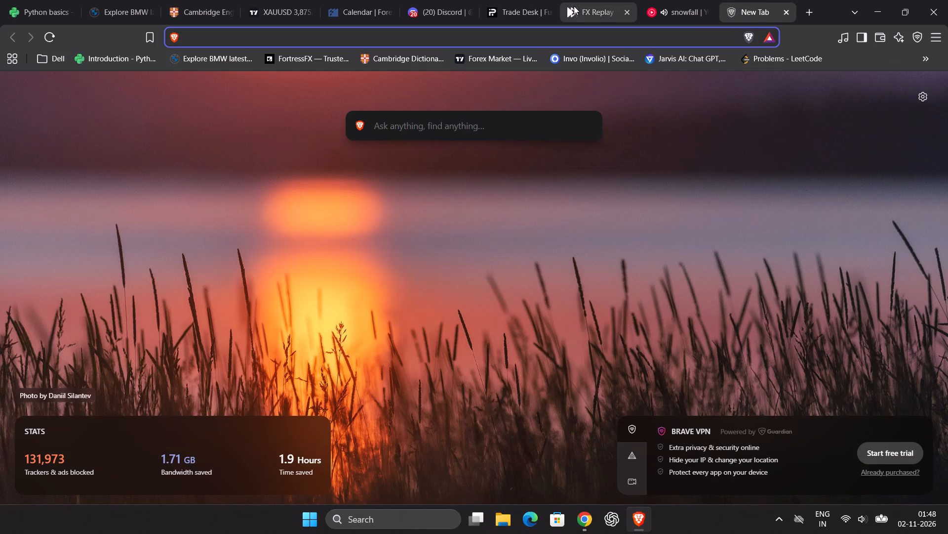
click(574, 6)
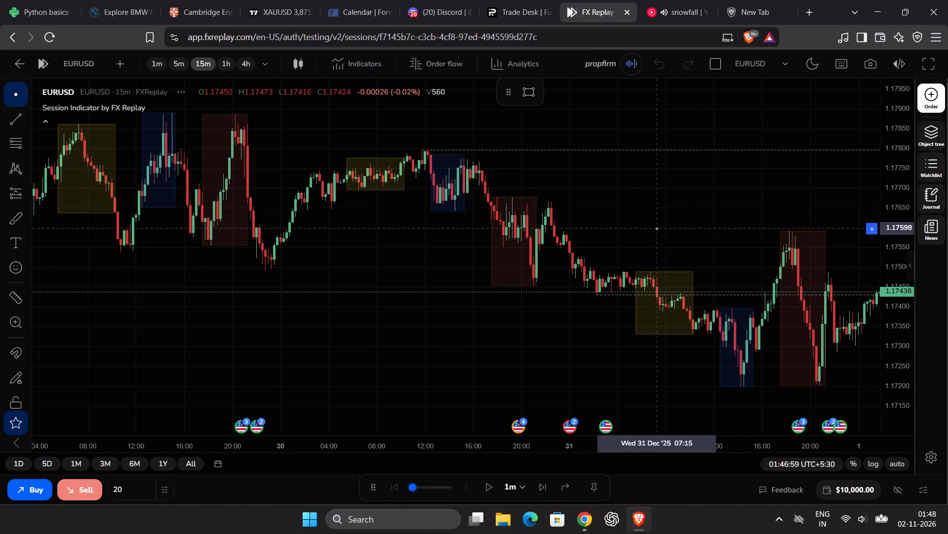
drag(656, 227, 429, 228)
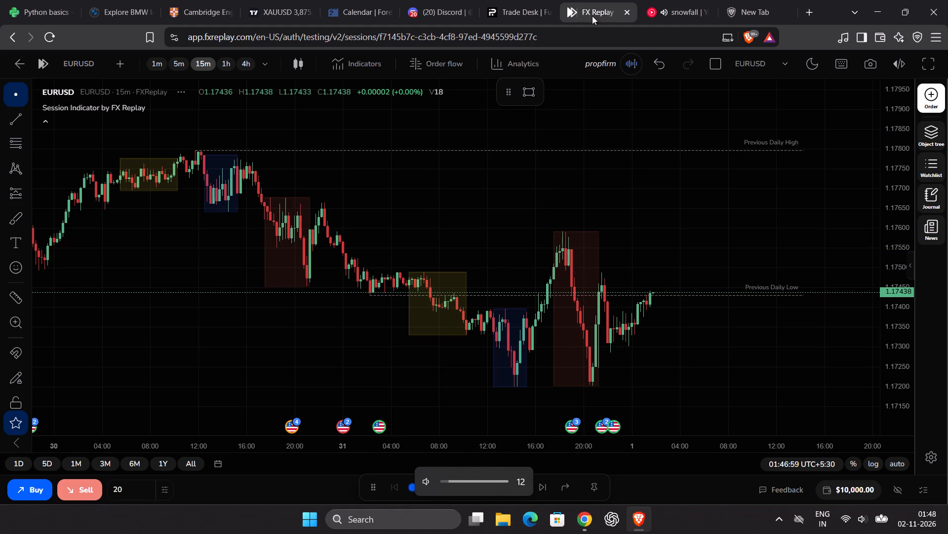
Switch back to YouTube Music and lower the player volume for the snowfall track.
click(661, 0)
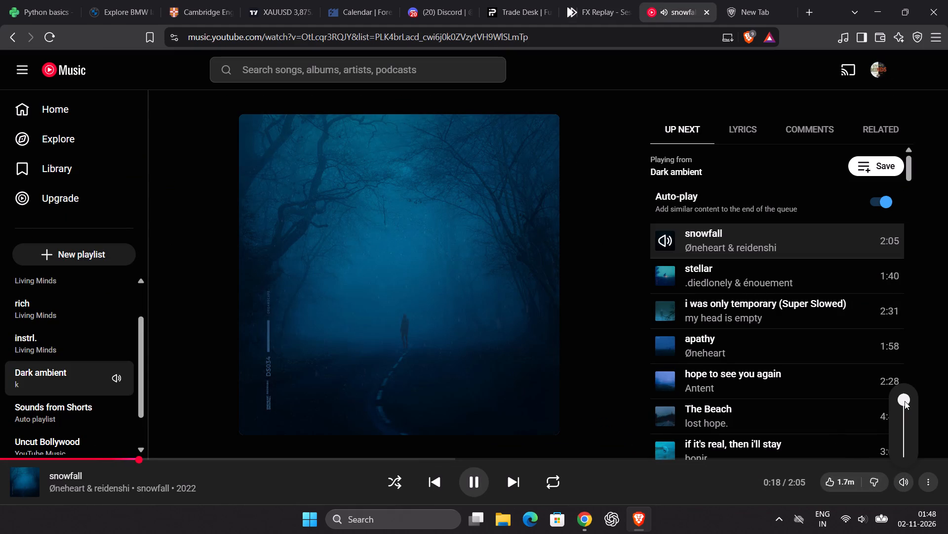
drag(905, 399, 905, 416)
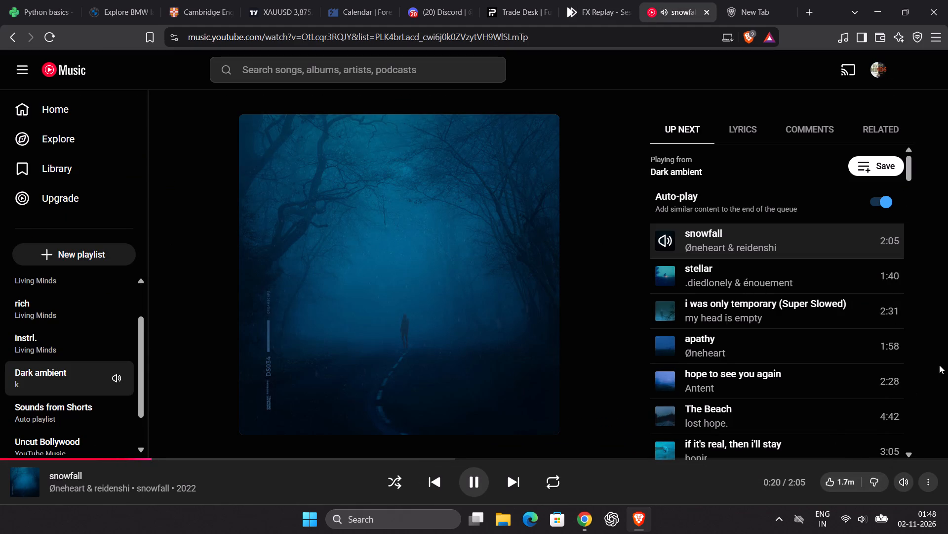
click(939, 365)
drag(902, 426, 903, 431)
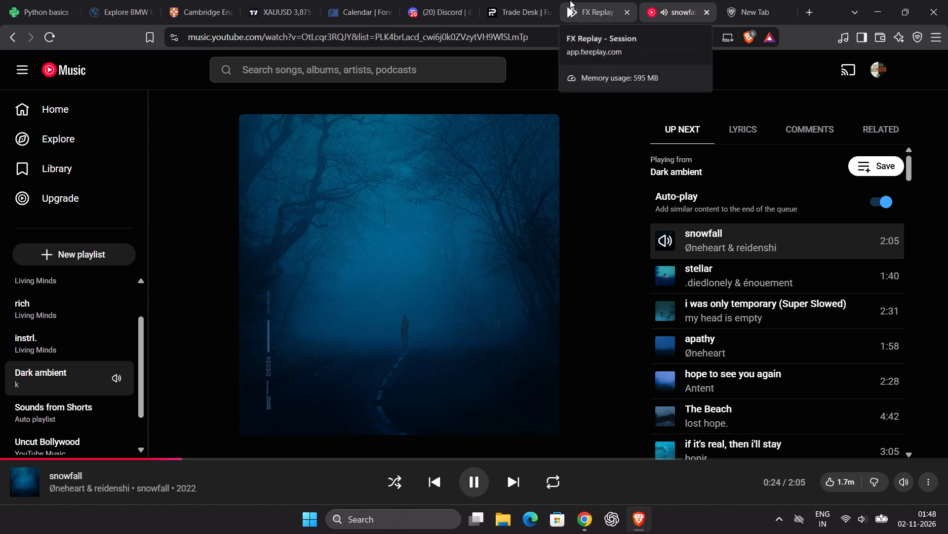
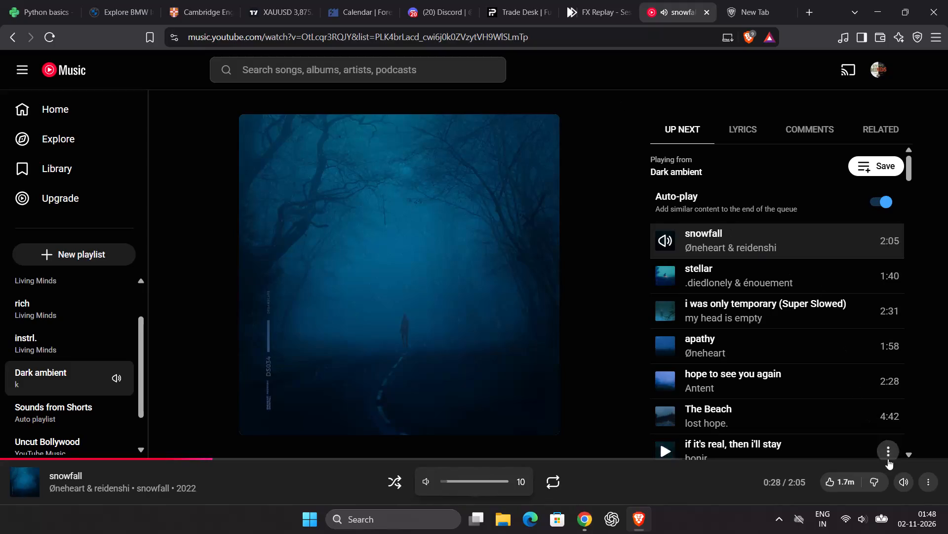
Raise the YouTube Music player volume for the snowfall track.
drag(906, 428, 906, 422)
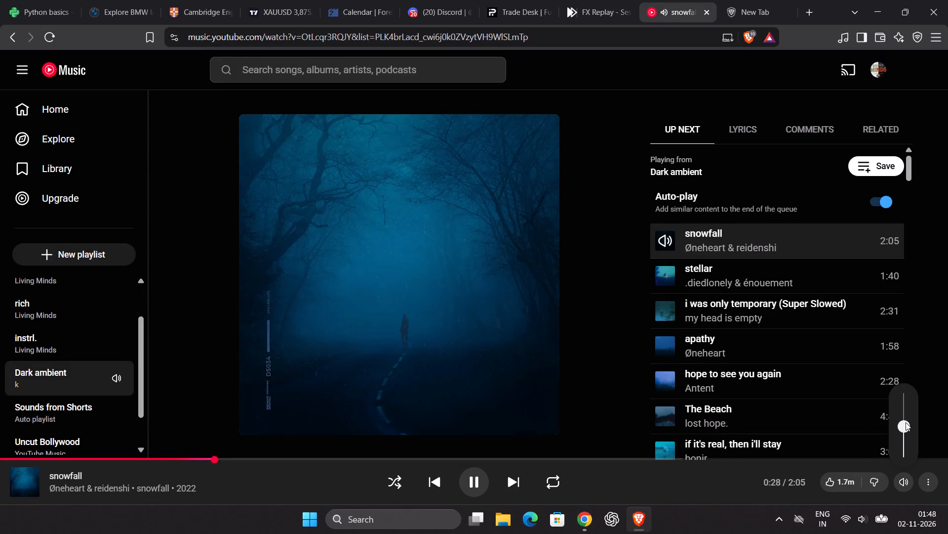
drag(906, 422, 904, 406)
click(904, 406)
click(945, 362)
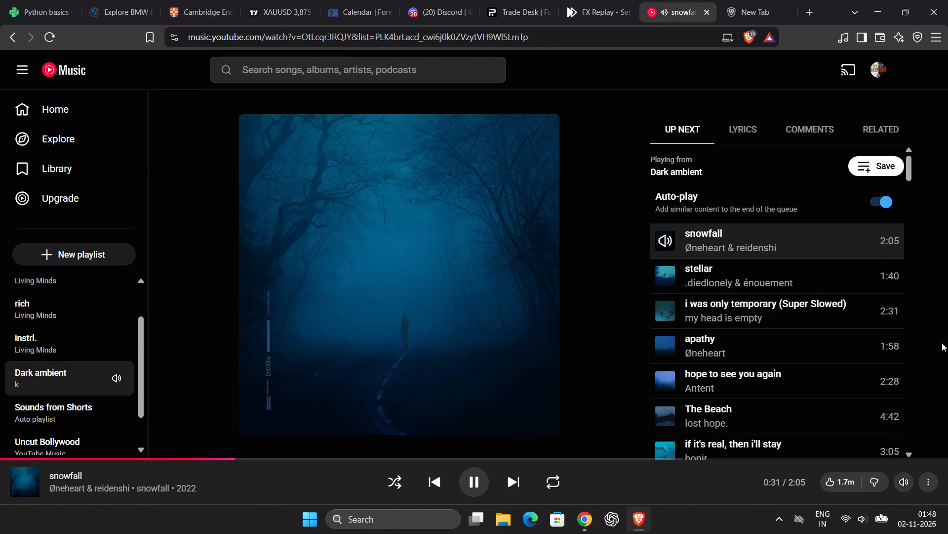
Return to the FX Replay propfirm session and inspect the latest candles on the 15-minute EURUSD chart.
click(598, 0)
scroll(606, 267, up, 3)
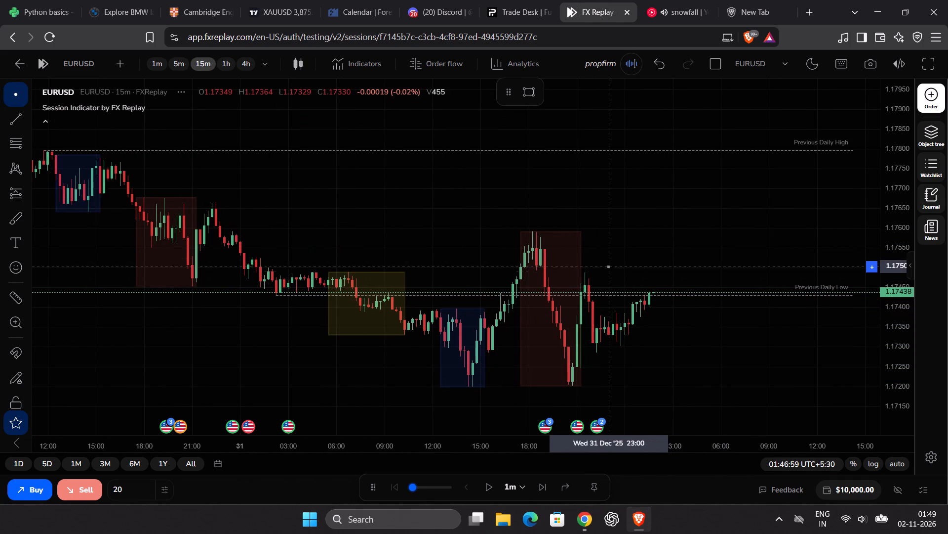
drag(613, 255, 526, 236)
scroll(522, 234, up, 4)
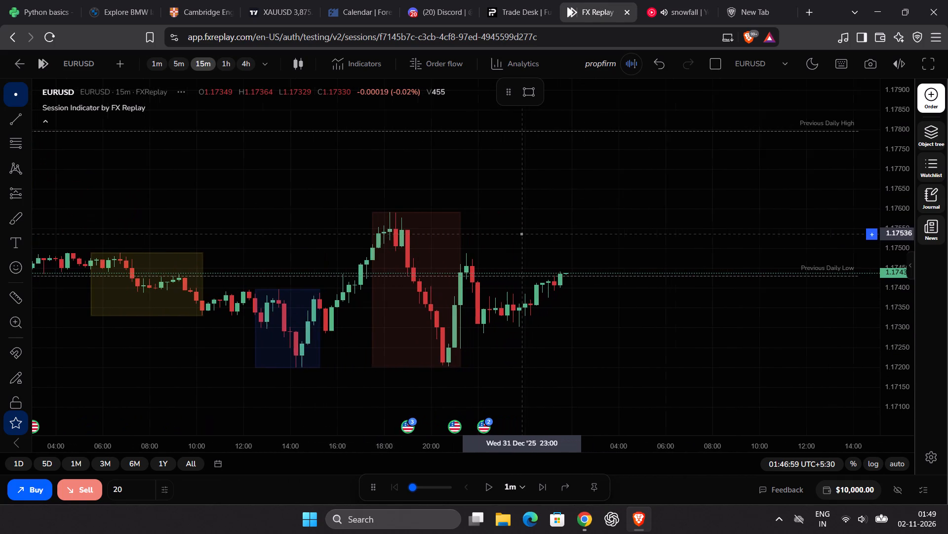
scroll(522, 234, up, 1)
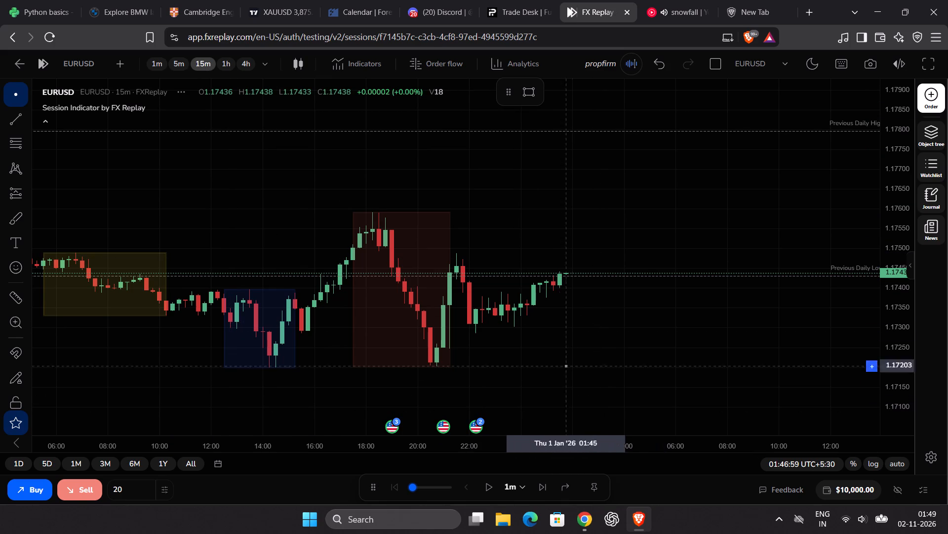
Switch the EURUSD chart to the 4h timeframe and examine the past months' price structure back to the red and yellow zones.
click(246, 62)
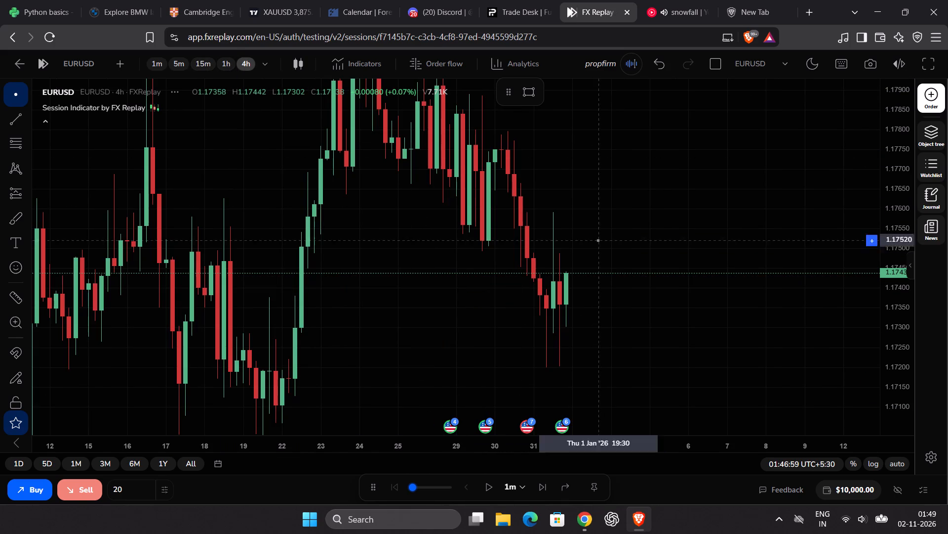
drag(899, 194, 889, 299)
scroll(801, 305, down, 6)
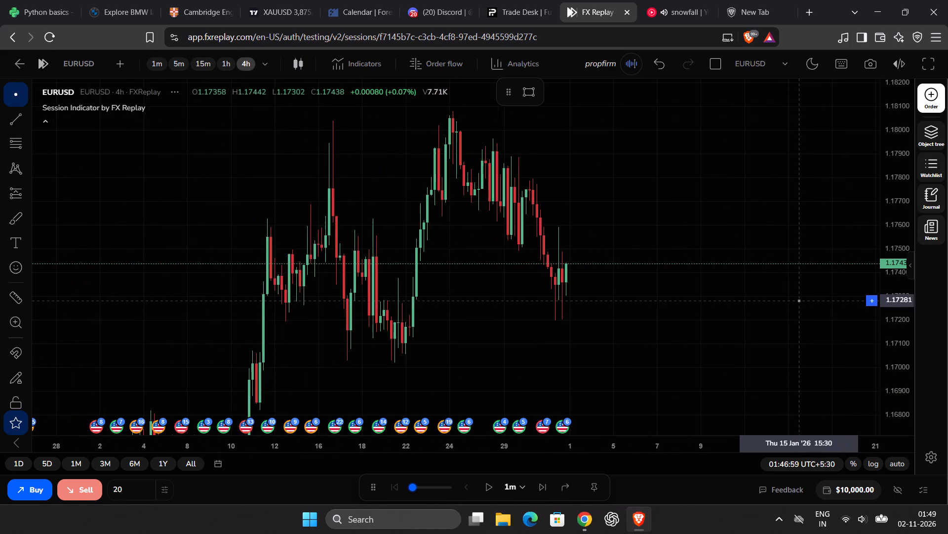
scroll(799, 299, down, 13)
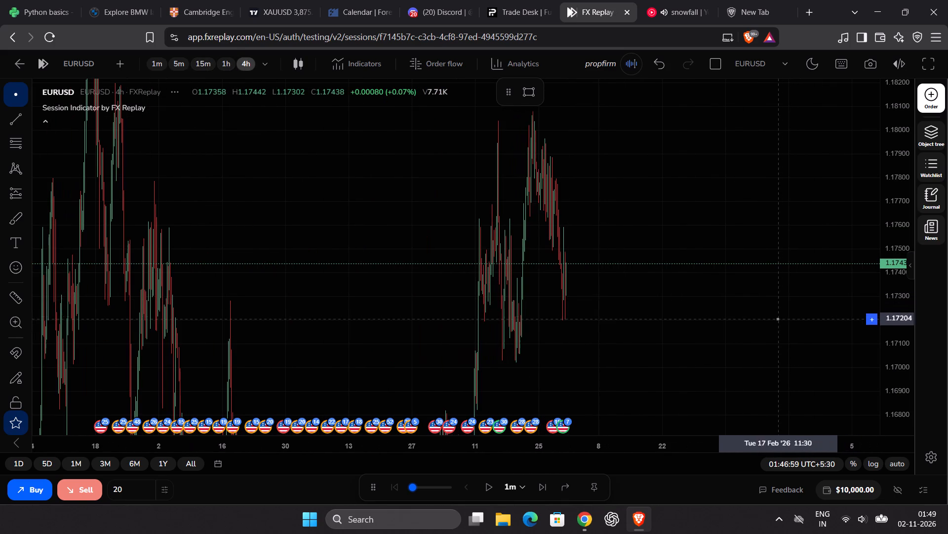
drag(741, 302, 816, 201)
scroll(815, 204, down, 1)
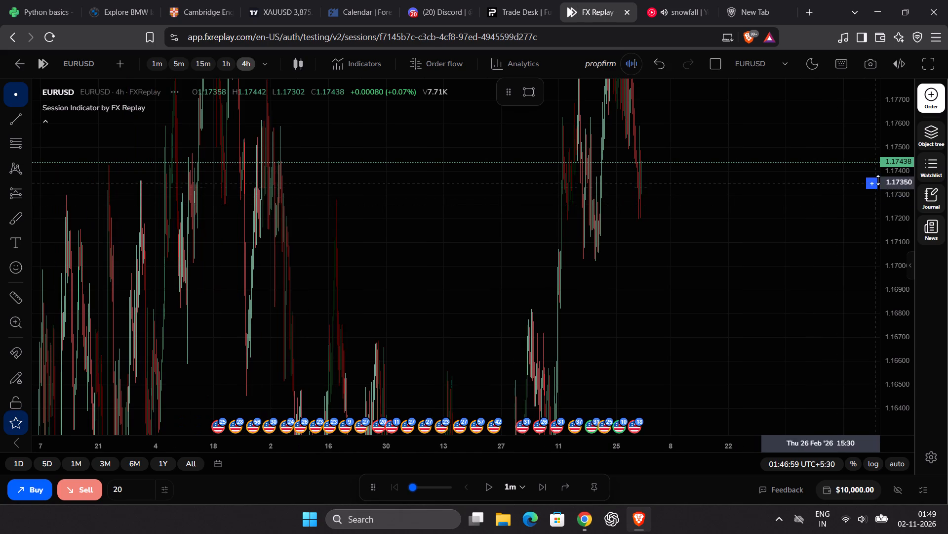
click(913, 166)
drag(913, 170, 911, 326)
drag(774, 328, 775, 312)
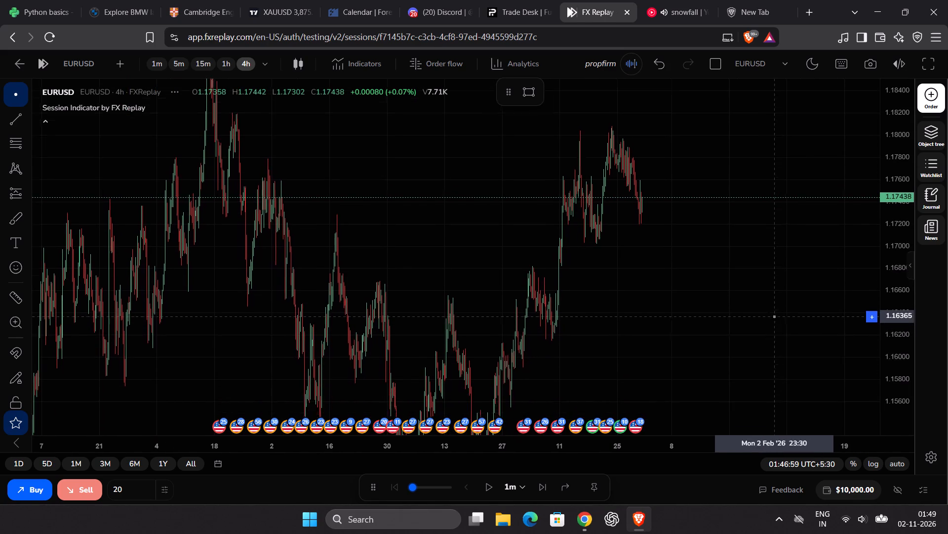
drag(775, 312, 812, 216)
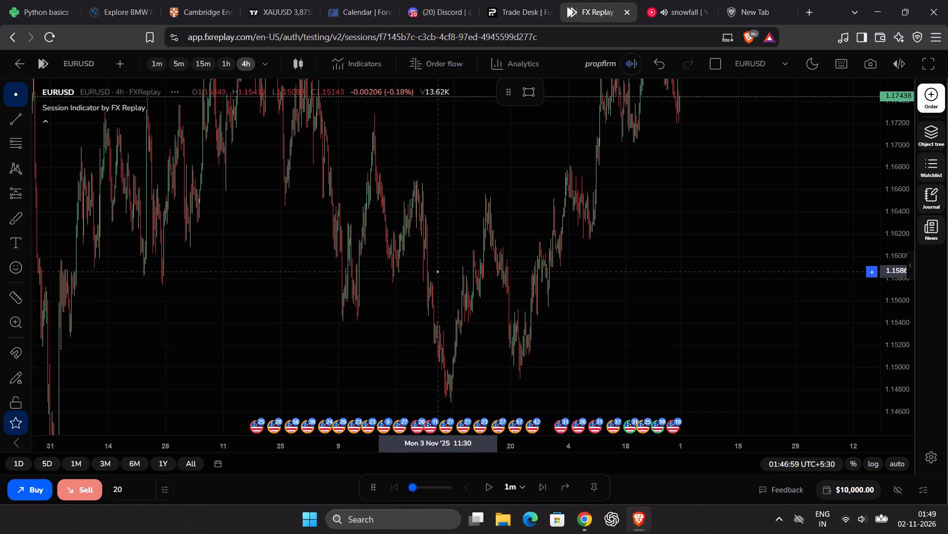
drag(487, 188, 548, 194)
scroll(548, 194, down, 4)
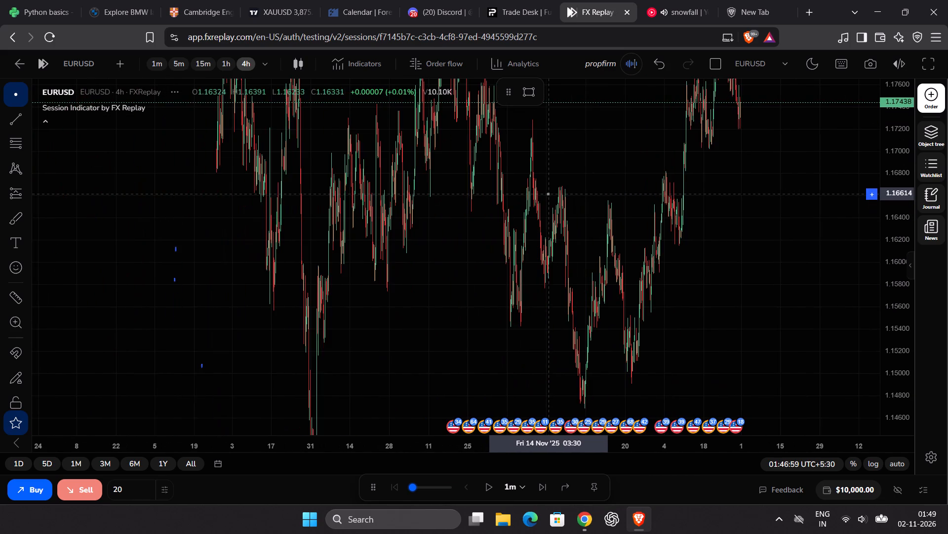
drag(907, 169, 889, 391)
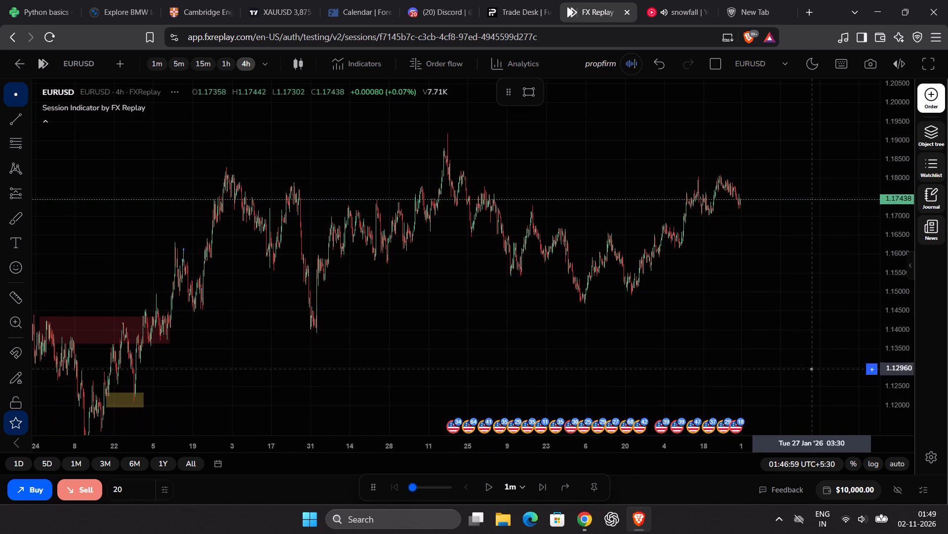
scroll(769, 320, down, 2)
drag(763, 338, 756, 267)
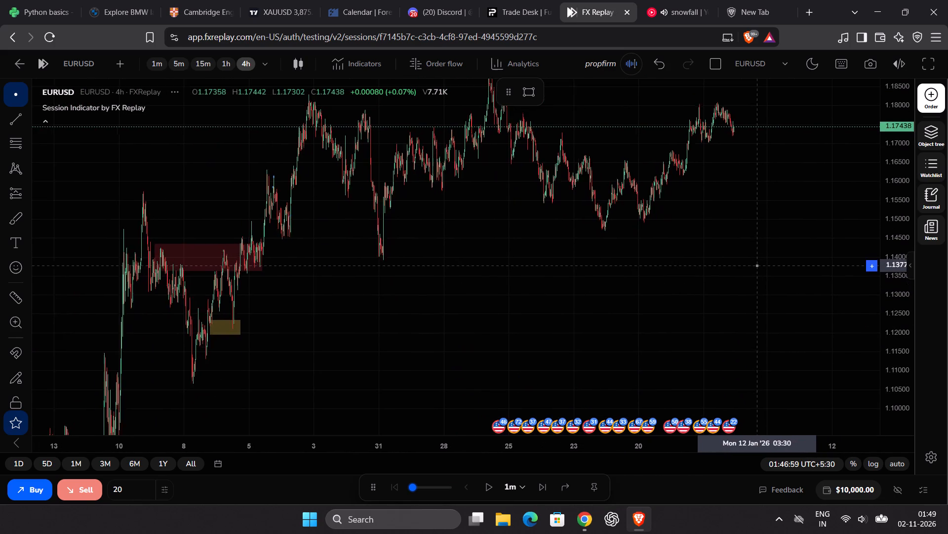
drag(756, 267, 741, 292)
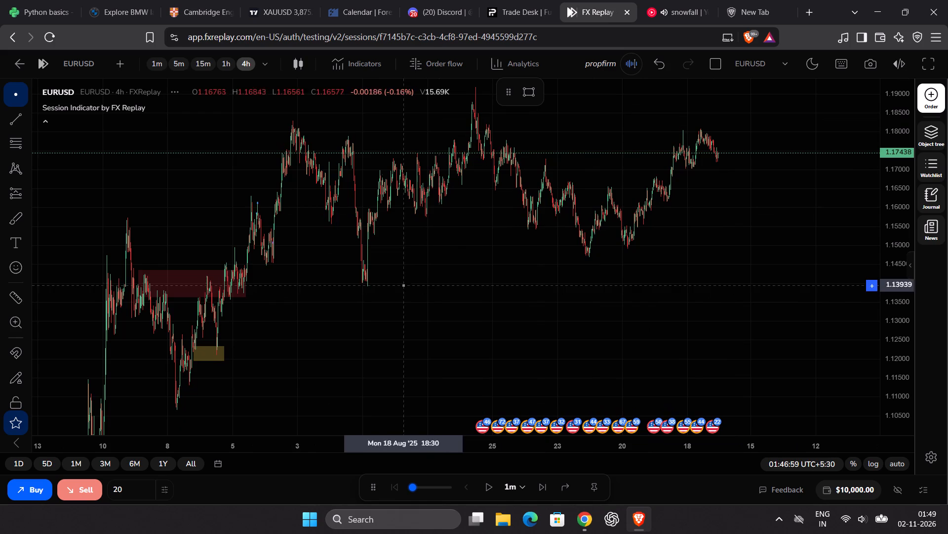
drag(720, 187, 675, 283)
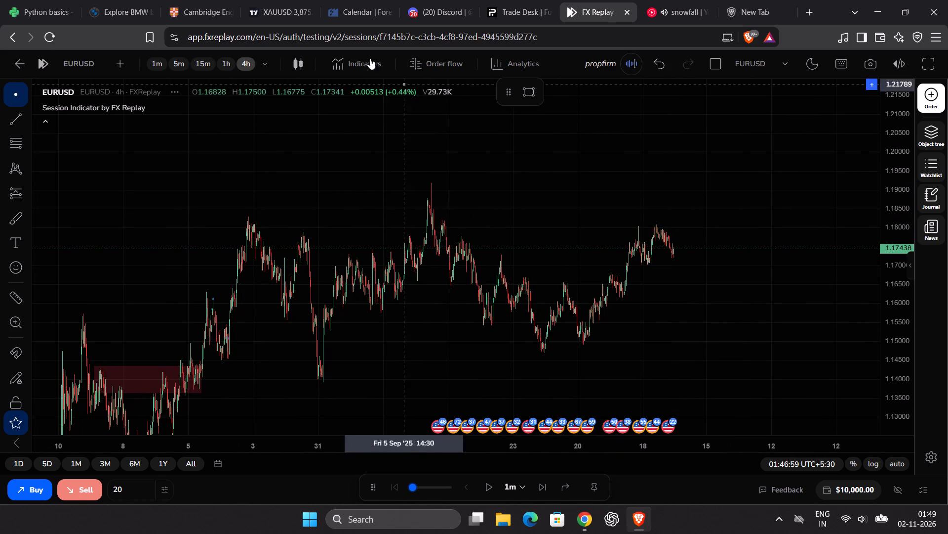
Switch the EURUSD chart to the 1h timeframe and examine December's price action up to the latest candle and previous daily levels.
click(222, 61)
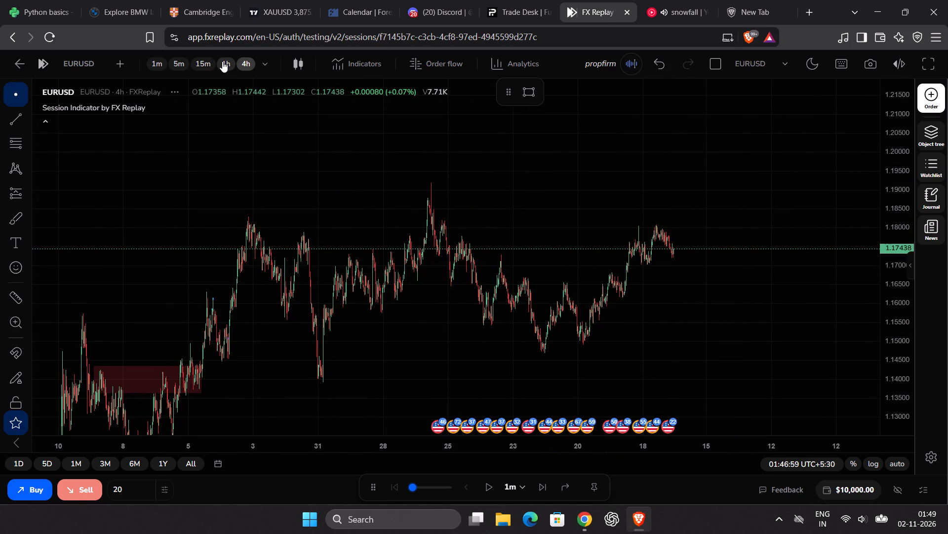
drag(907, 358, 906, 222)
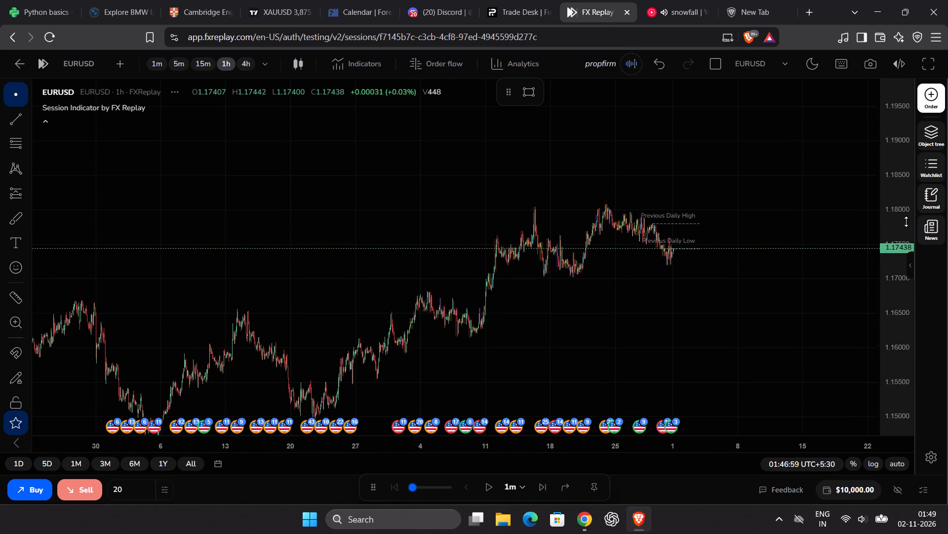
drag(906, 222, 911, 127)
scroll(835, 289, up, 1)
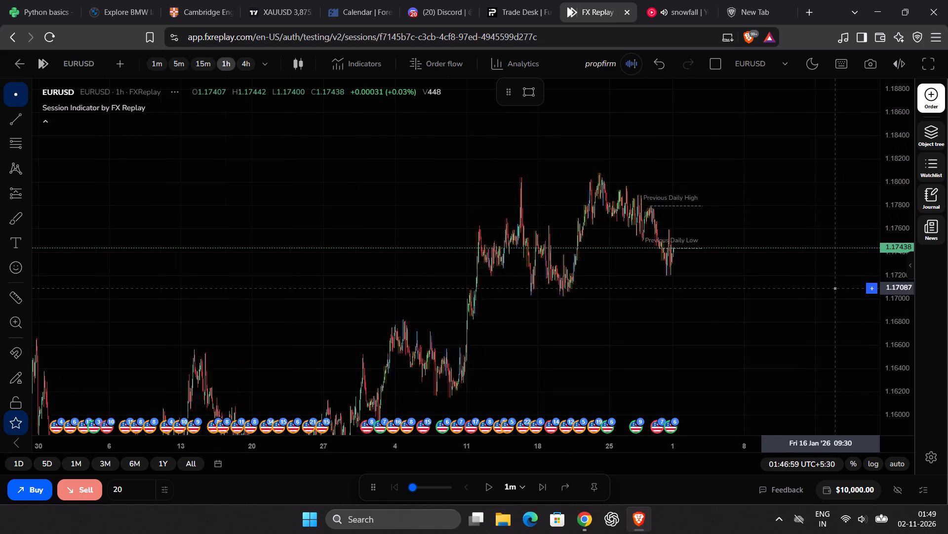
scroll(835, 288, up, 3)
scroll(753, 275, up, 5)
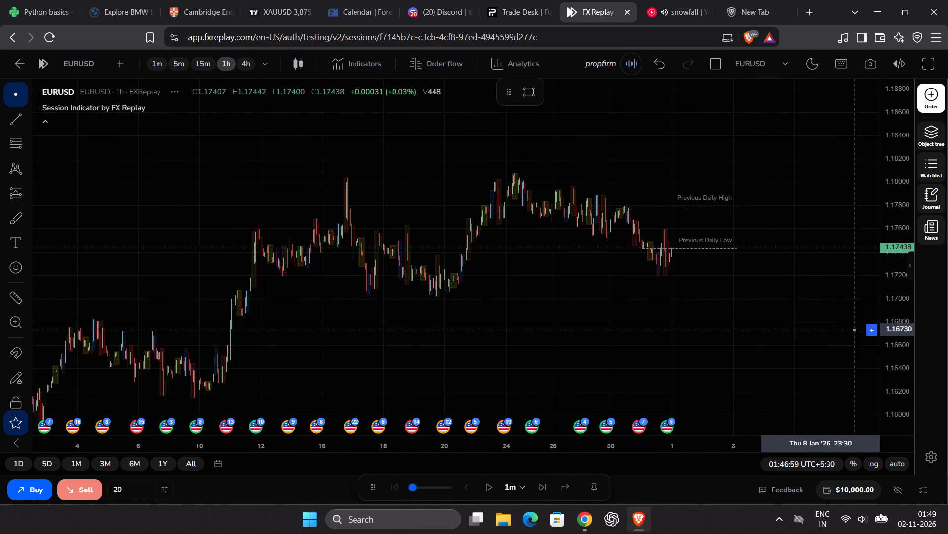
drag(883, 337, 889, 201)
scroll(825, 222, up, 2)
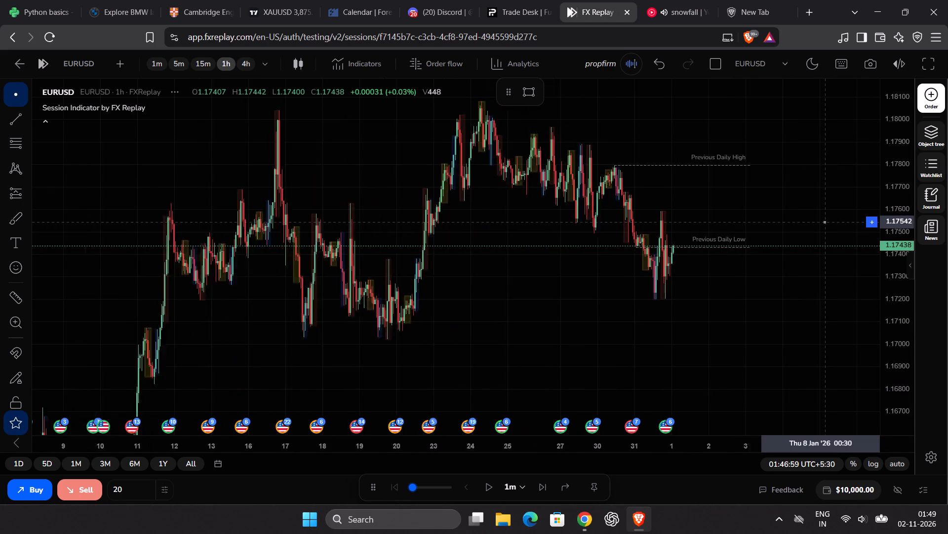
scroll(825, 222, up, 3)
drag(782, 310, 749, 352)
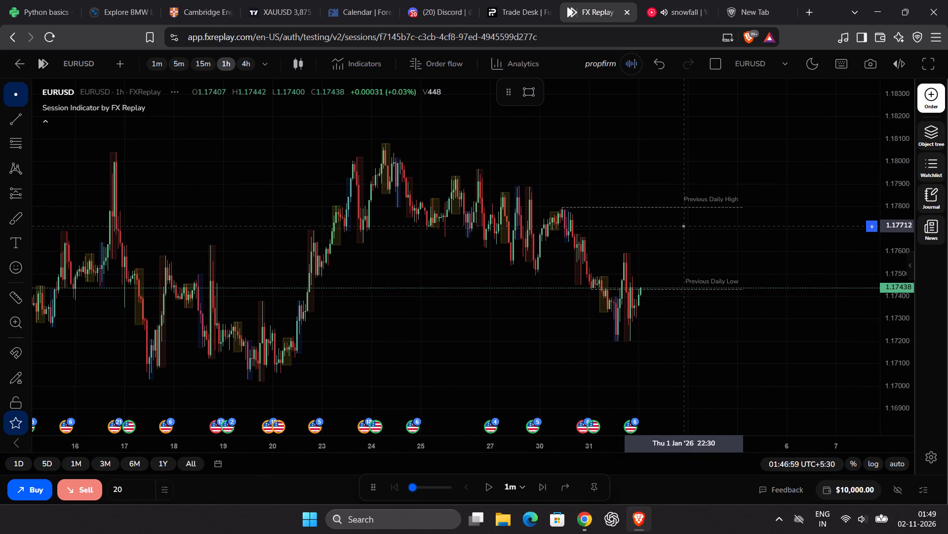
scroll(683, 226, up, 5)
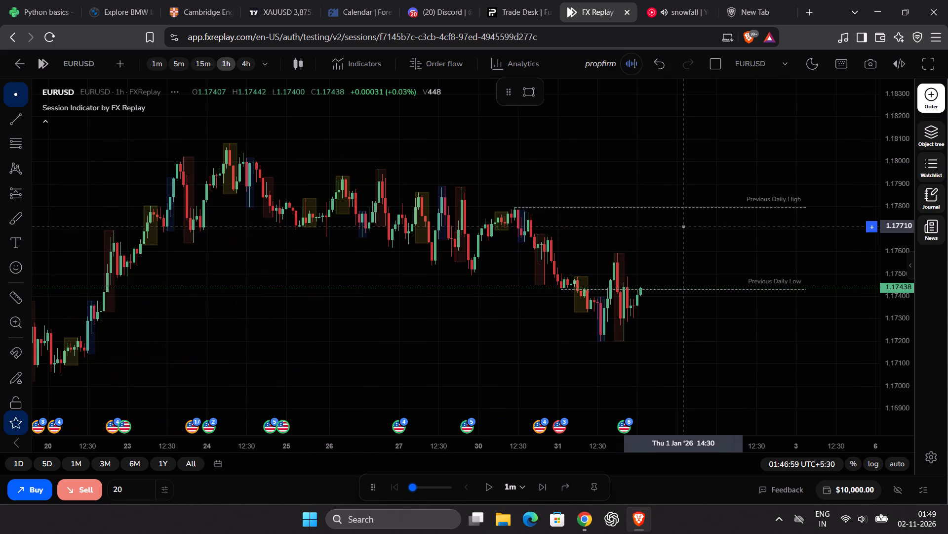
drag(681, 228, 611, 260)
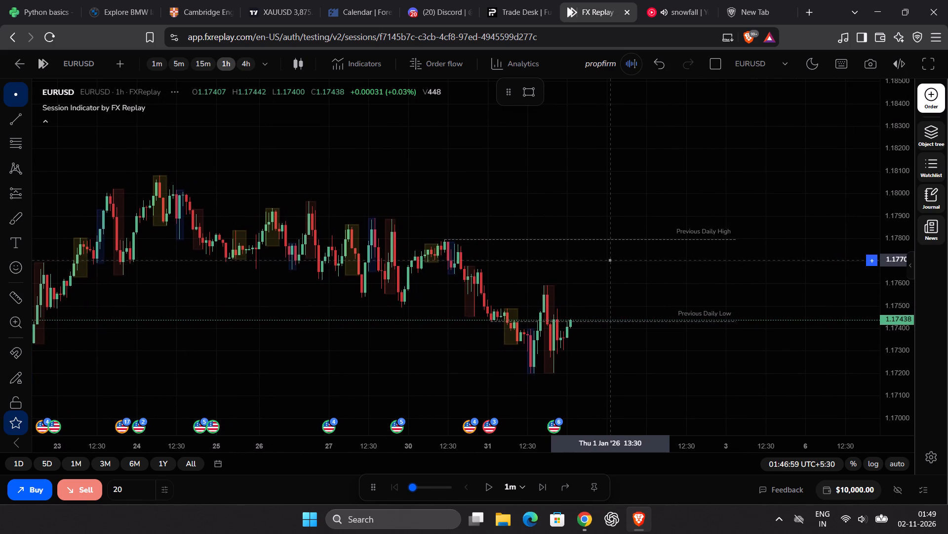
drag(611, 260, 610, 260)
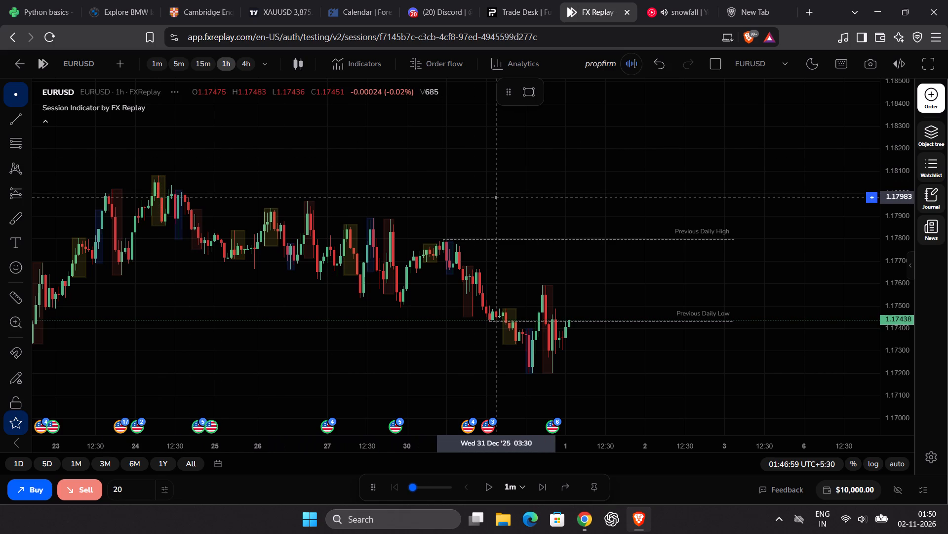
Switch the EURUSD chart back to the 15m timeframe and examine the last sessions against the previous daily high and low.
click(202, 60)
scroll(502, 217, down, 3)
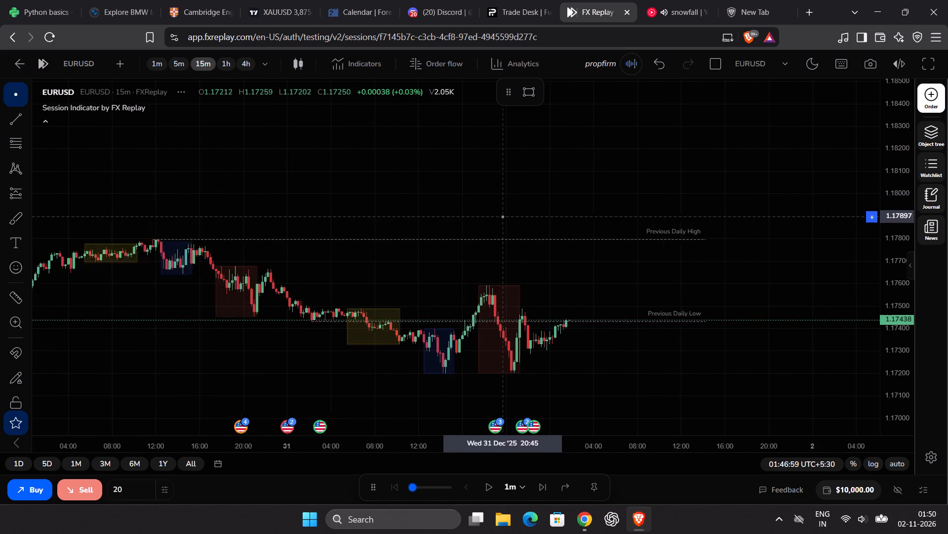
scroll(502, 217, down, 3)
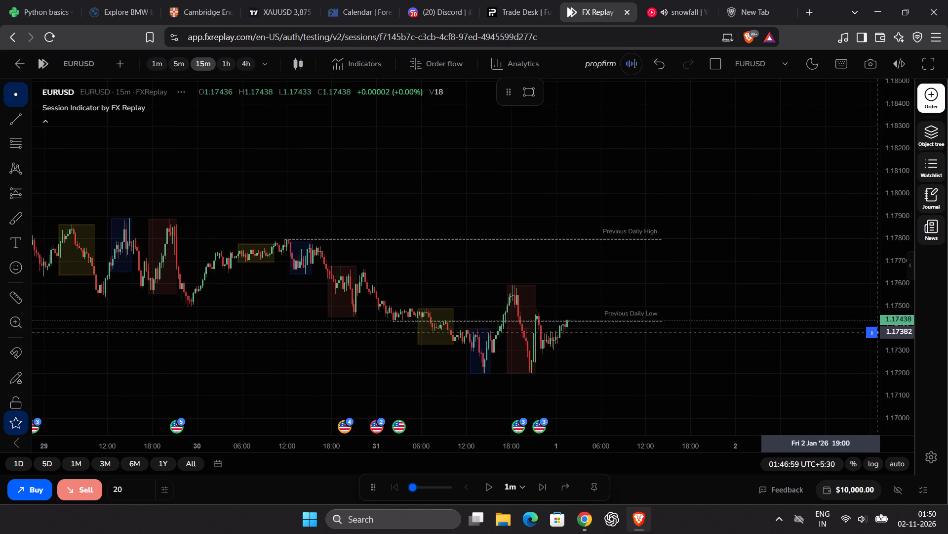
drag(895, 329, 896, 268)
scroll(772, 271, up, 3)
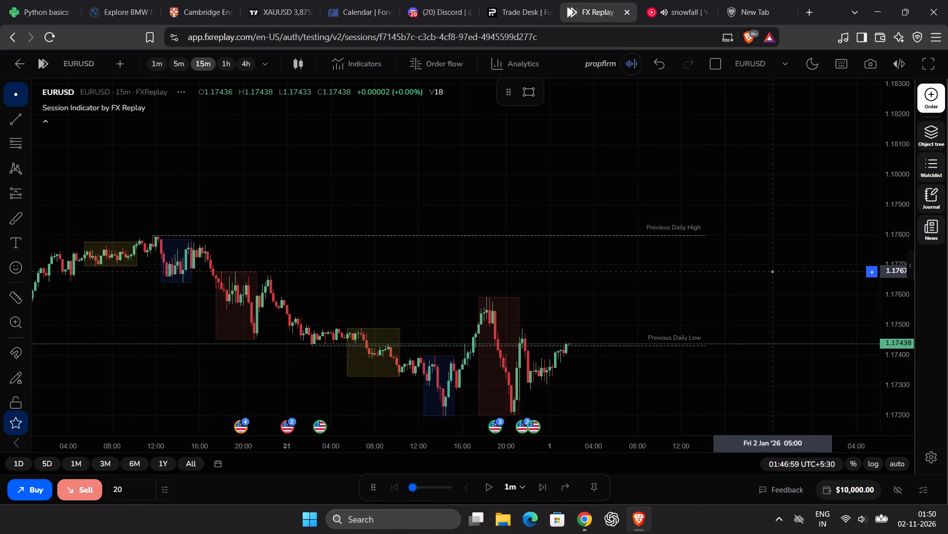
scroll(772, 271, up, 2)
scroll(611, 399, down, 1)
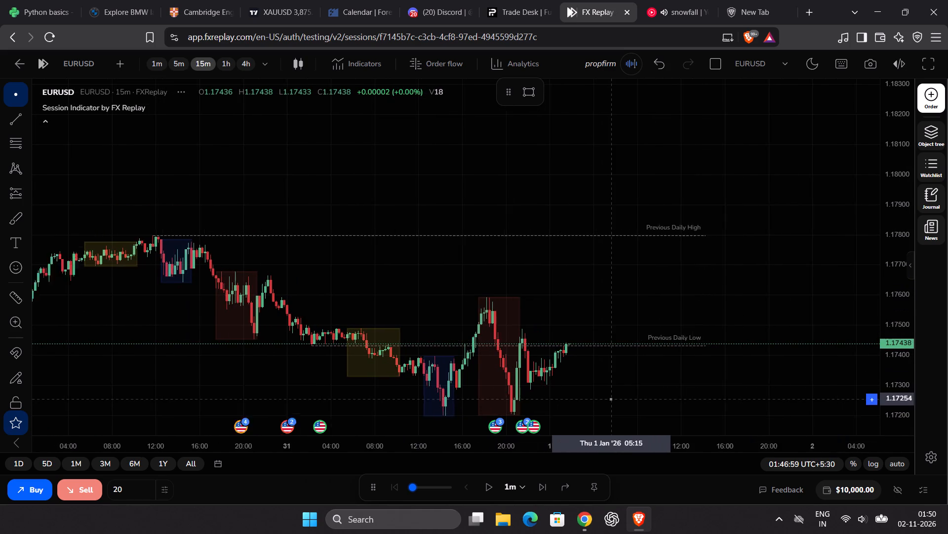
scroll(611, 399, down, 2)
drag(611, 399, 598, 325)
Set the replay playback interval to 15m.
click(521, 487)
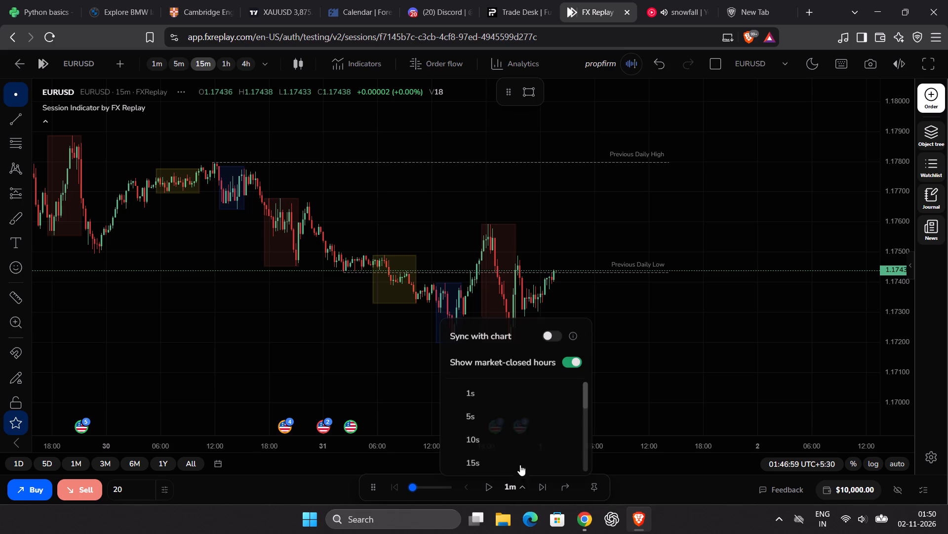
scroll(520, 429, down, 3)
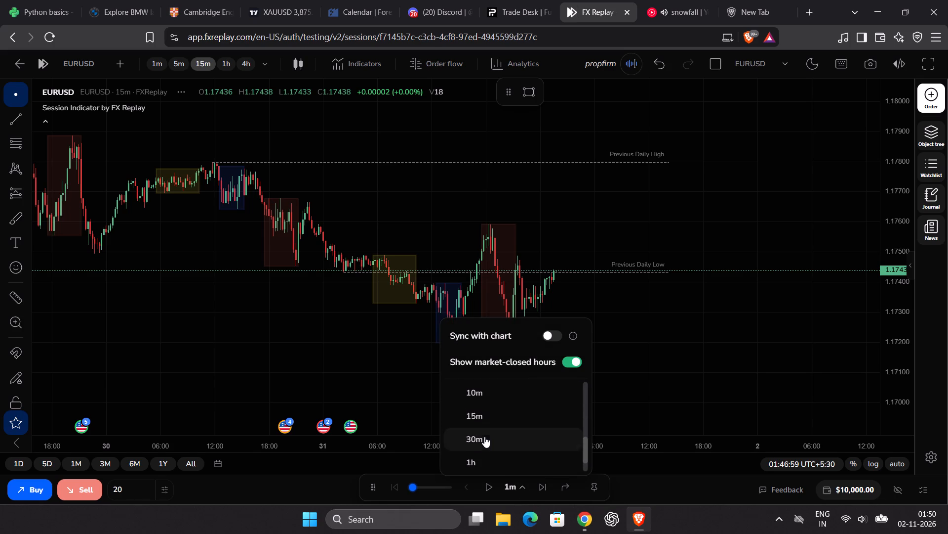
click(479, 421)
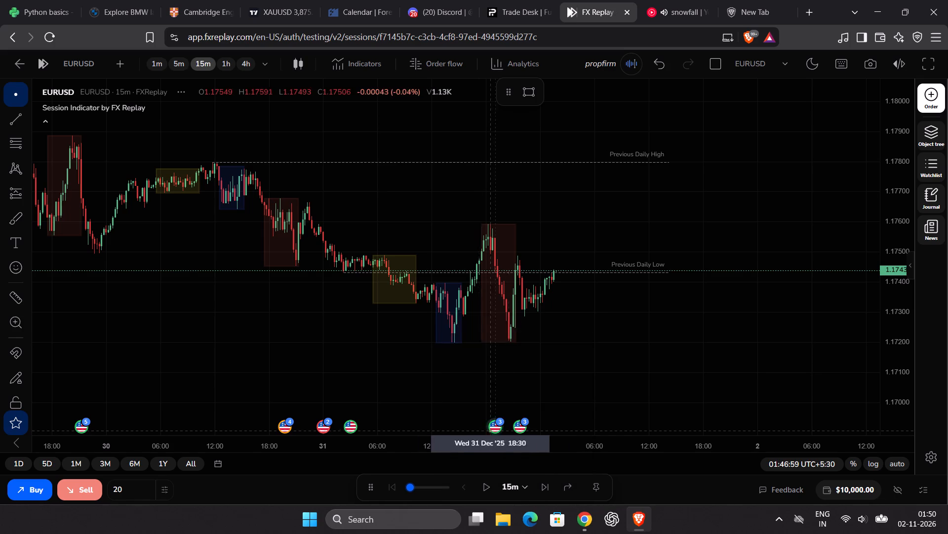
Frame the latest 15-minute EURUSD candles closely, leaving empty space after them for the replay.
scroll(566, 386, up, 5)
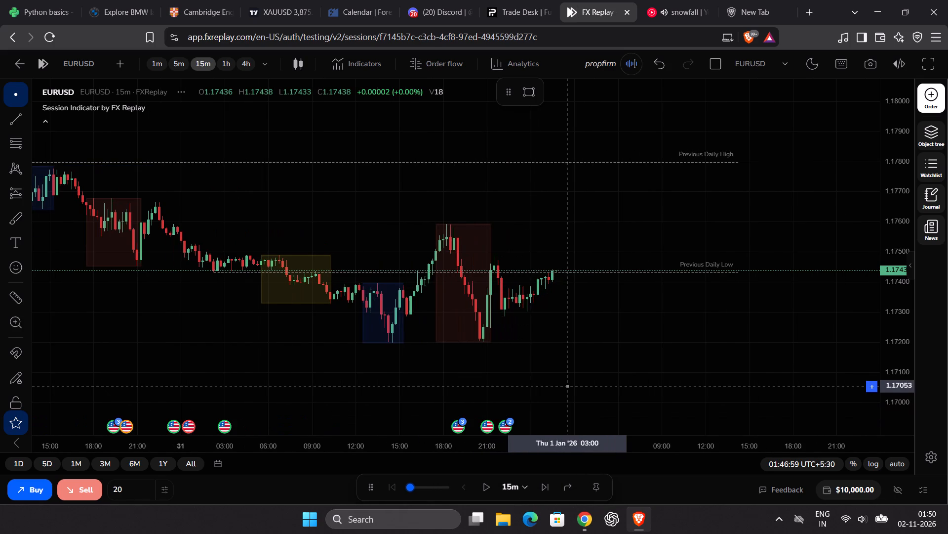
scroll(566, 386, up, 5)
drag(568, 384, 526, 342)
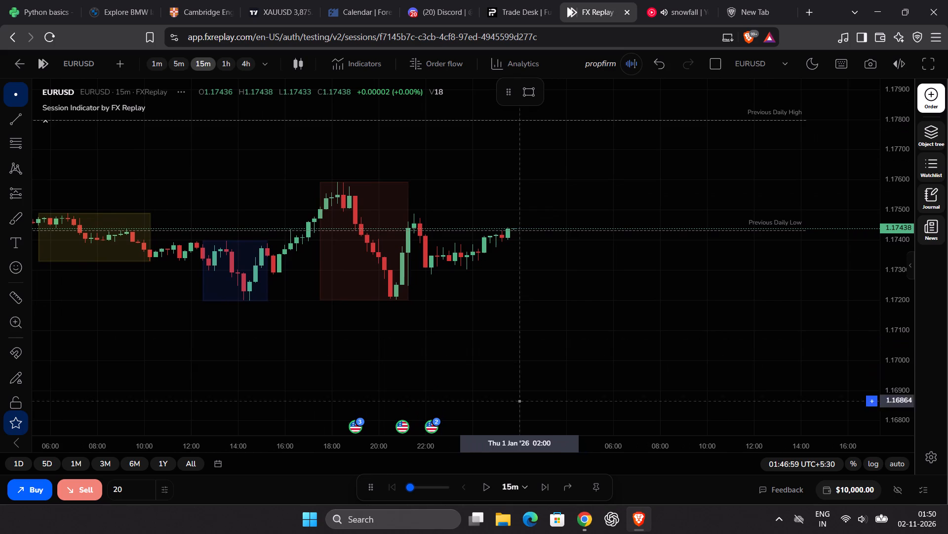
scroll(526, 372, up, 1)
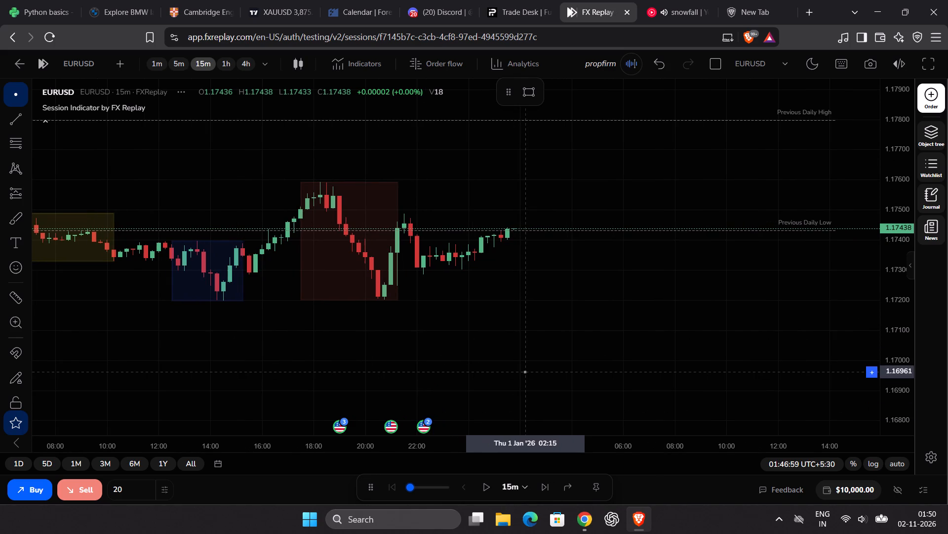
Run the EURUSD replay at 3x per second and pause it at 06:14:59, just after the yellow session starts.
click(483, 488)
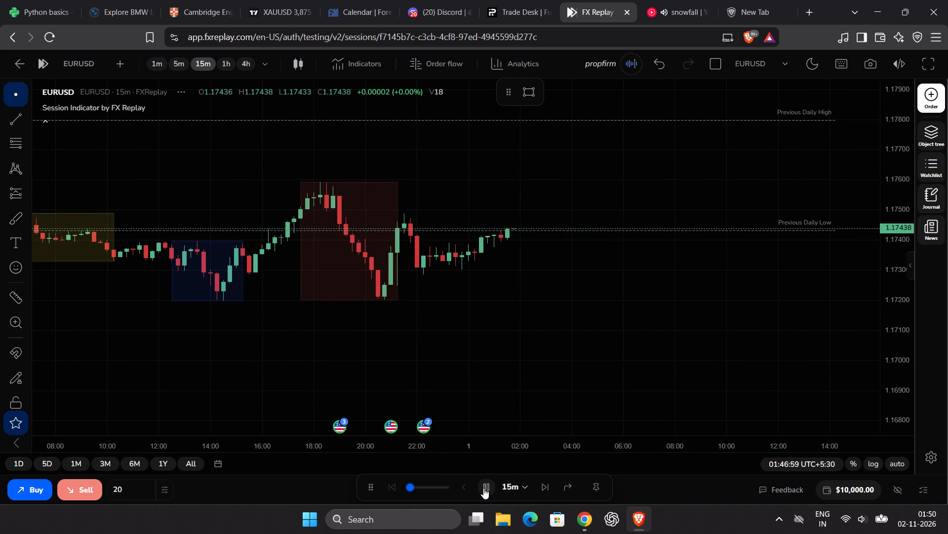
drag(410, 487, 415, 487)
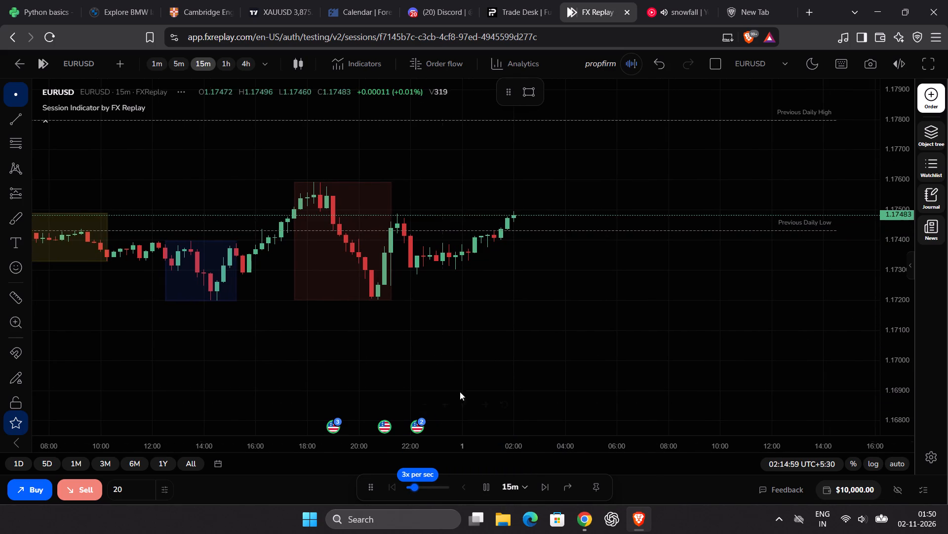
scroll(473, 365, up, 2)
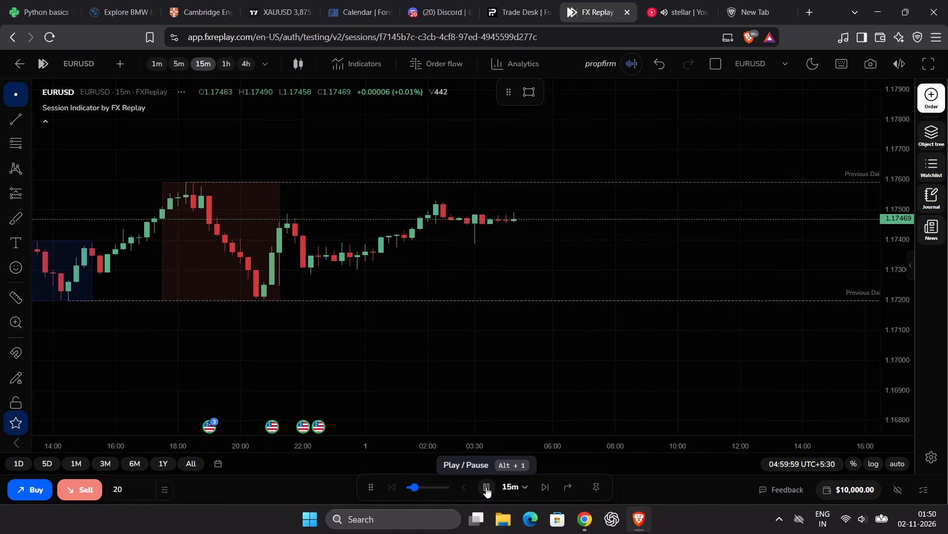
click(486, 487)
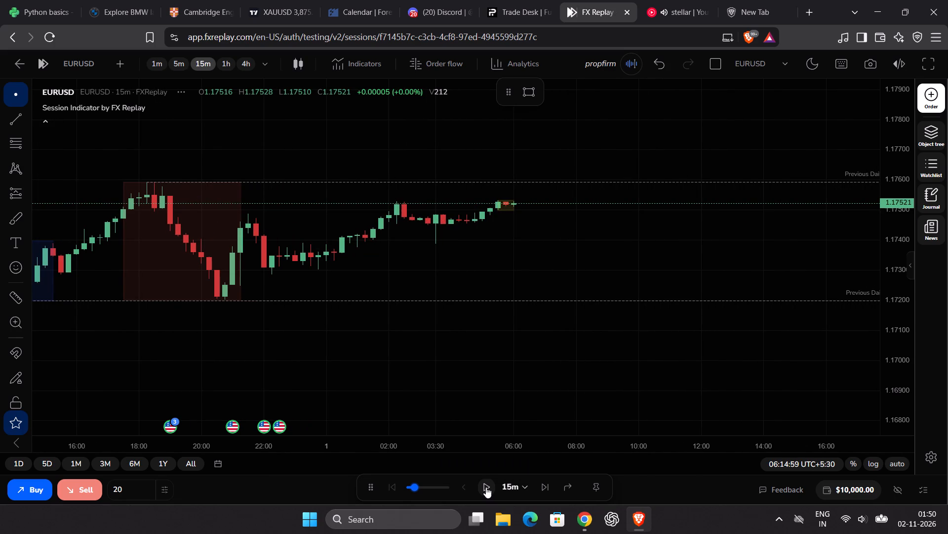
Resume the 15m replay and pause it at 08:14:59, with price back near the previous daily high.
scroll(638, 362, down, 3)
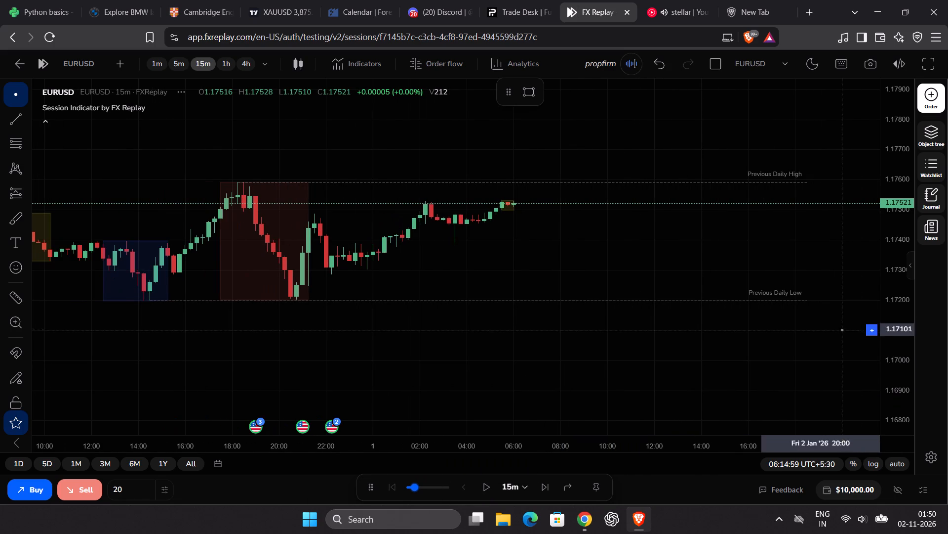
drag(899, 355, 901, 240)
drag(659, 260, 649, 311)
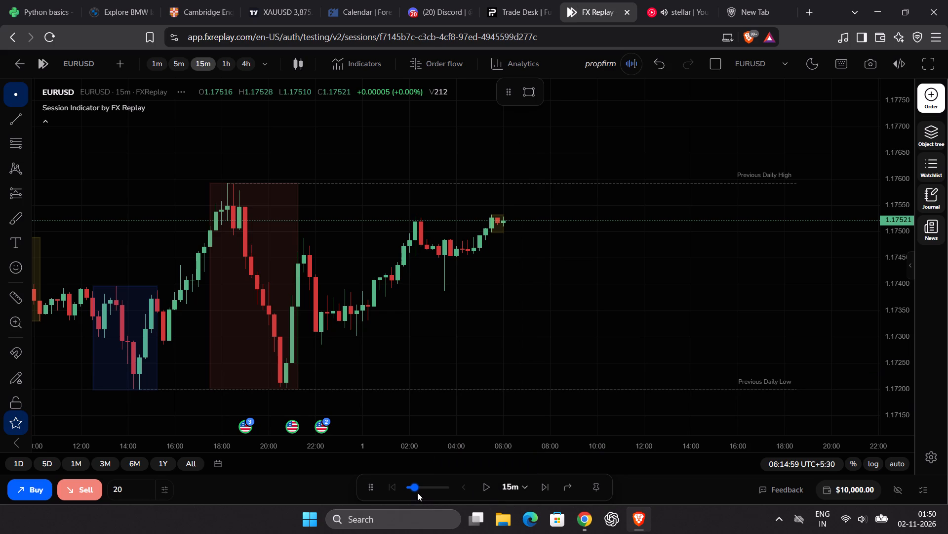
click(482, 485)
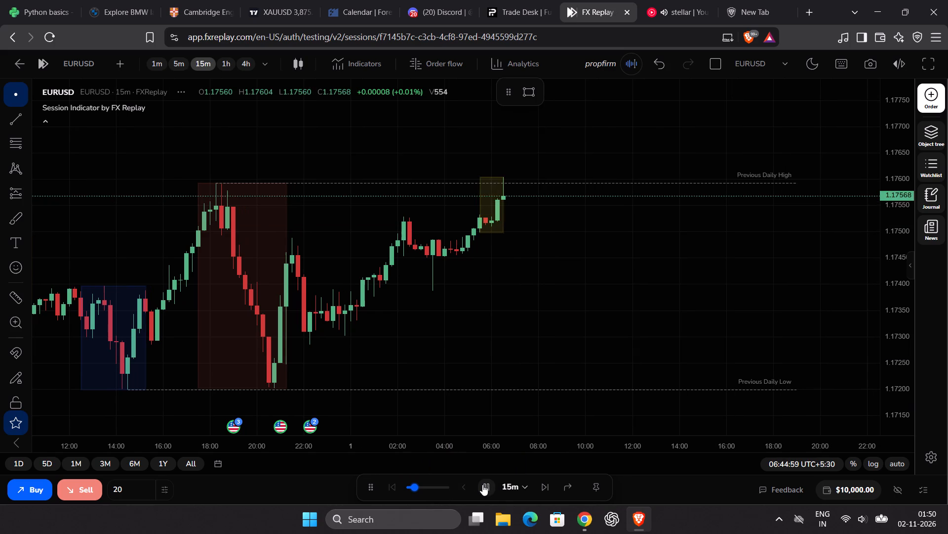
click(482, 485)
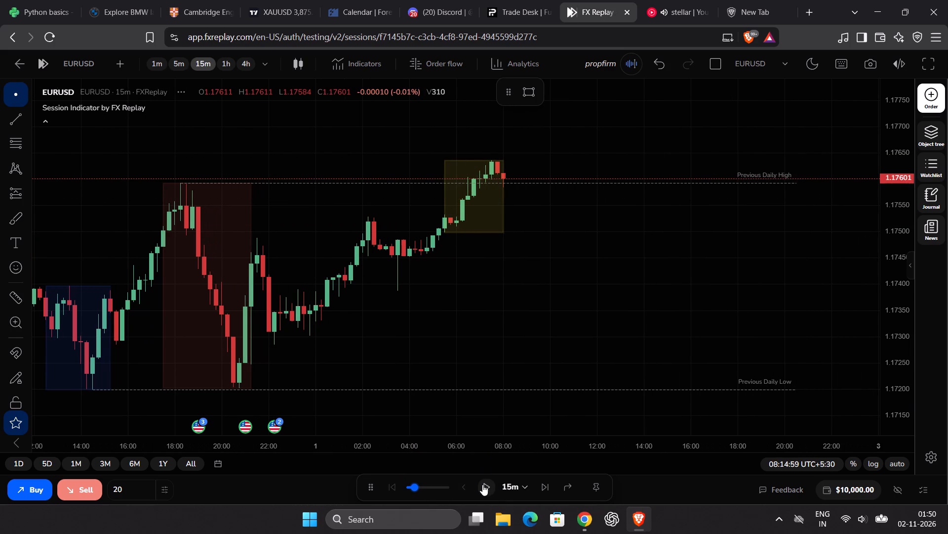
Lower the replay speed to 2x per second and advance the replay to 10:59:59, after the yellow session ends.
drag(415, 491, 410, 489)
click(410, 489)
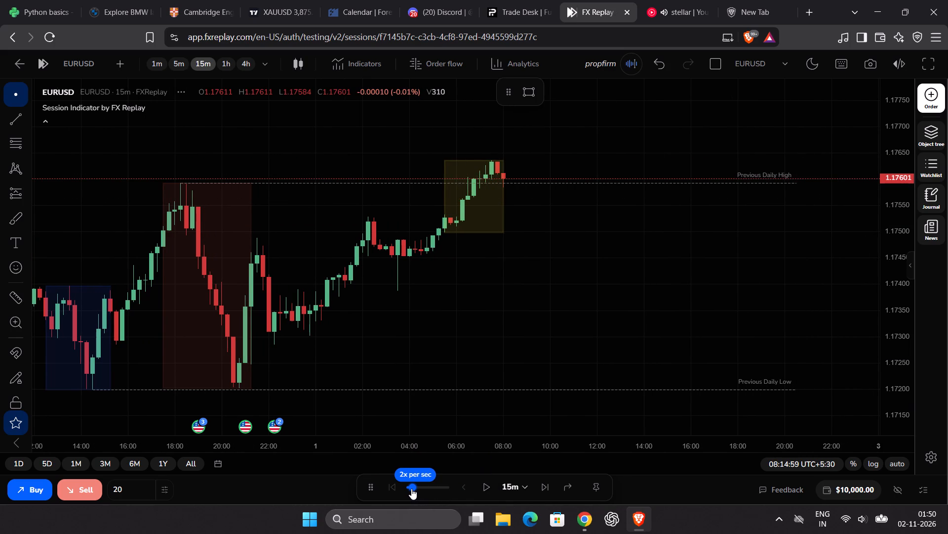
click(489, 486)
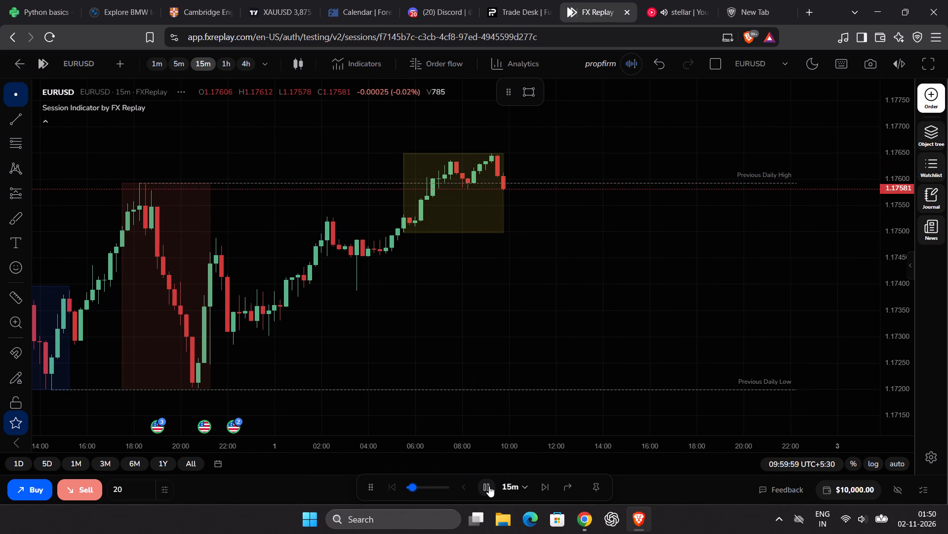
click(489, 486)
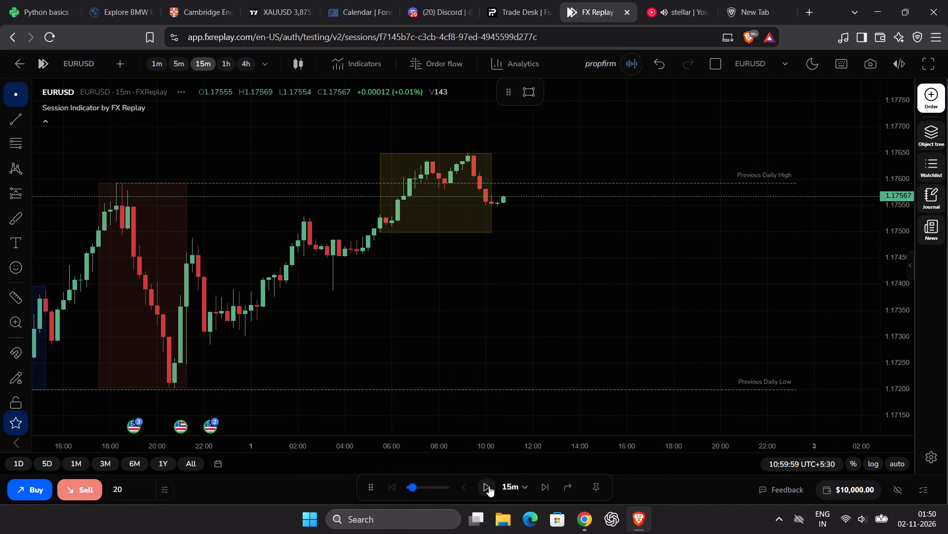
Set the replay speed to 1x per second.
drag(416, 490, 403, 490)
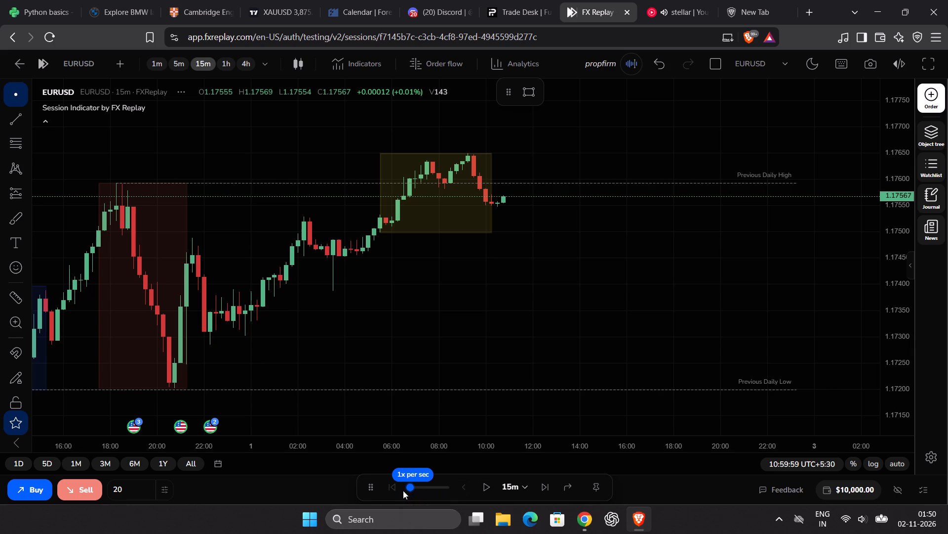
Check the latest price action on the 1h chart against the previous daily levels and return to the 15m timeframe.
scroll(457, 343, down, 4)
click(227, 66)
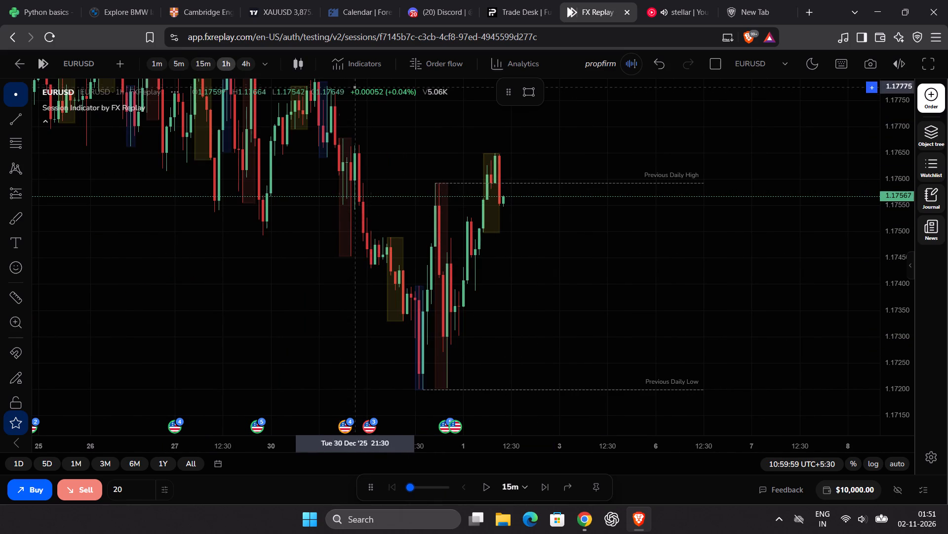
click(203, 61)
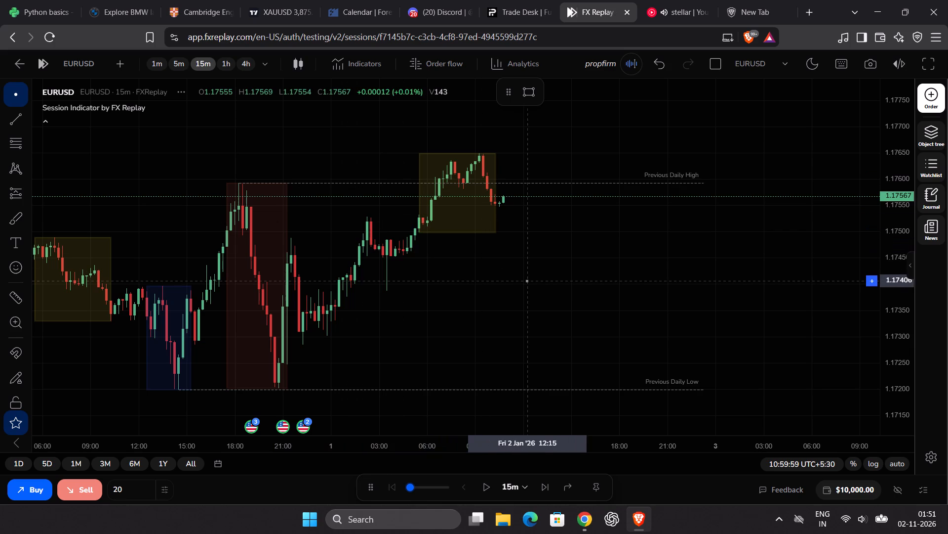
Advance the replay by one 15-minute candle to 11:14:59.
drag(528, 283, 507, 331)
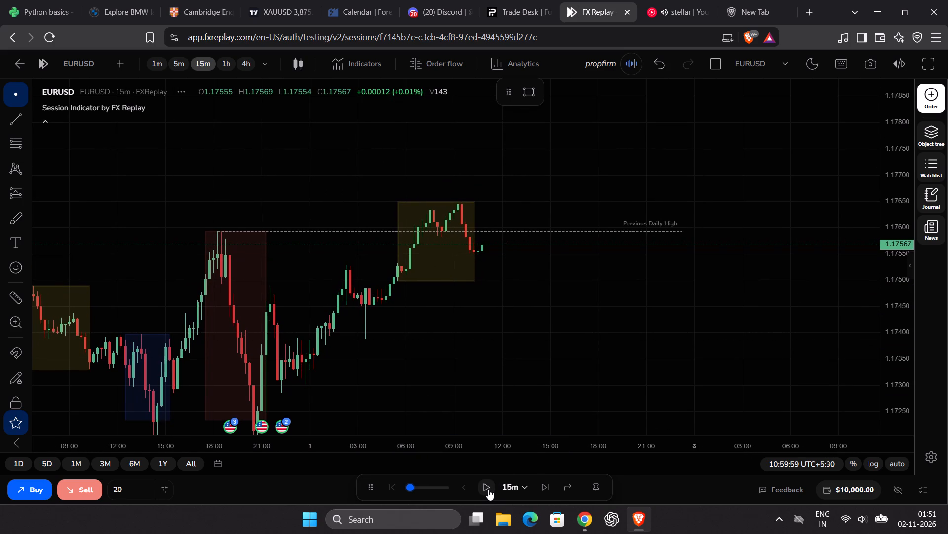
click(488, 489)
click(484, 486)
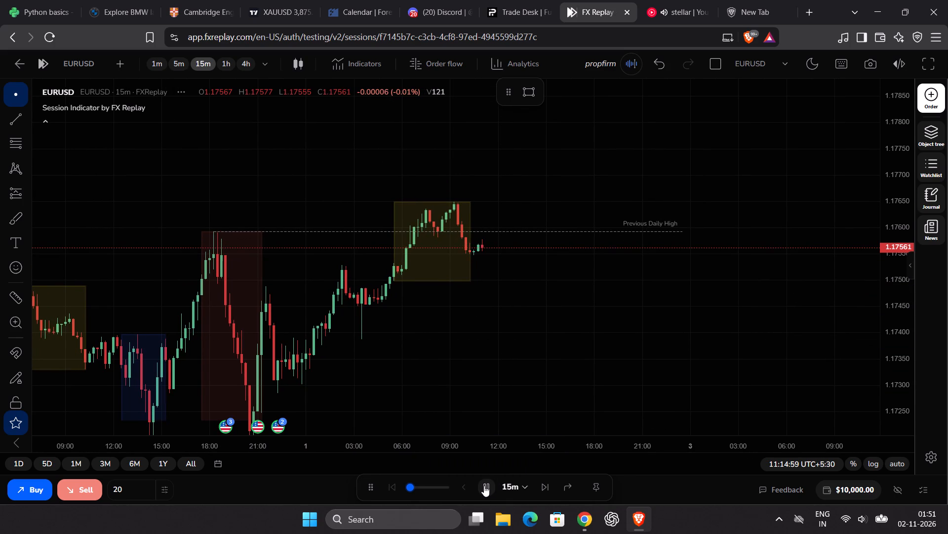
Switch the EURUSD chart to the 5m timeframe and frame the yellow session with the latest candles.
click(177, 56)
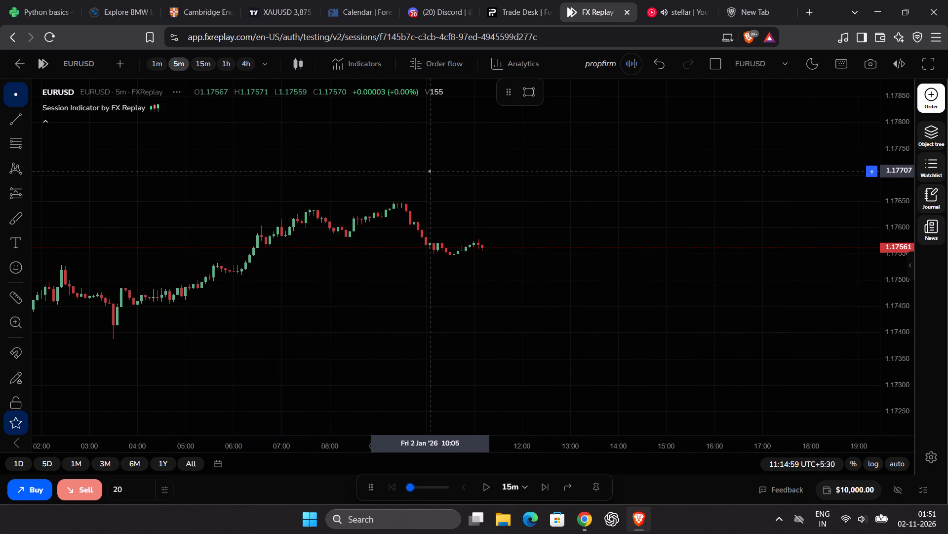
scroll(429, 171, down, 5)
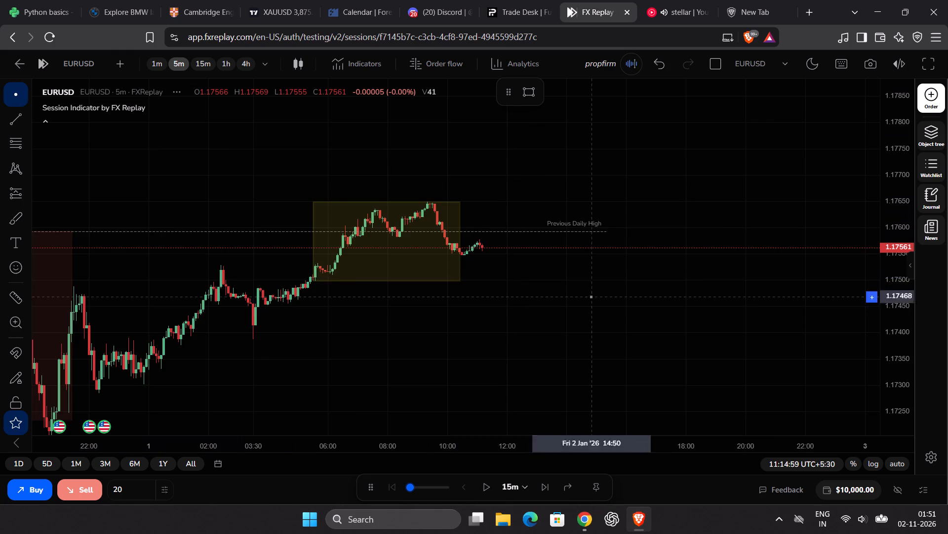
scroll(786, 341, down, 2)
drag(899, 368, 881, 263)
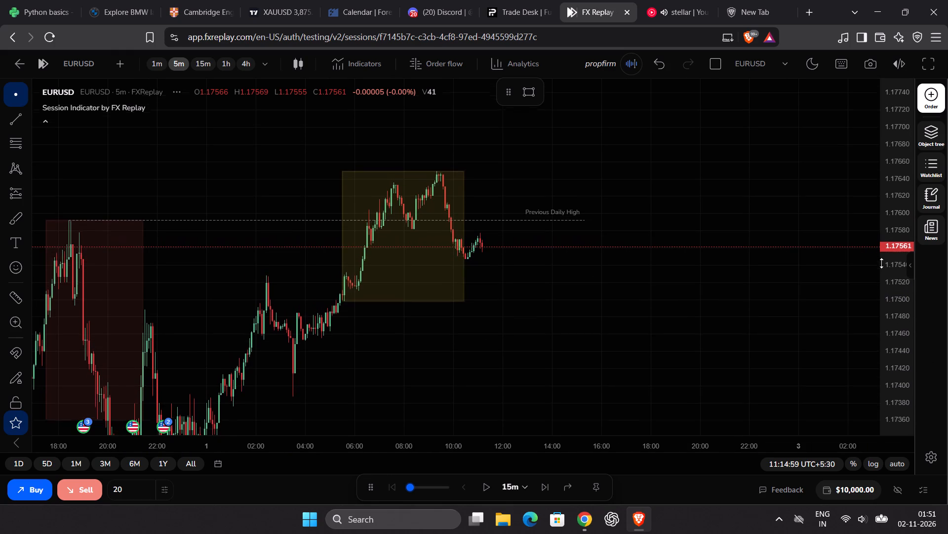
drag(881, 263, 880, 257)
scroll(616, 284, up, 2)
scroll(502, 328, up, 1)
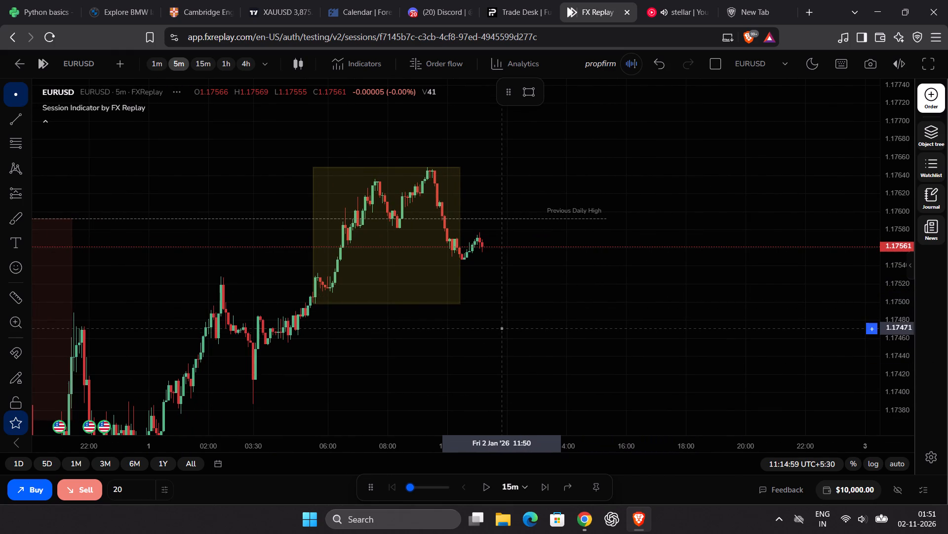
scroll(502, 328, up, 1)
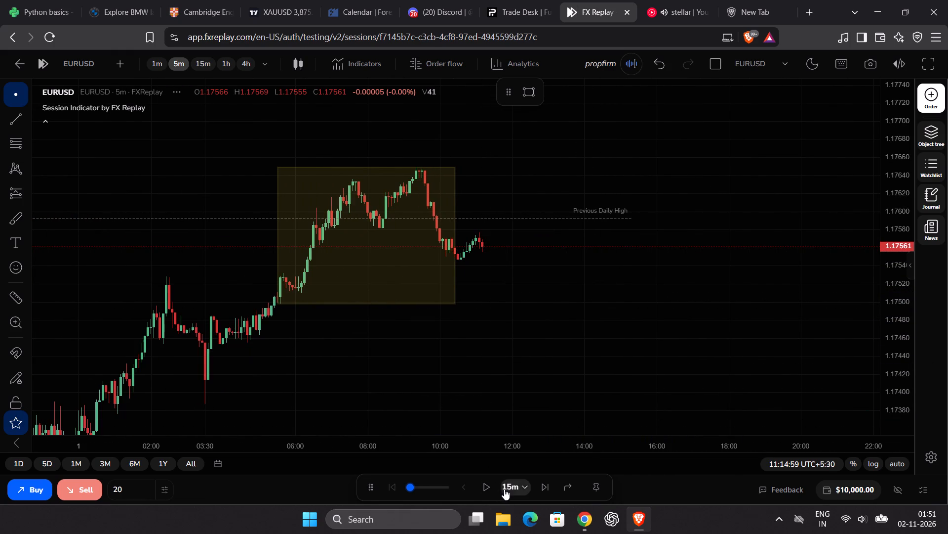
Set the replay interval to 5m and advance the replay candle by candle to 11:29:59.
click(504, 489)
scroll(506, 440, down, 2)
click(476, 423)
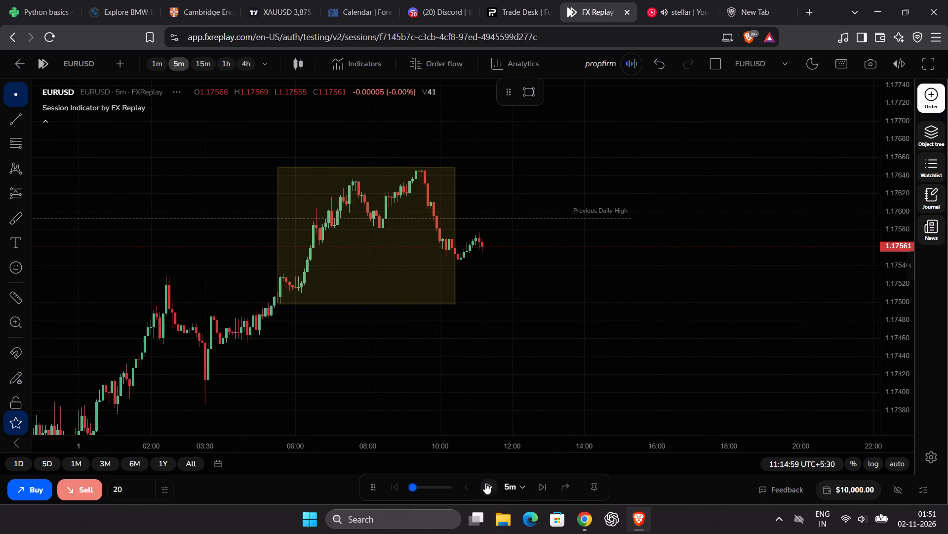
click(485, 483)
click(486, 484)
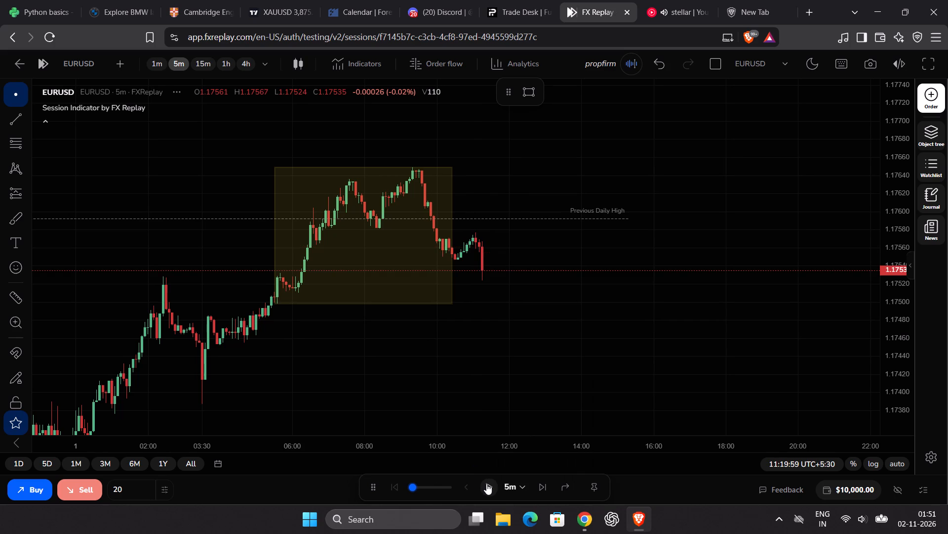
click(486, 484)
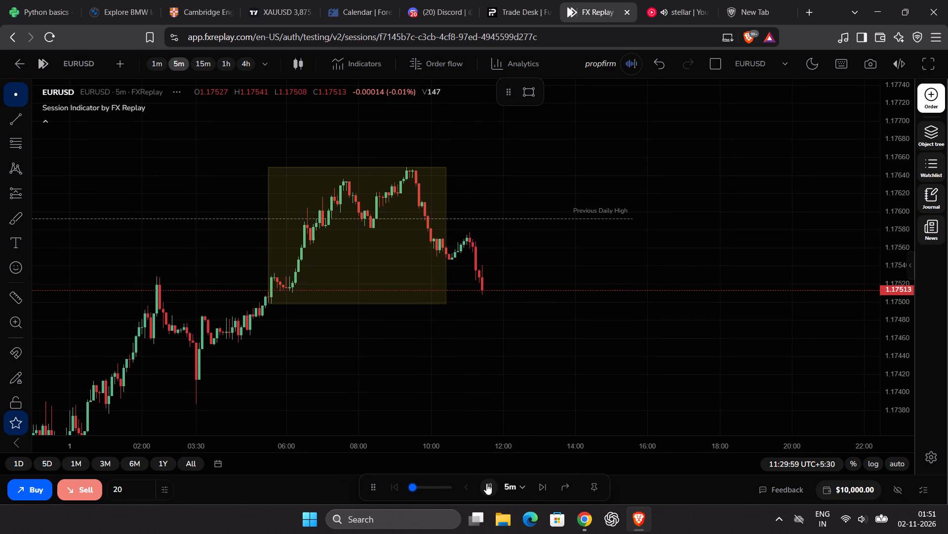
click(486, 484)
click(486, 484)
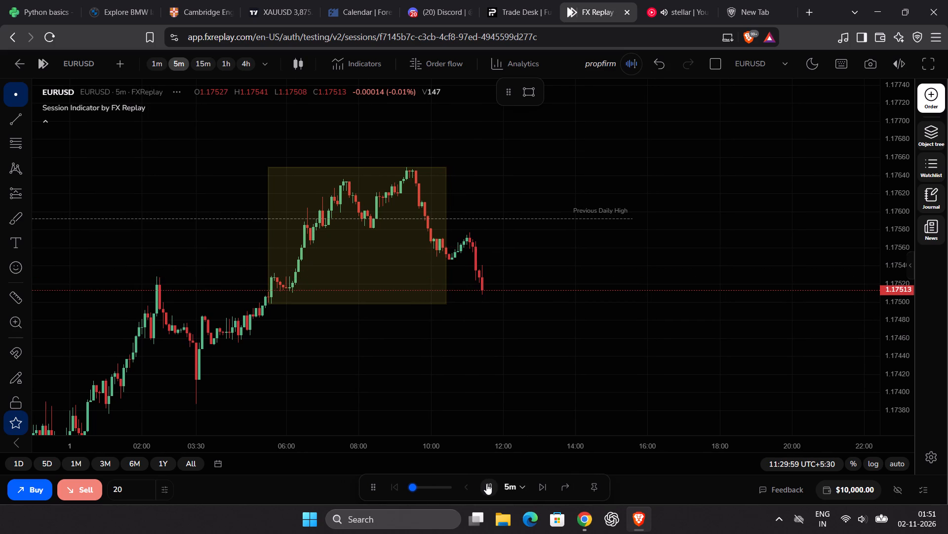
click(486, 484)
Prepare a EURUSD market sell order with its stop loss at 1.17576, above the latest swing high.
click(936, 95)
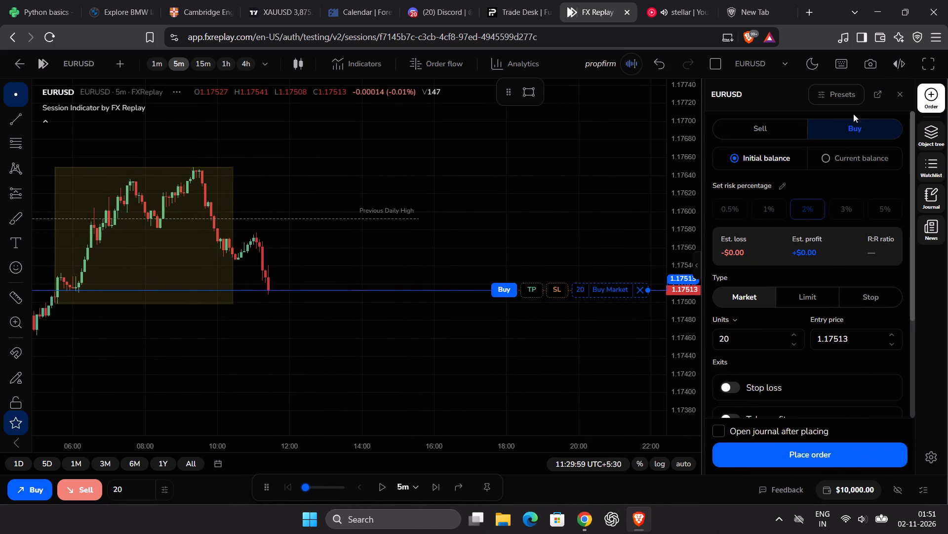
click(760, 128)
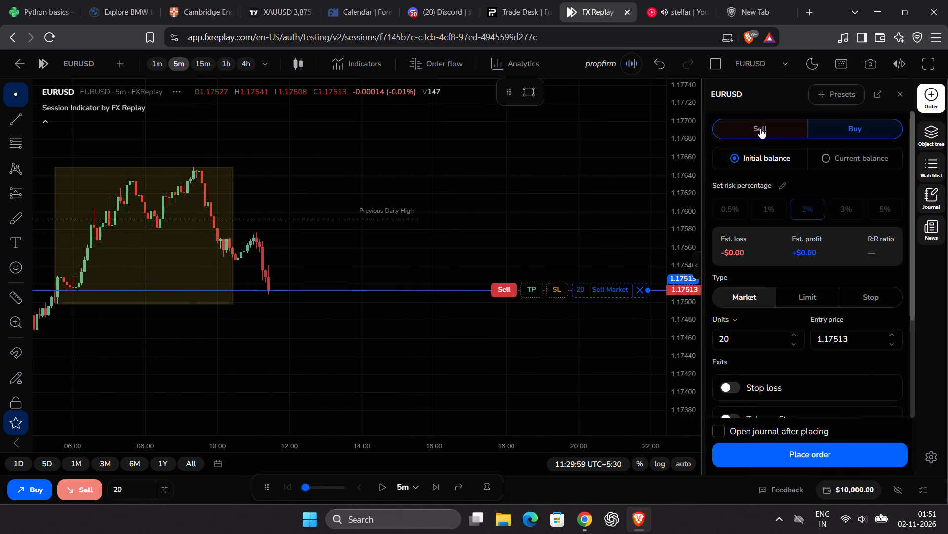
drag(557, 287, 558, 273)
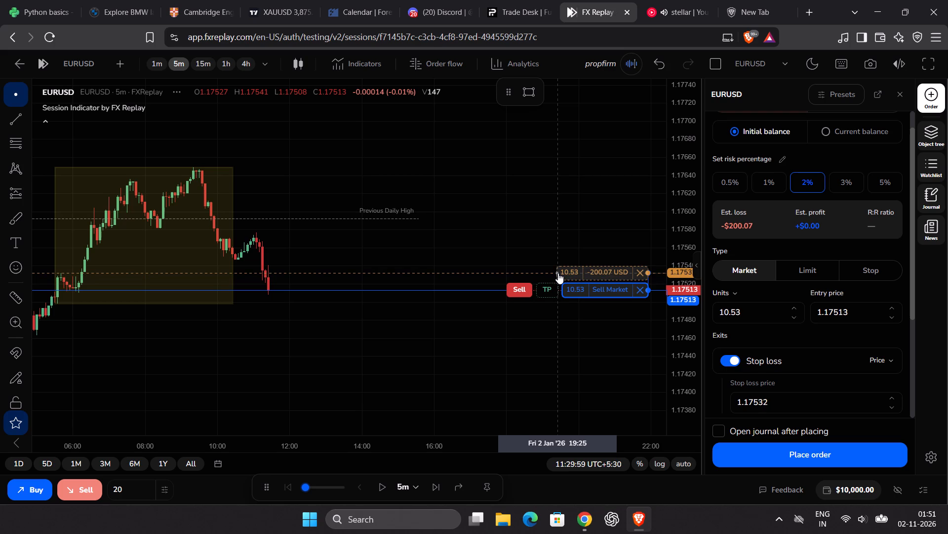
drag(558, 273, 557, 236)
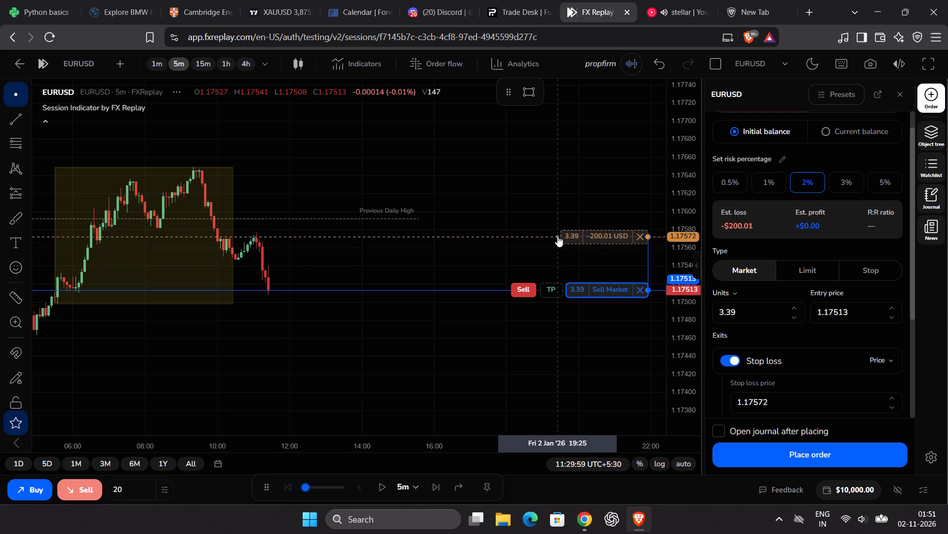
drag(557, 236, 557, 233)
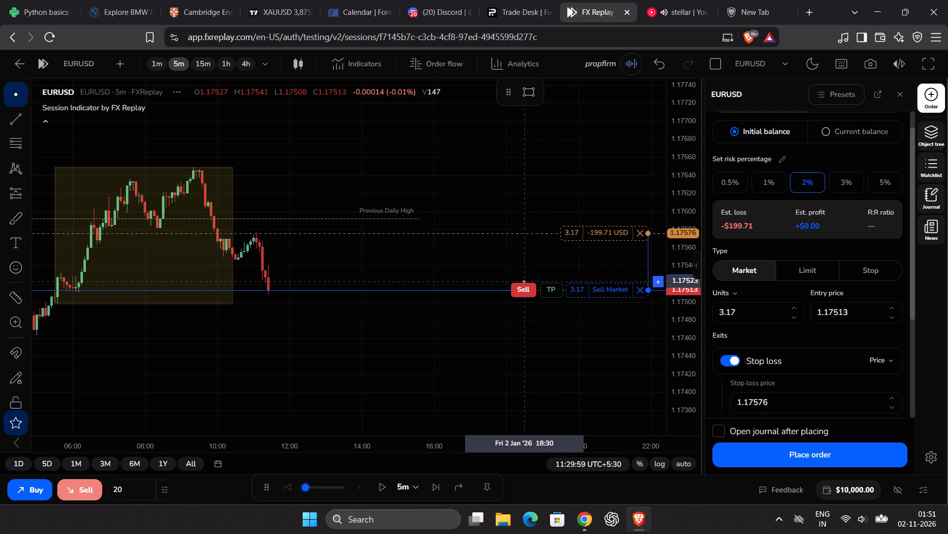
Add a take profit to the sell order at 1.17415, near the earlier swing low.
scroll(485, 264, down, 3)
drag(427, 336, 448, 292)
drag(548, 244, 547, 313)
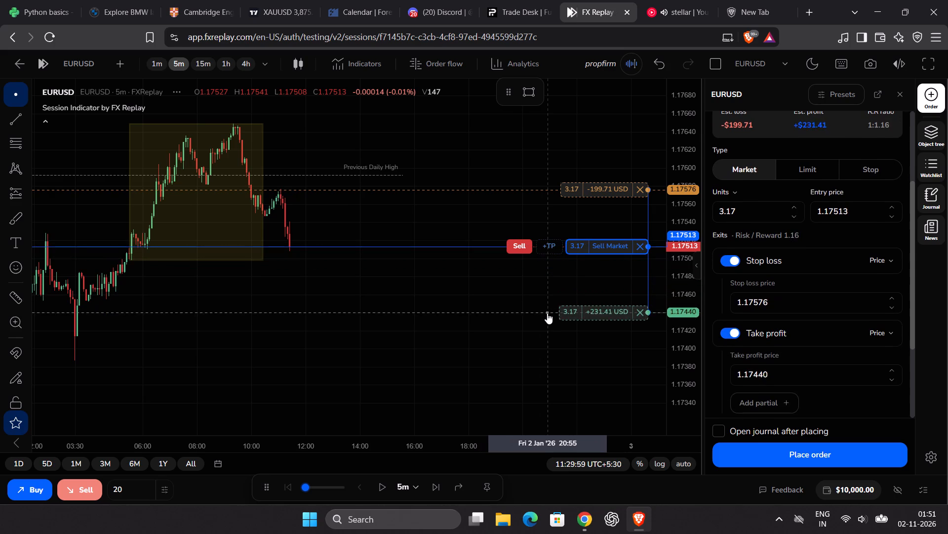
drag(547, 313, 547, 334)
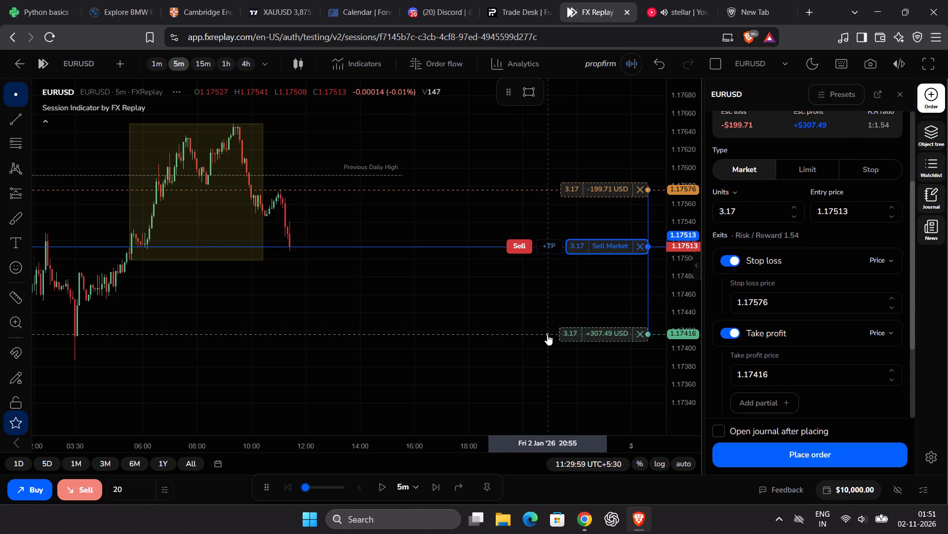
drag(547, 334, 547, 337)
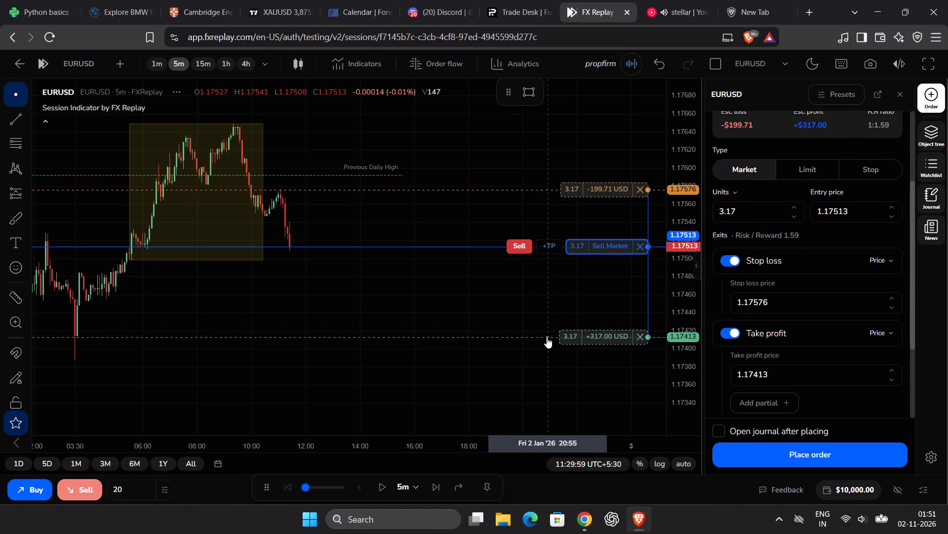
drag(547, 337, 550, 335)
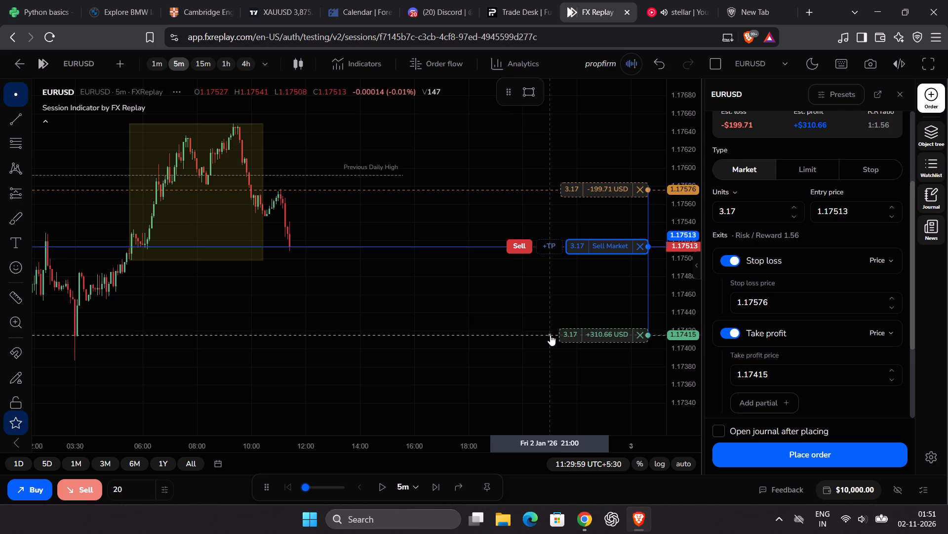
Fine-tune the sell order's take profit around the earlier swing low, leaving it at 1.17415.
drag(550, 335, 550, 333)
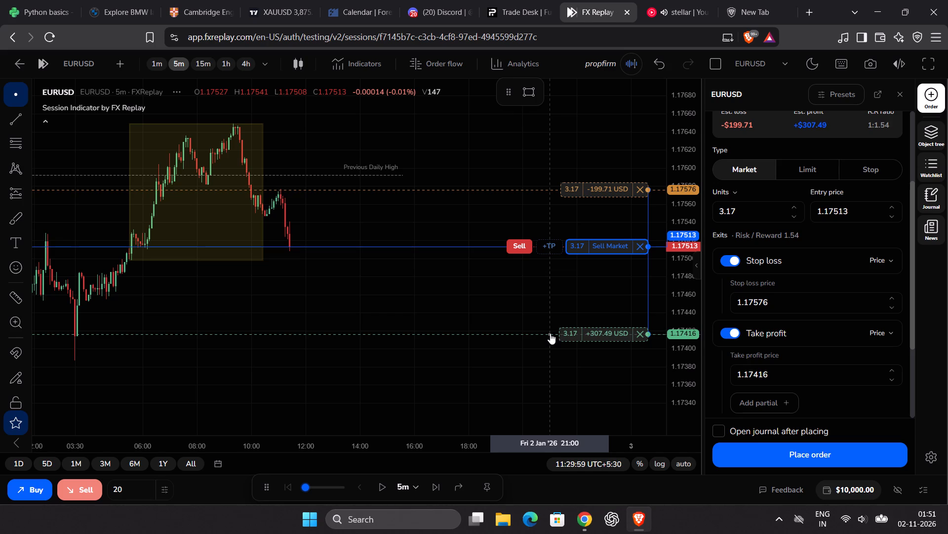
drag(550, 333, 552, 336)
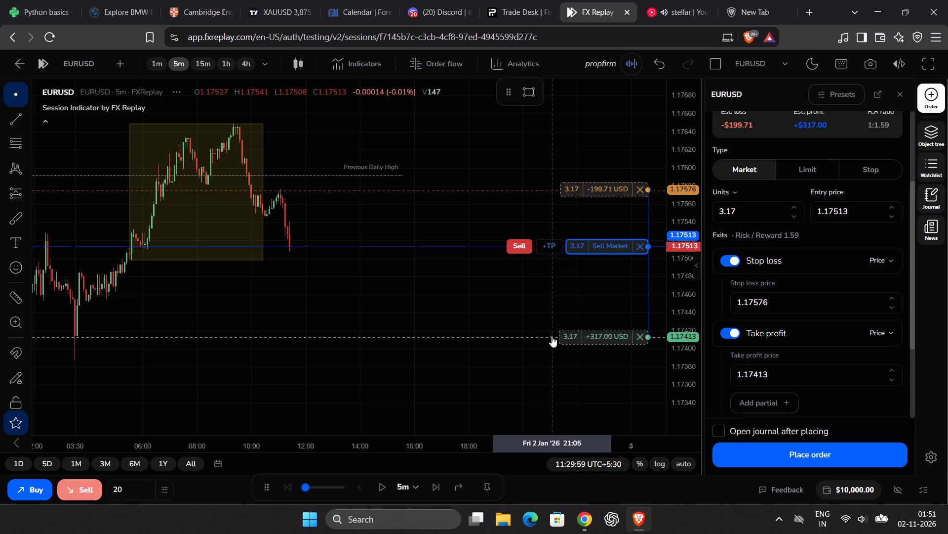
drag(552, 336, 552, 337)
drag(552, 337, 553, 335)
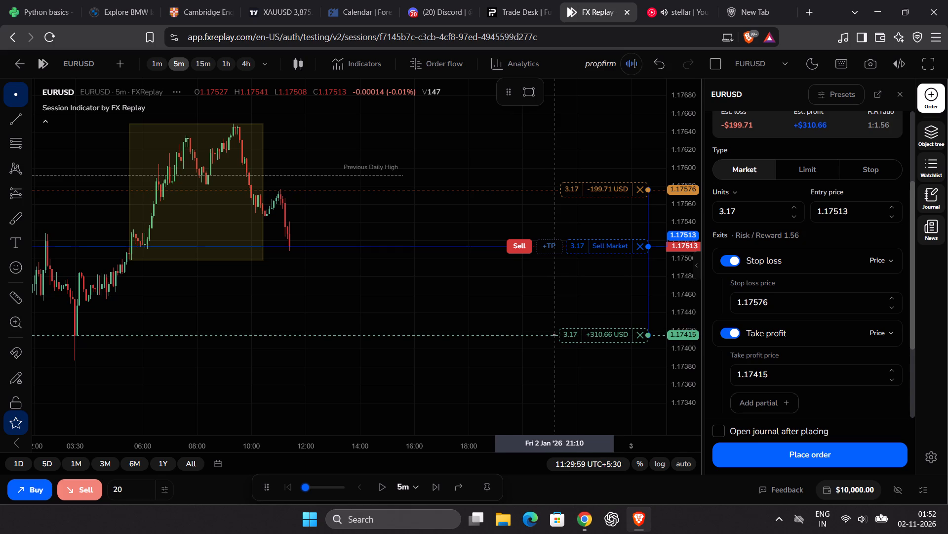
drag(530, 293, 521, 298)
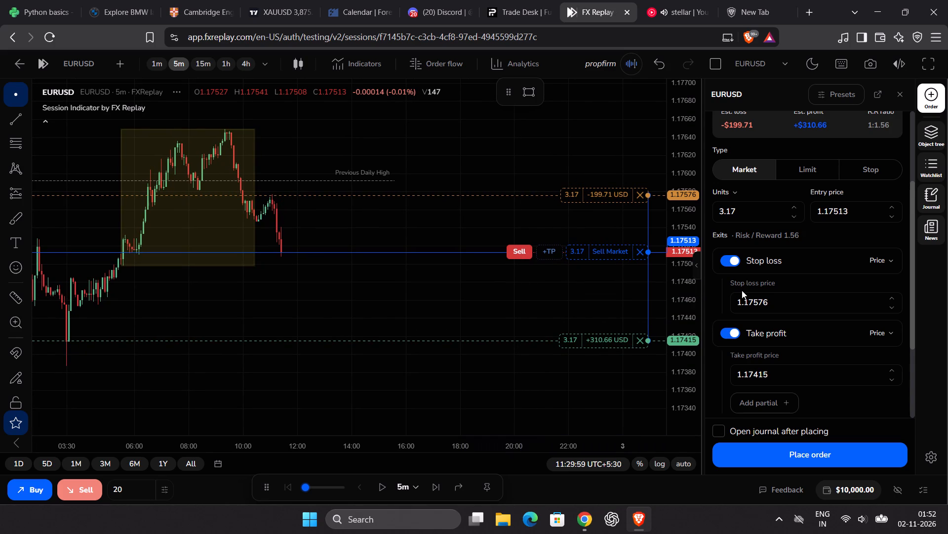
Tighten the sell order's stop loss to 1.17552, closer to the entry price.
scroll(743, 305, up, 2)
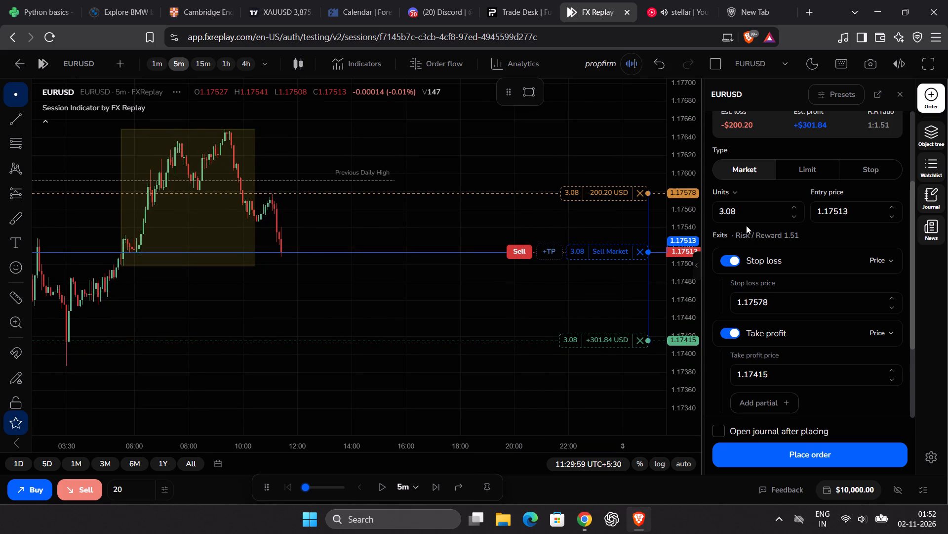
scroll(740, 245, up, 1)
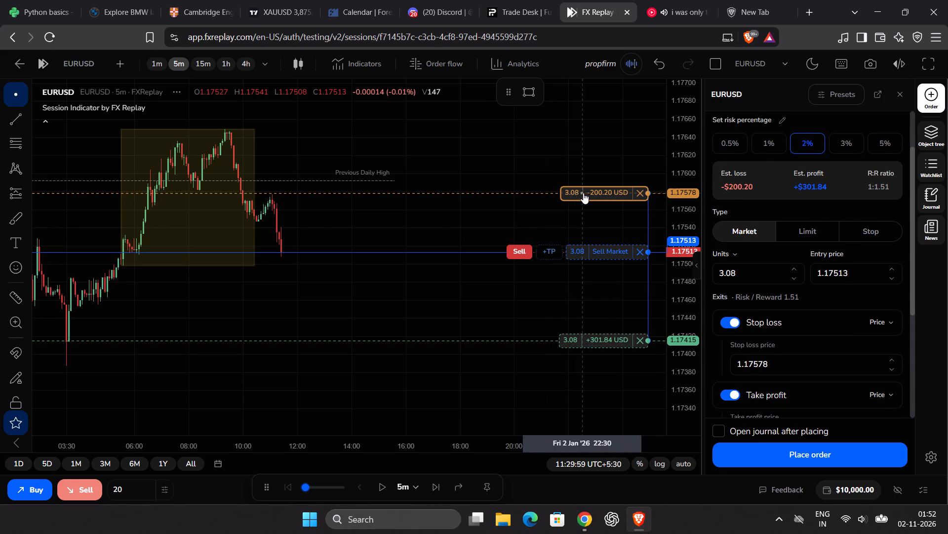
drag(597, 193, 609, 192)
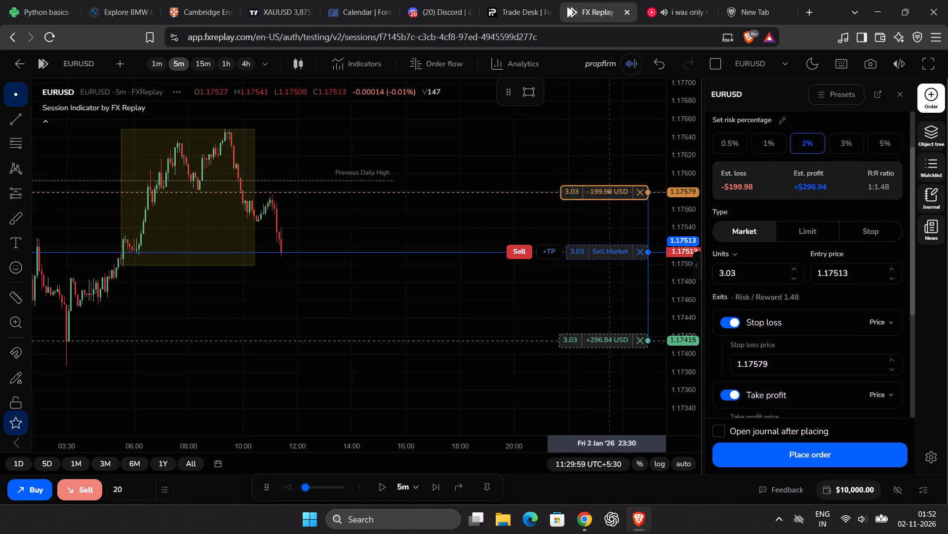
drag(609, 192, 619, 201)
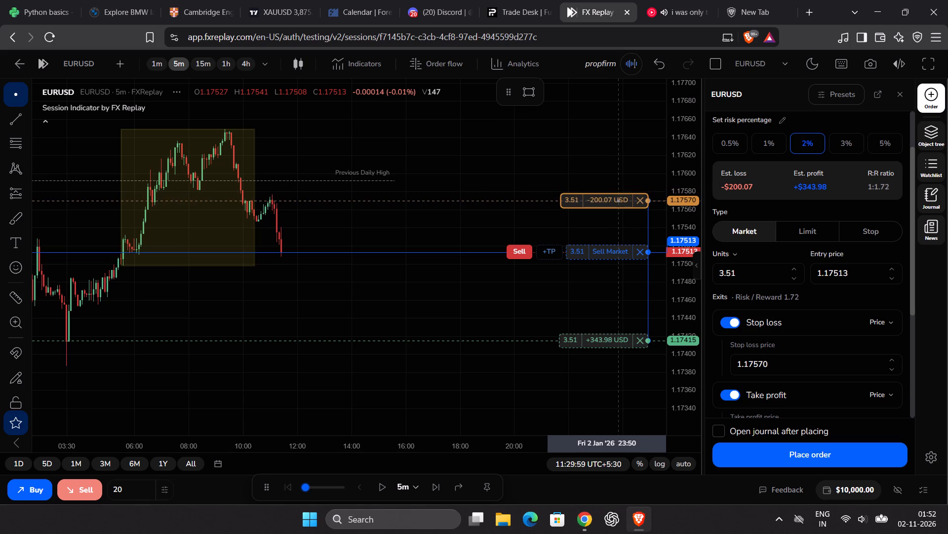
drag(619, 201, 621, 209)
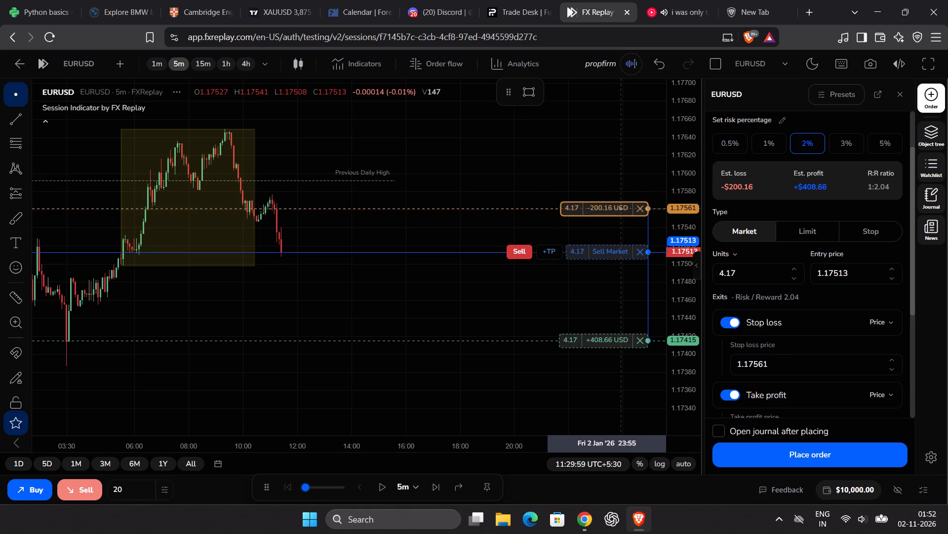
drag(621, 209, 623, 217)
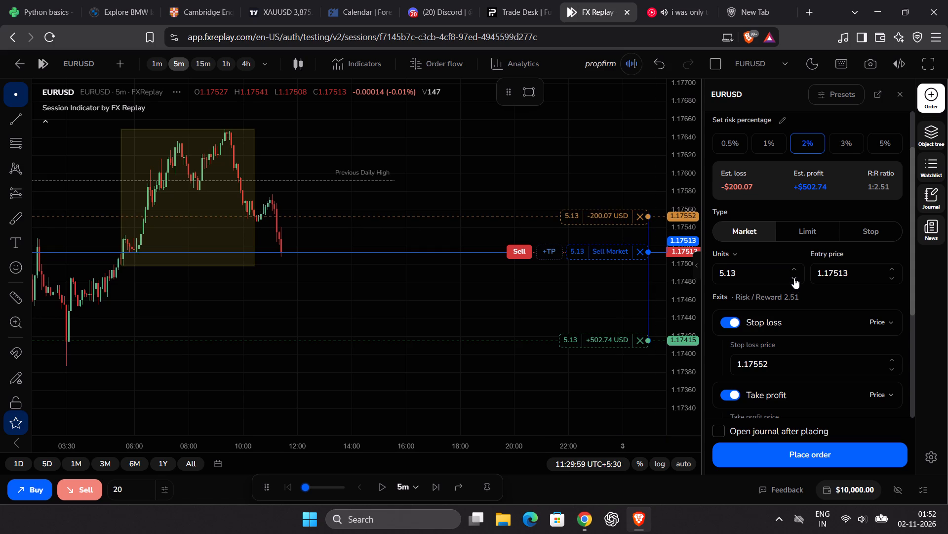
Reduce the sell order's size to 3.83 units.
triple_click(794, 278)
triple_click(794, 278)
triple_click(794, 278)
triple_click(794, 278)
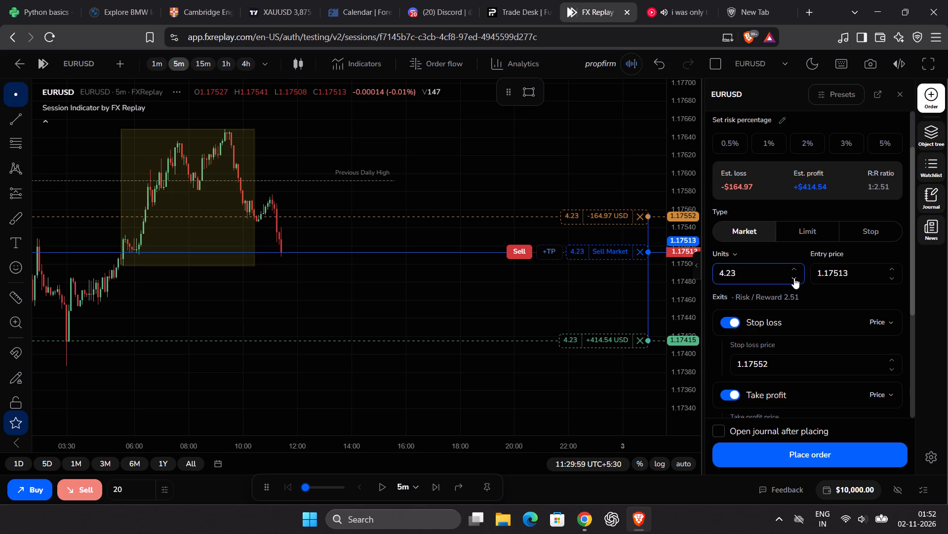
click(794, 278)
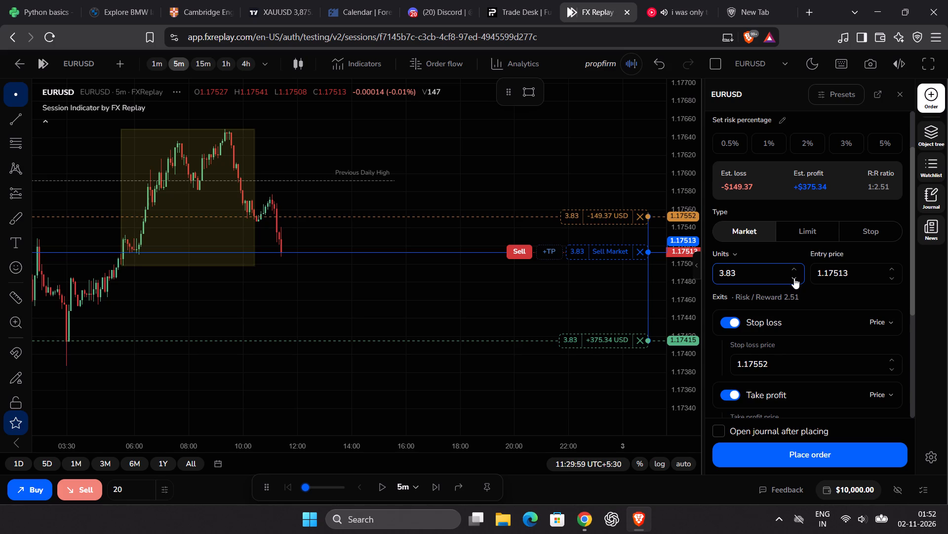
Set the sell order's risk to 1% and place its stop loss at 1.17563.
click(611, 215)
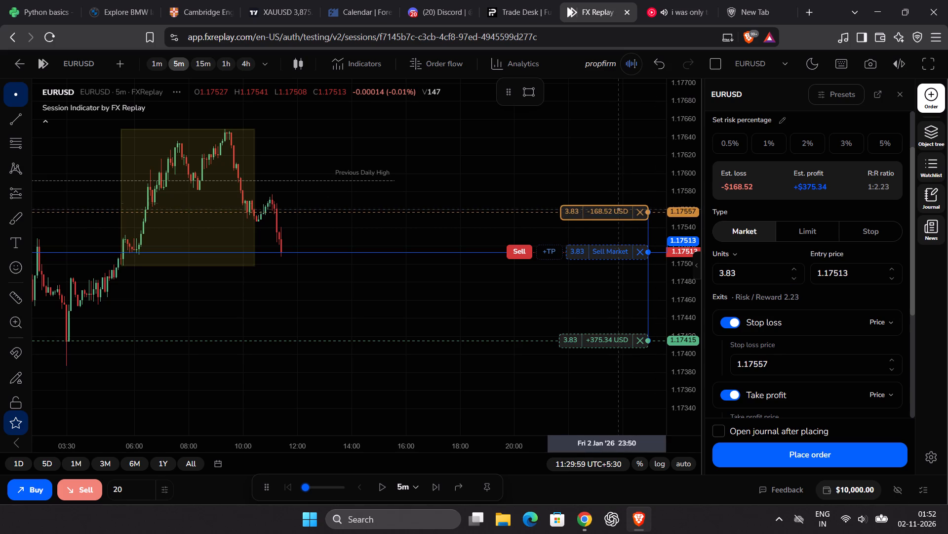
click(760, 143)
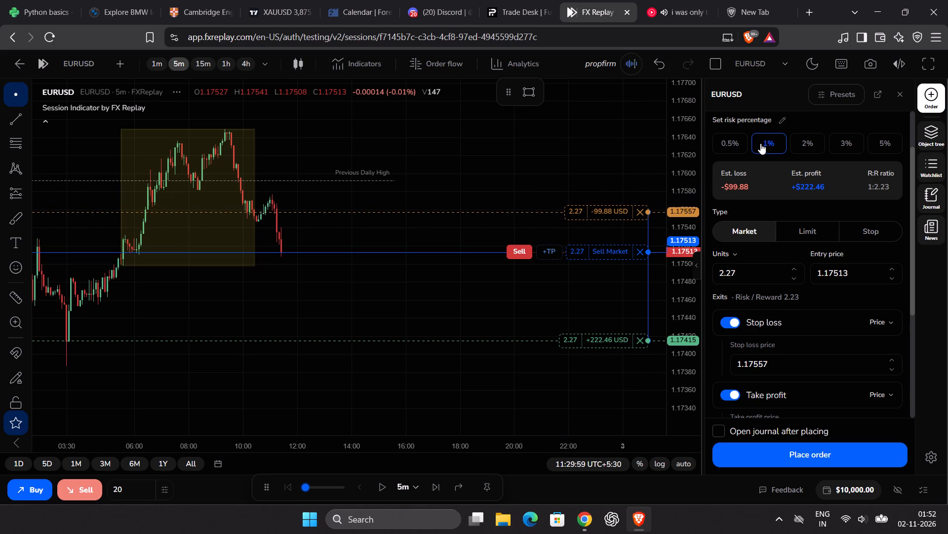
click(631, 207)
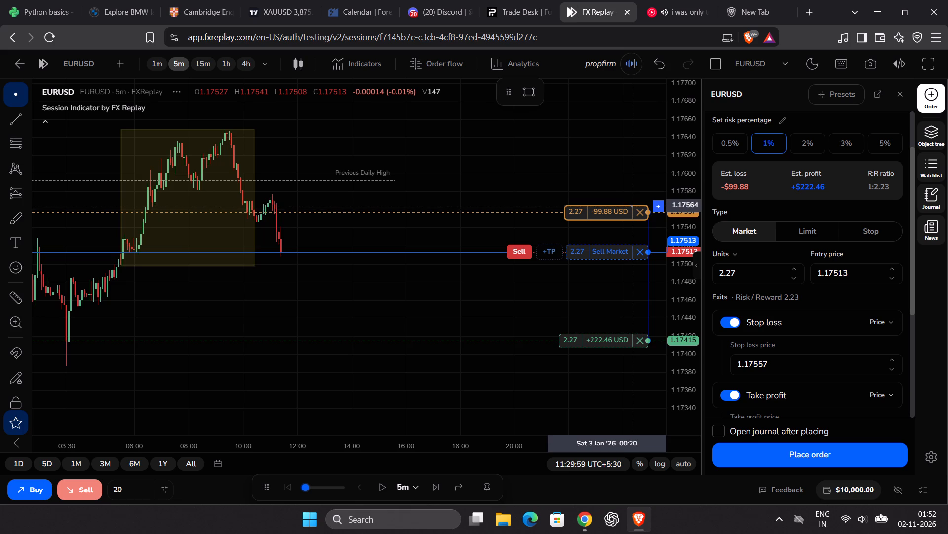
drag(620, 211, 622, 208)
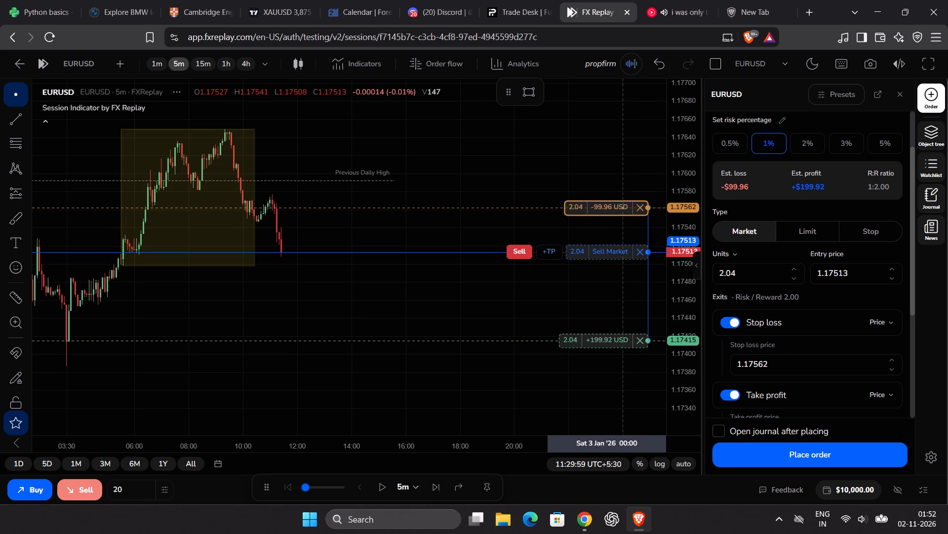
drag(622, 208, 623, 207)
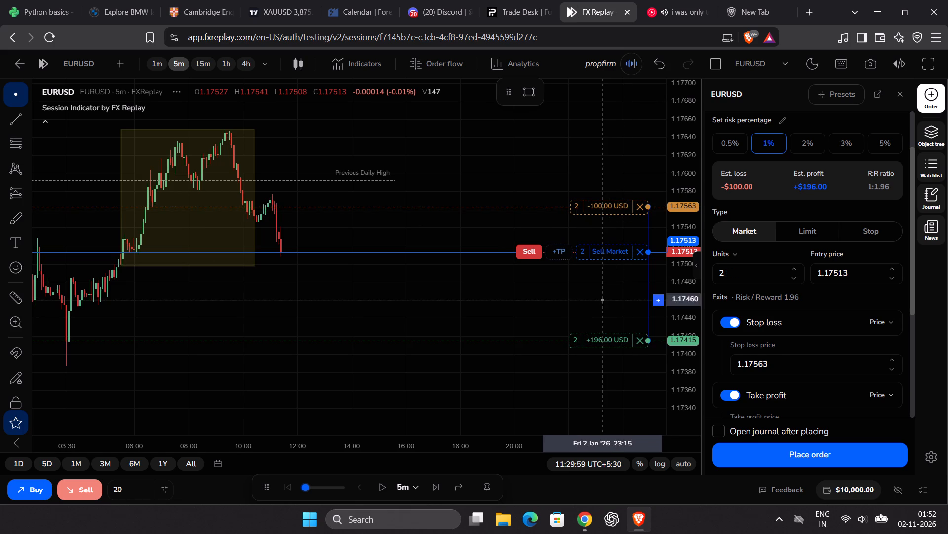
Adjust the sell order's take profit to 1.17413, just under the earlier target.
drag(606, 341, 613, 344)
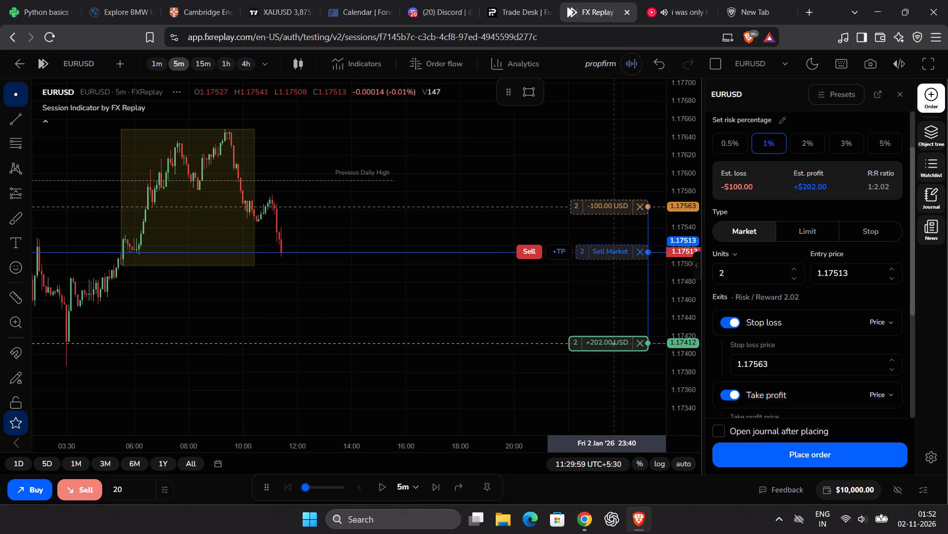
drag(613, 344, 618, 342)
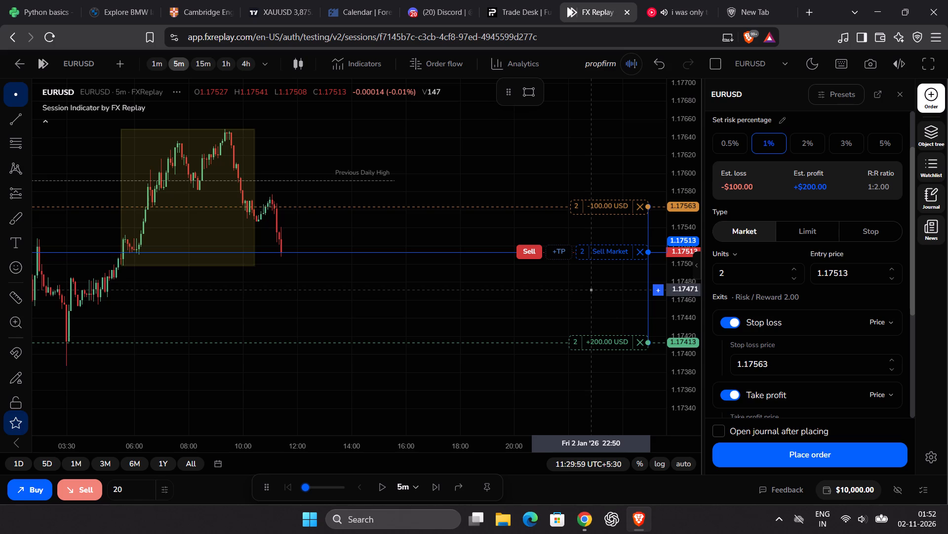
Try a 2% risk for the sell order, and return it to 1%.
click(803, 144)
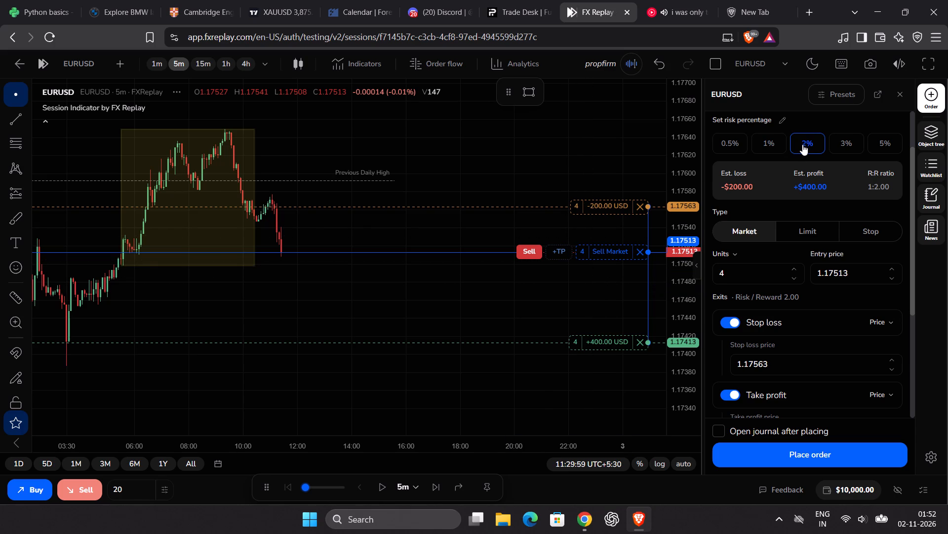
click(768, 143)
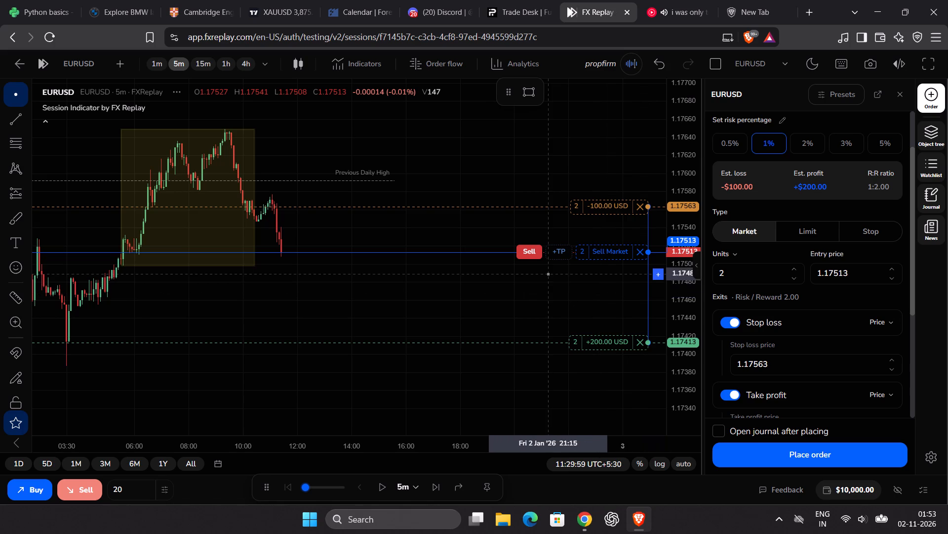
Raise the sell order's take profit to 1.17463 for a 1:1 risk-to-reward ratio.
drag(606, 346, 624, 332)
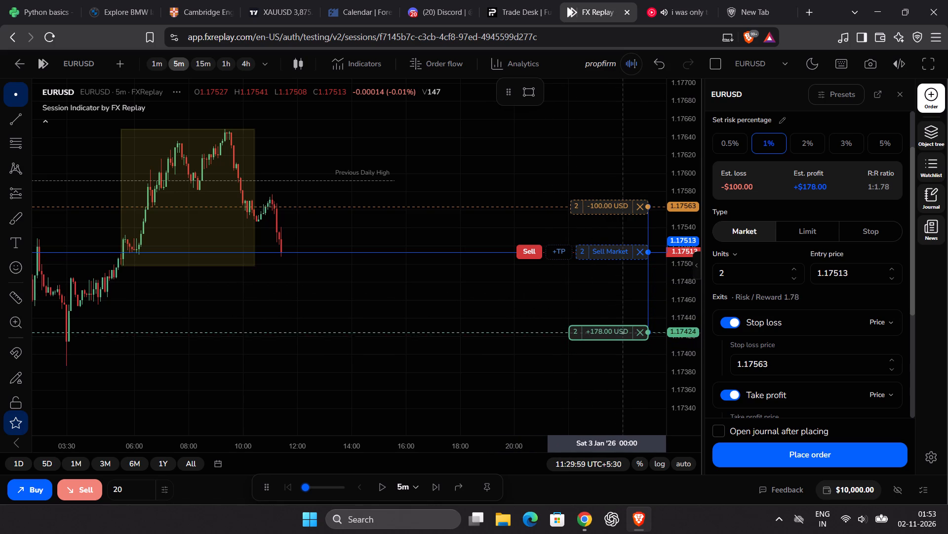
drag(624, 332, 643, 314)
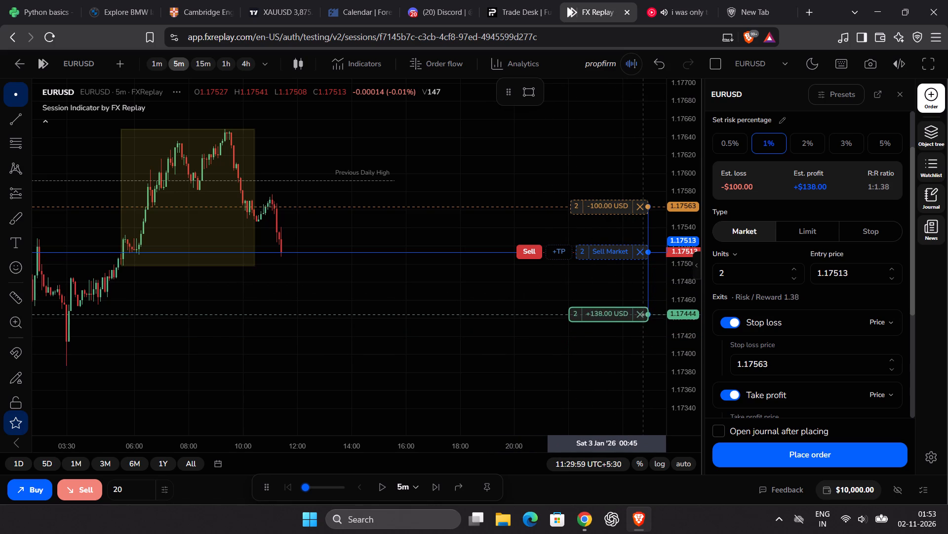
drag(643, 314, 650, 297)
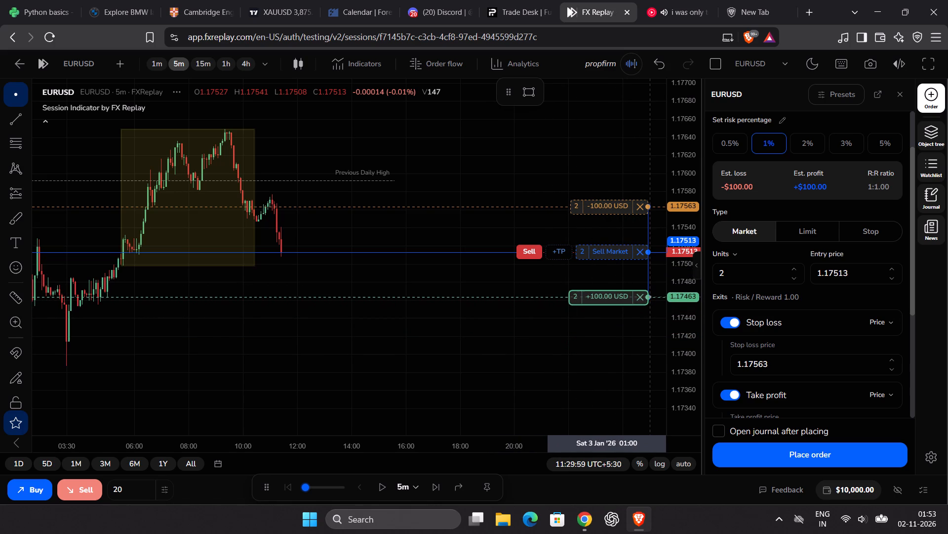
drag(650, 297, 651, 297)
drag(651, 297, 652, 297)
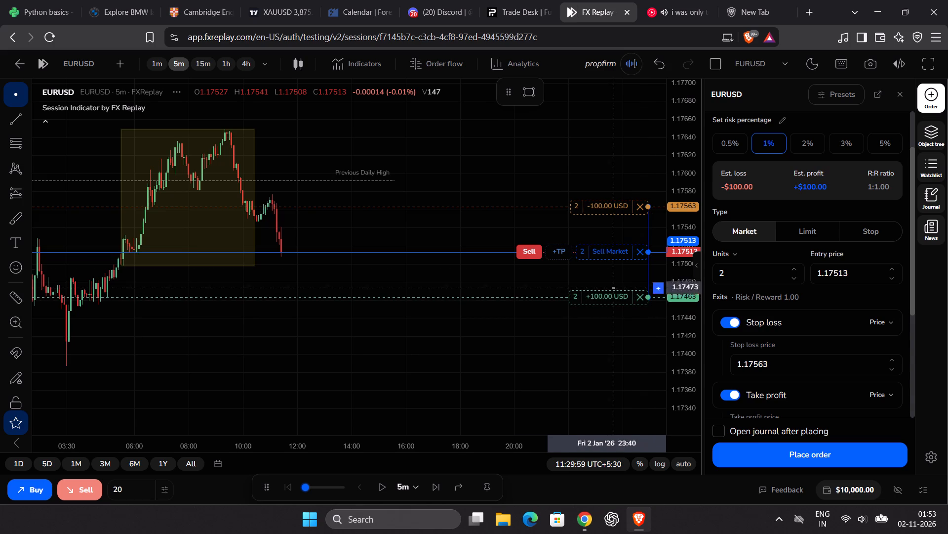
Execute the EURUSD market sell order of 2 units at 1.17513.
click(523, 251)
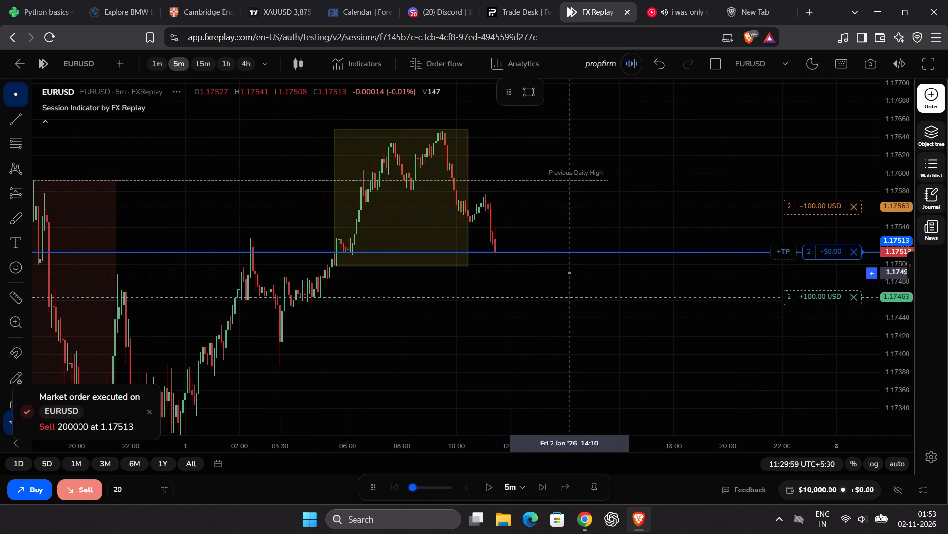
Play the 5m replay in short runs to 11:49:59, following the open sell position toward its take profit.
scroll(889, 319, up, 2)
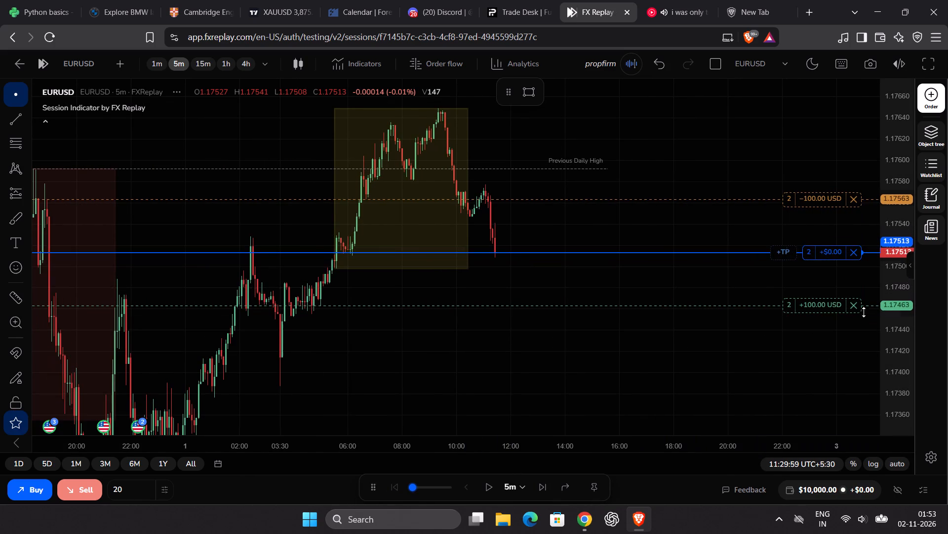
scroll(654, 245, up, 4)
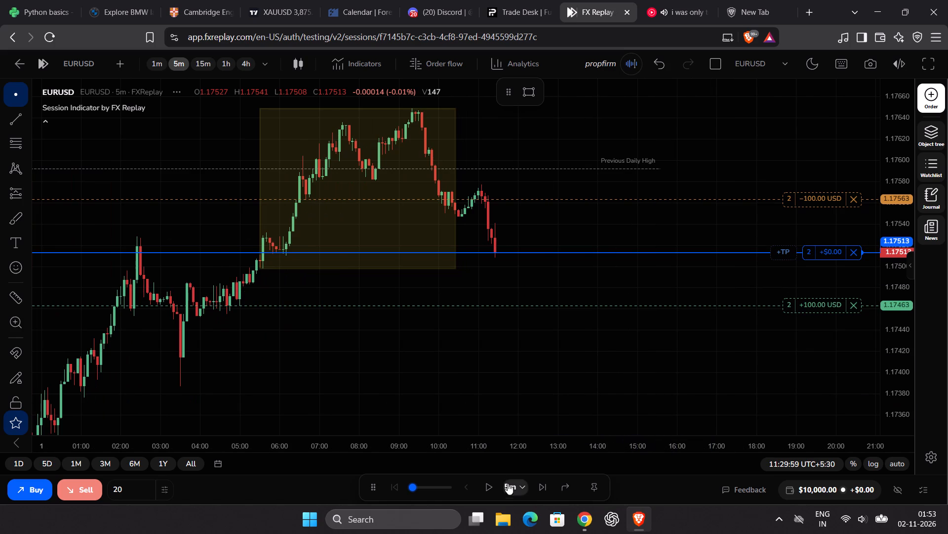
click(488, 484)
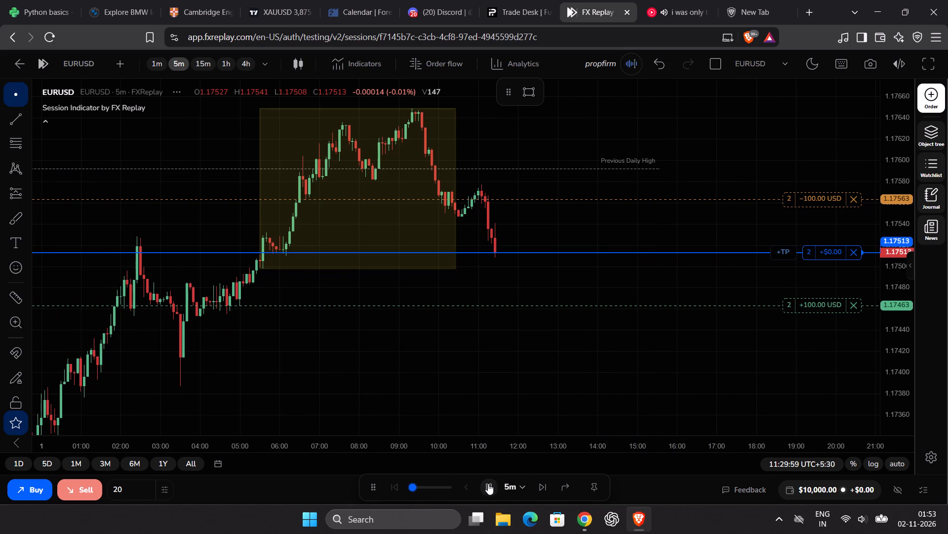
click(488, 484)
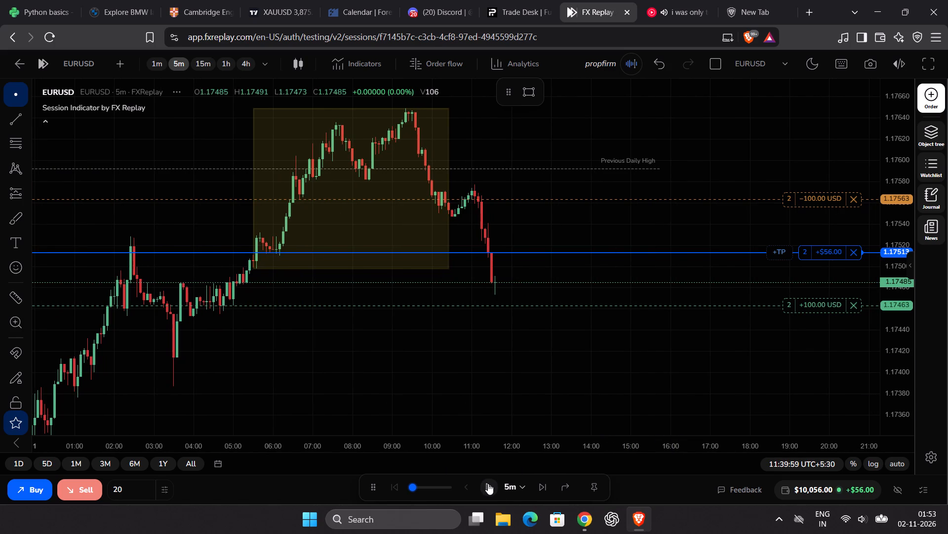
click(488, 484)
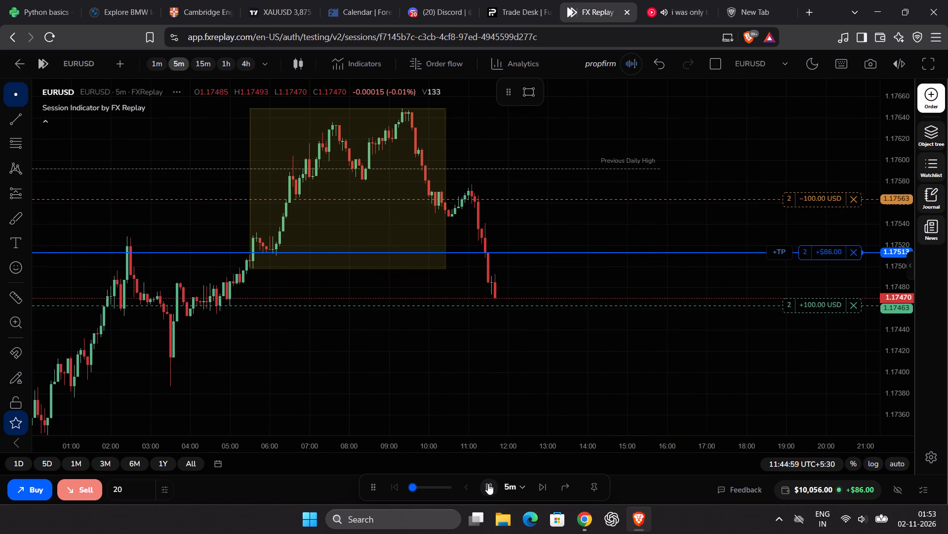
click(488, 484)
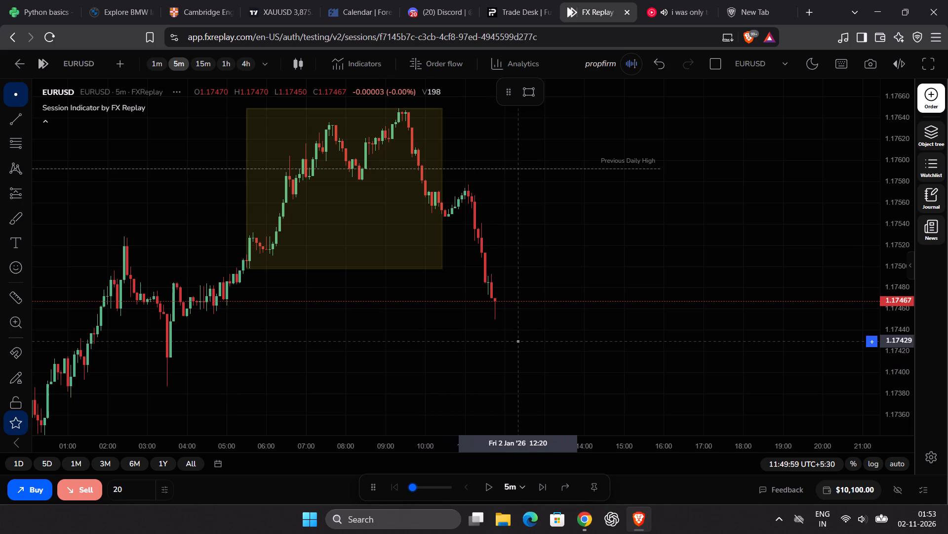
Switch the EURUSD chart to the 15m timeframe.
click(200, 61)
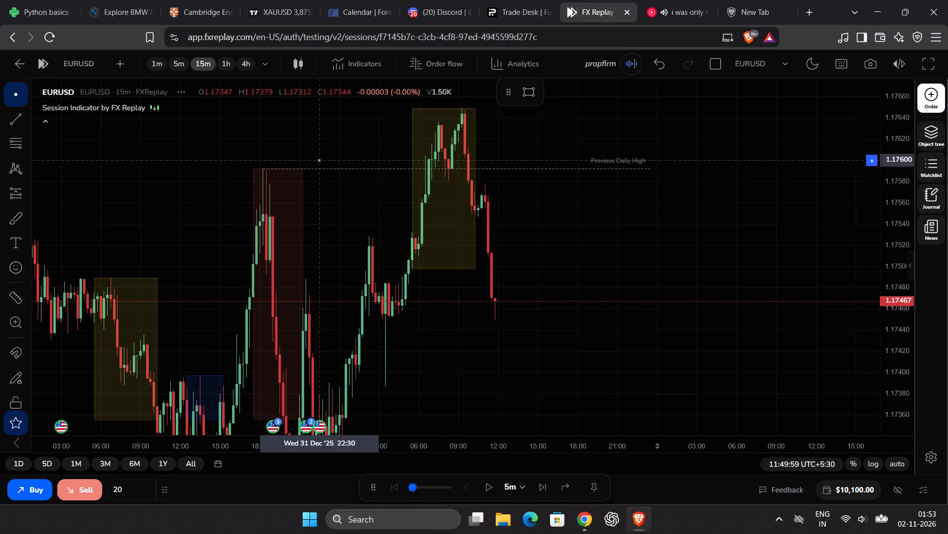
Set the replay interval to 15m and raise the playback speed above 1x per second.
scroll(501, 184, up, 9)
drag(904, 157, 906, 243)
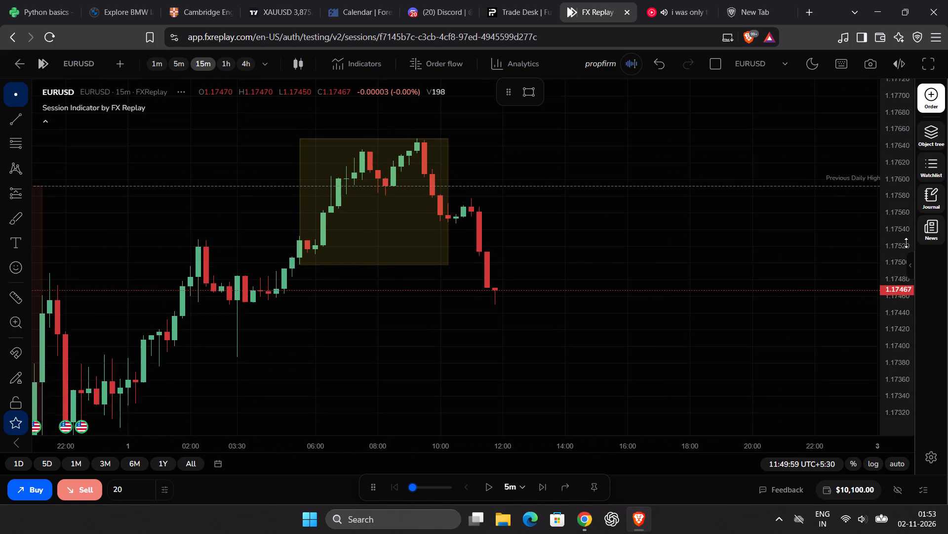
drag(906, 243, 906, 249)
scroll(668, 275, up, 4)
click(510, 489)
scroll(509, 440, down, 2)
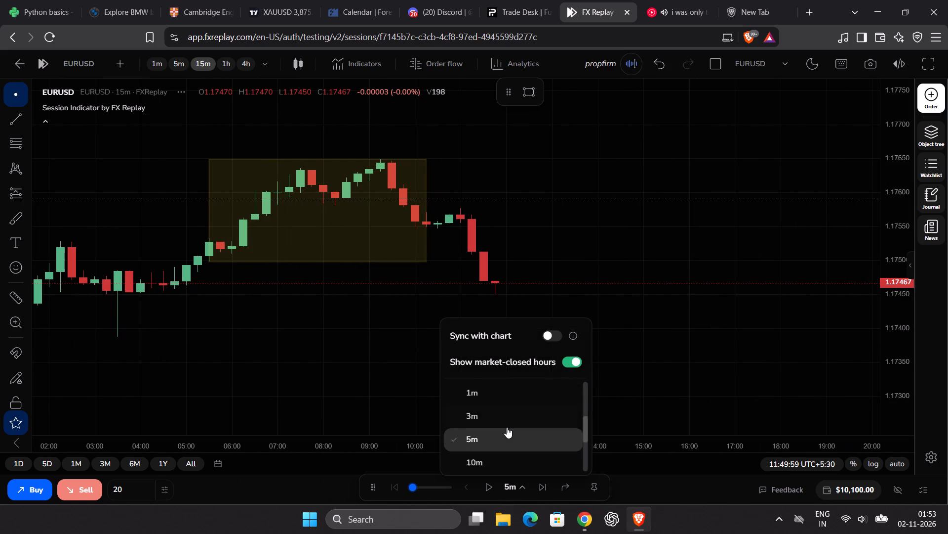
scroll(492, 429, down, 1)
click(481, 419)
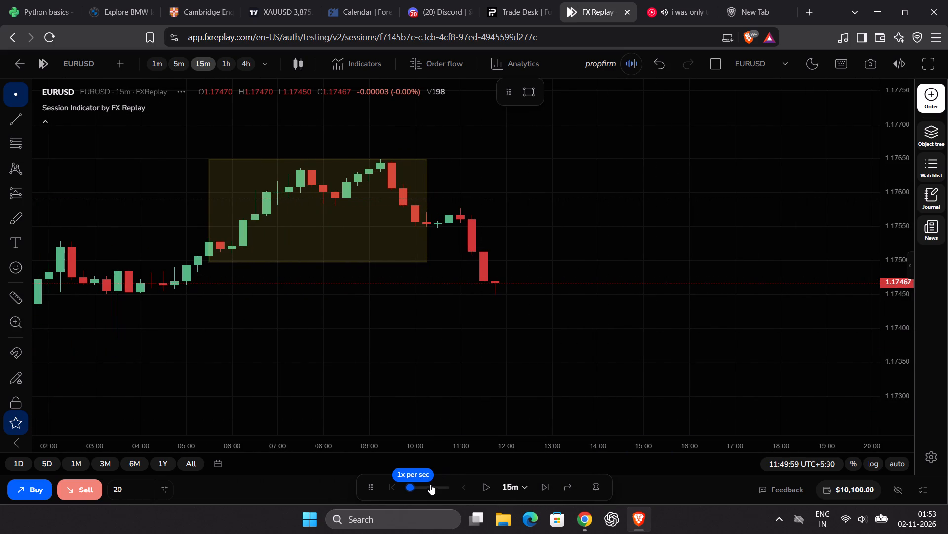
click(424, 487)
Play the 15m replay of EURUSD forward to 13:59:59 and pause it there.
scroll(488, 357, up, 11)
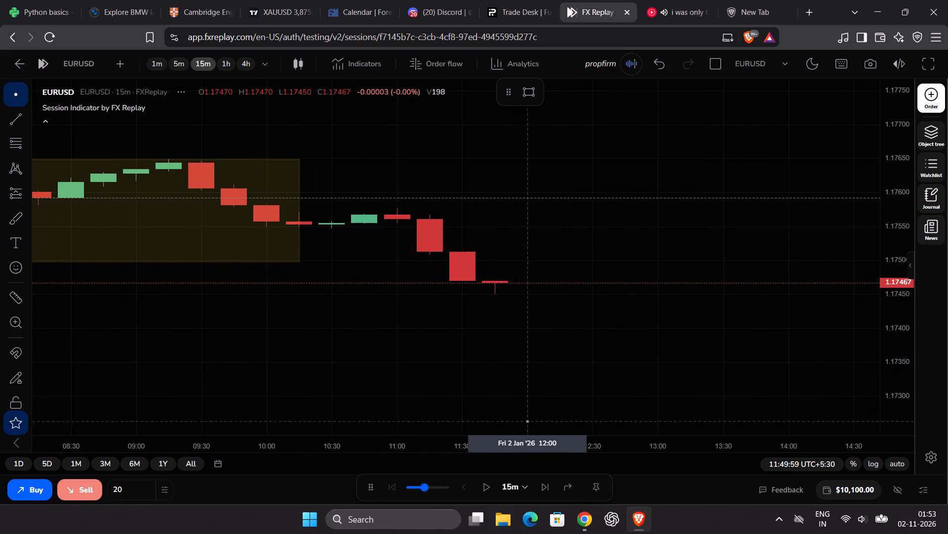
drag(894, 316, 895, 195)
scroll(748, 212, down, 3)
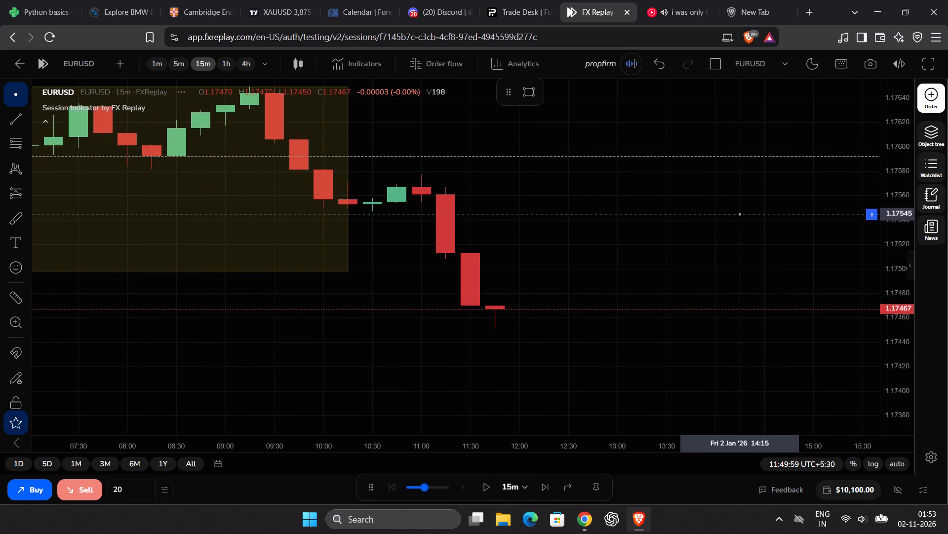
scroll(541, 329, down, 1)
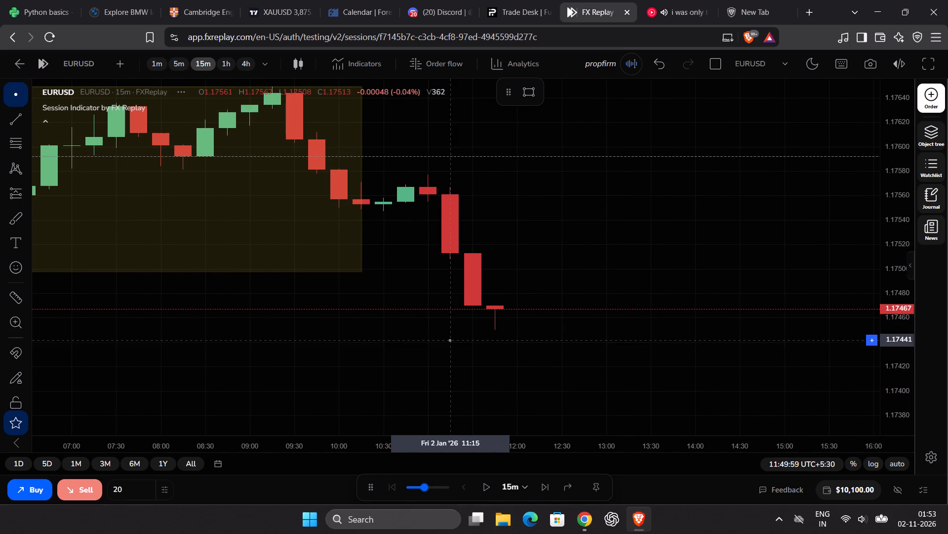
scroll(399, 330, down, 1)
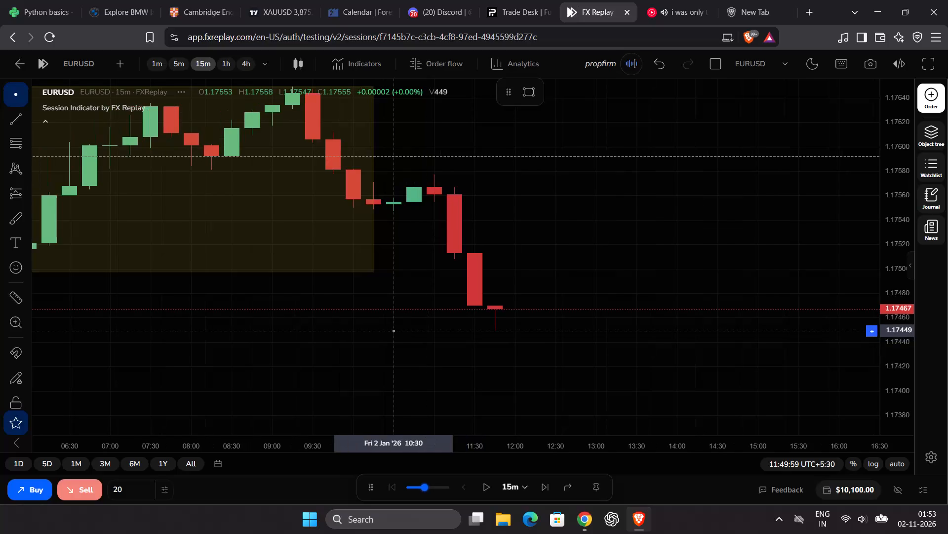
scroll(399, 331, down, 1)
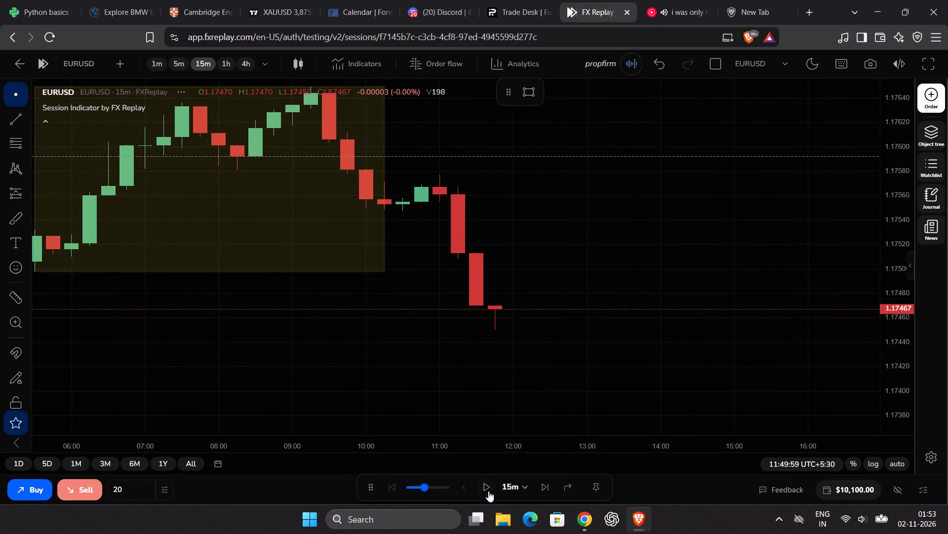
drag(904, 175, 903, 214)
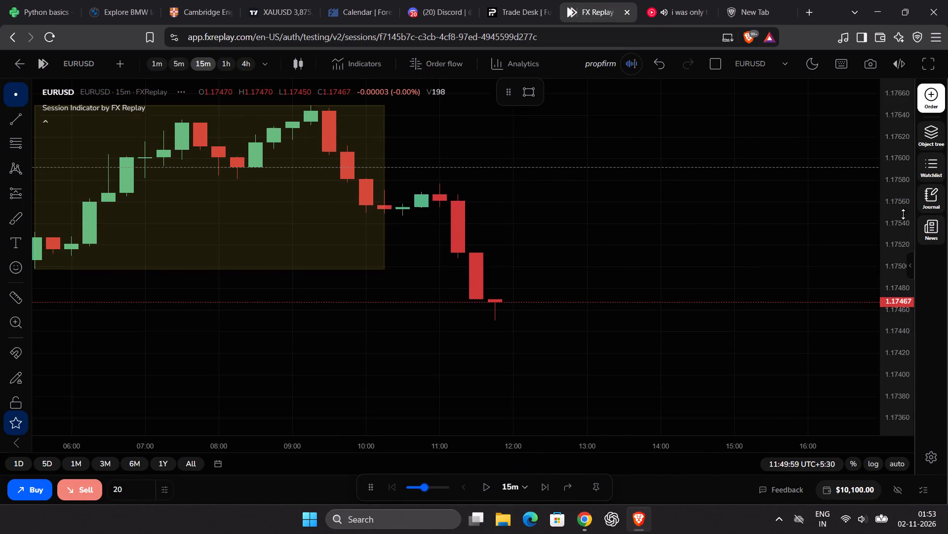
drag(903, 214, 901, 243)
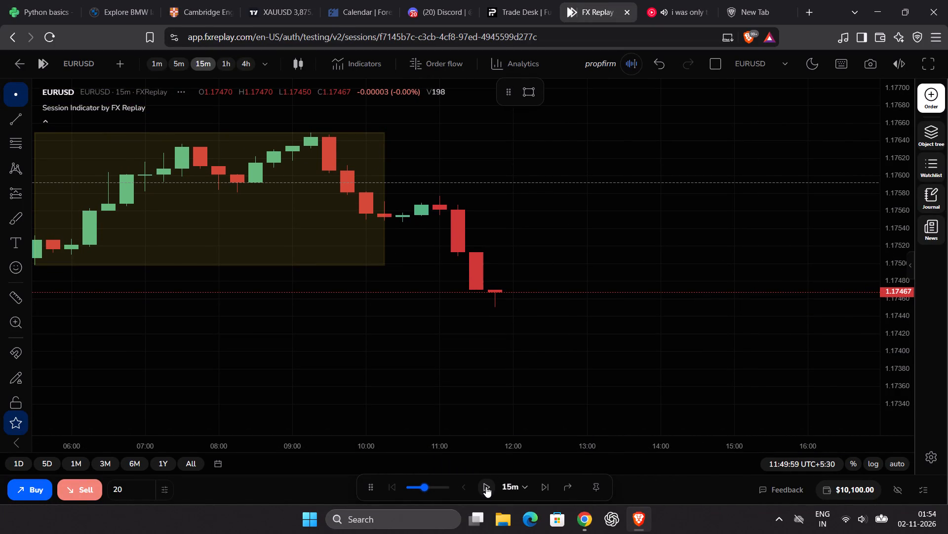
scroll(504, 340, down, 2)
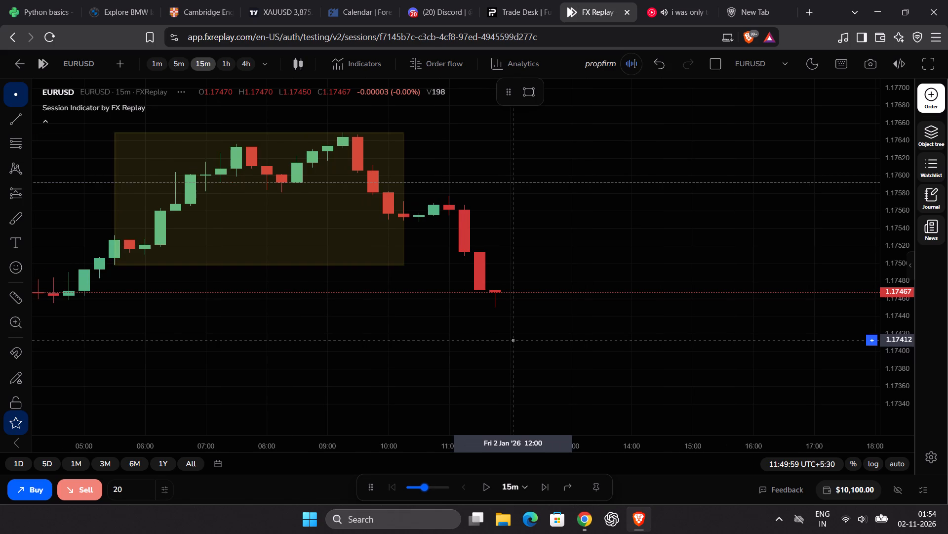
click(484, 486)
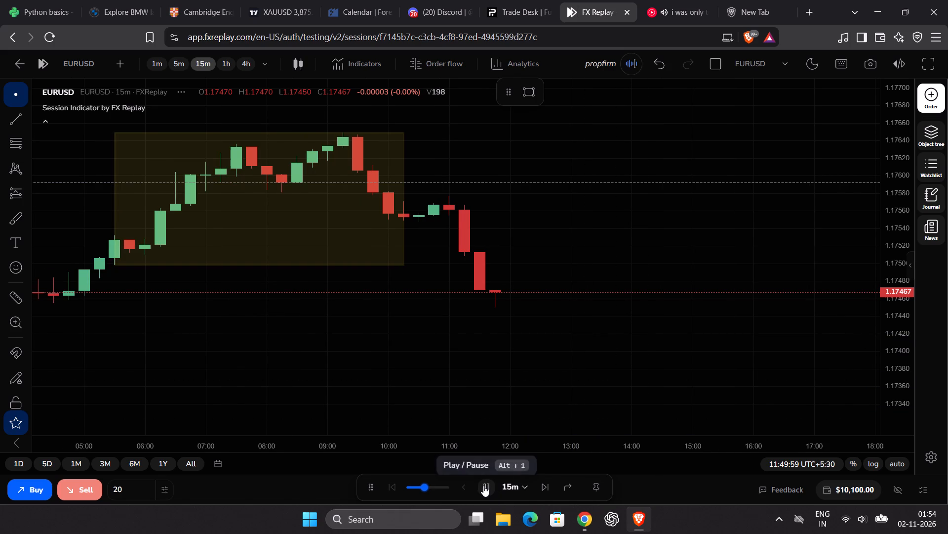
click(483, 486)
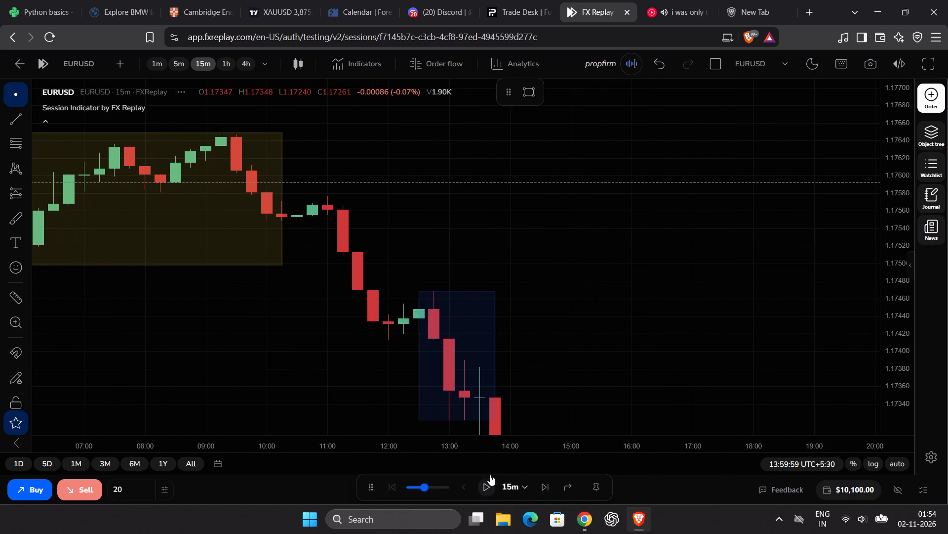
Continue the 15m replay in short runs to 19:14:59, keeping the falling price in view.
drag(889, 195, 891, 334)
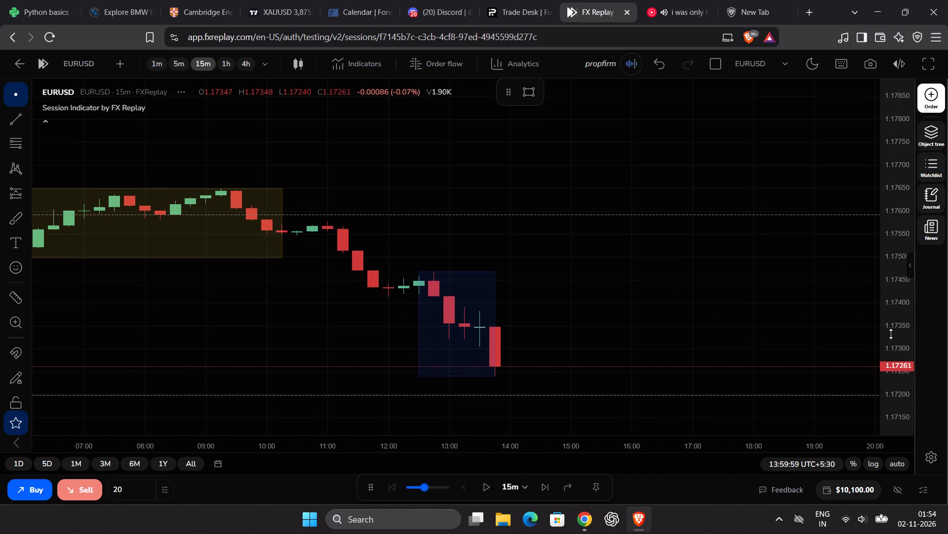
drag(891, 334, 892, 359)
click(485, 490)
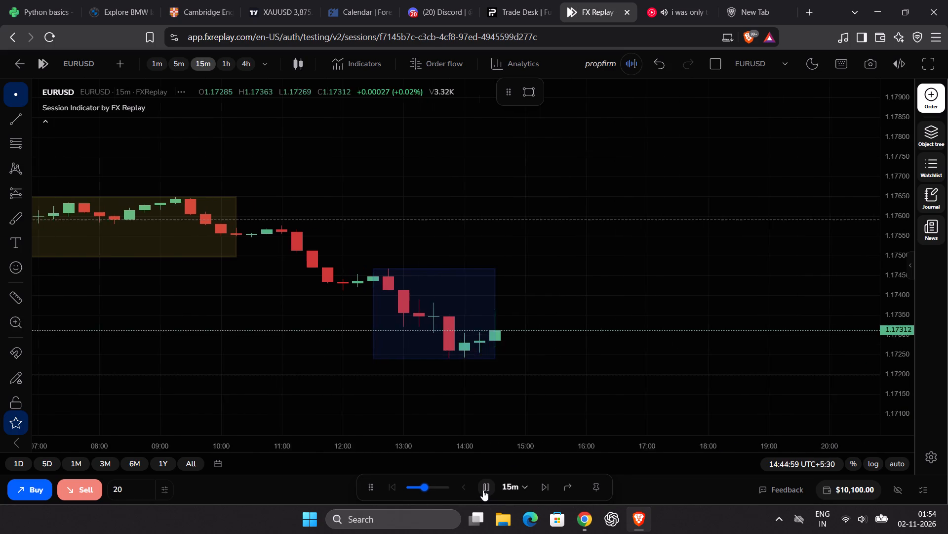
click(481, 489)
drag(601, 311, 601, 275)
click(487, 487)
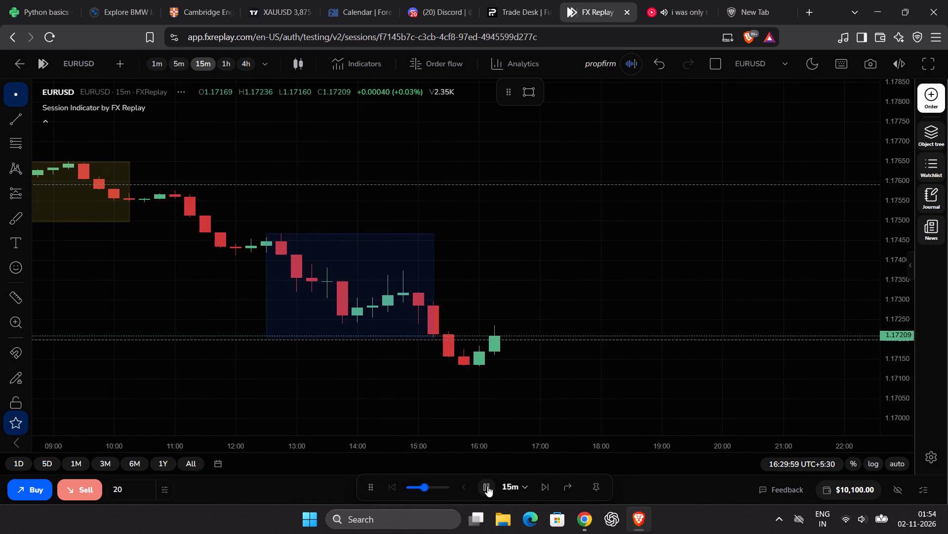
click(487, 486)
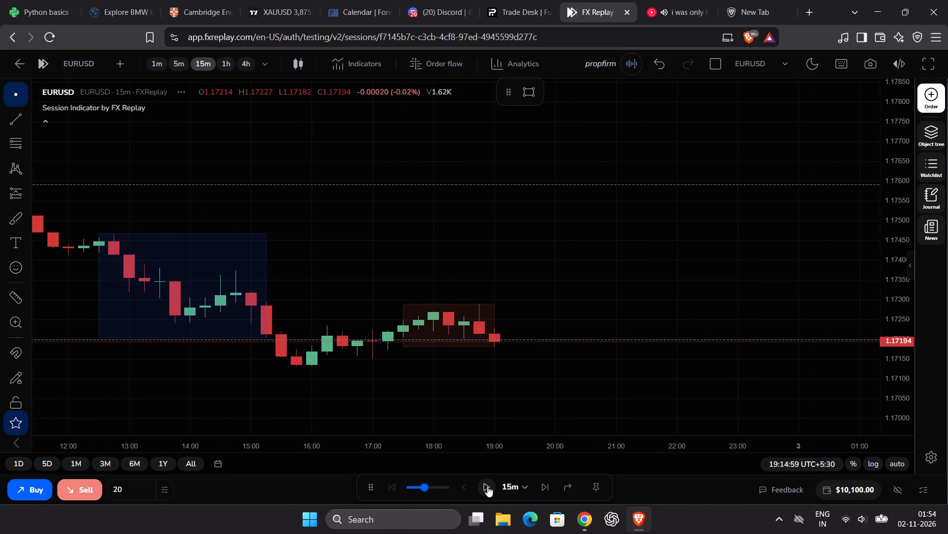
Advance the 15m replay in short runs to 04:29:59 on Mon 5 Jan '26 and pause.
click(487, 486)
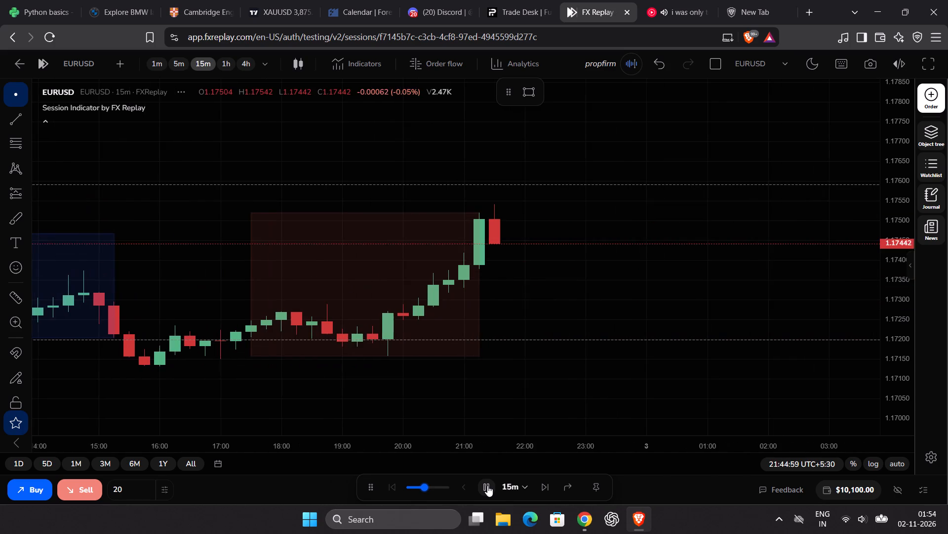
click(487, 486)
click(487, 486)
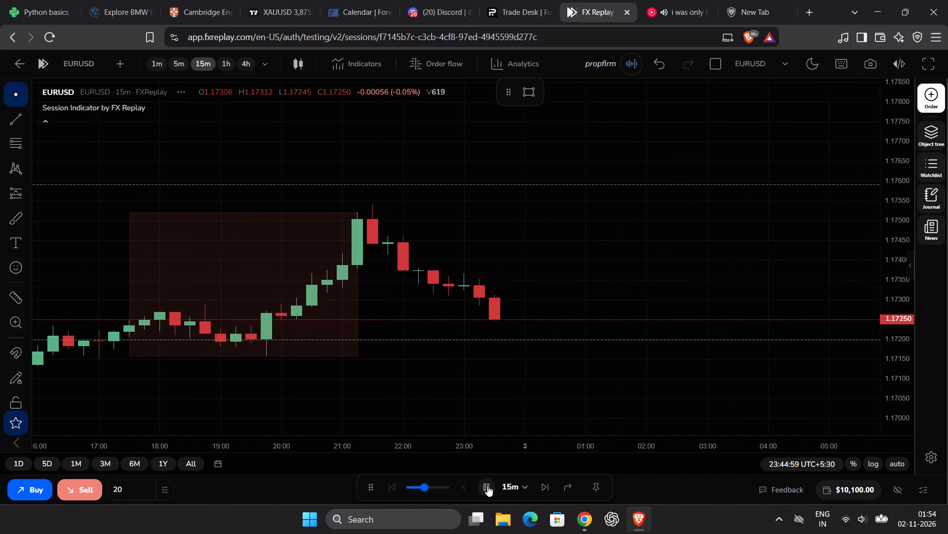
click(487, 486)
click(487, 486)
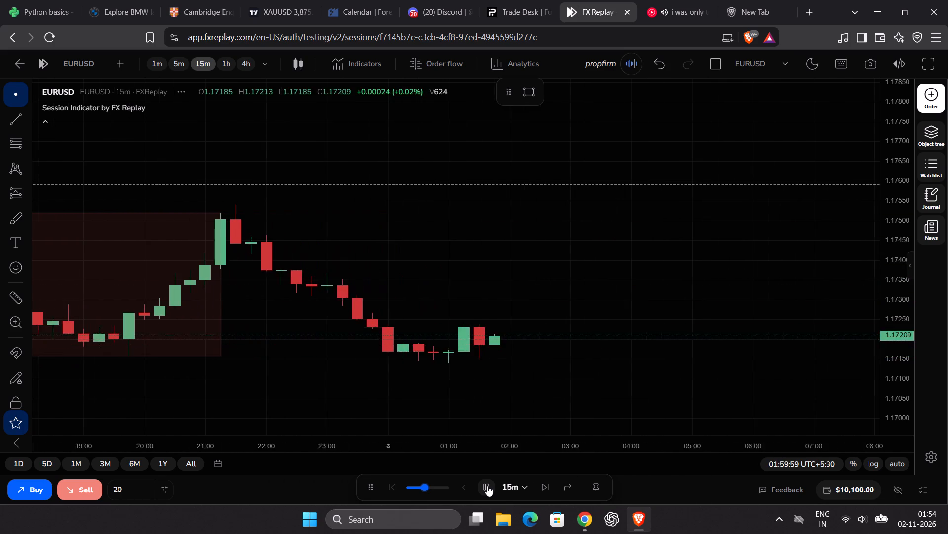
click(487, 486)
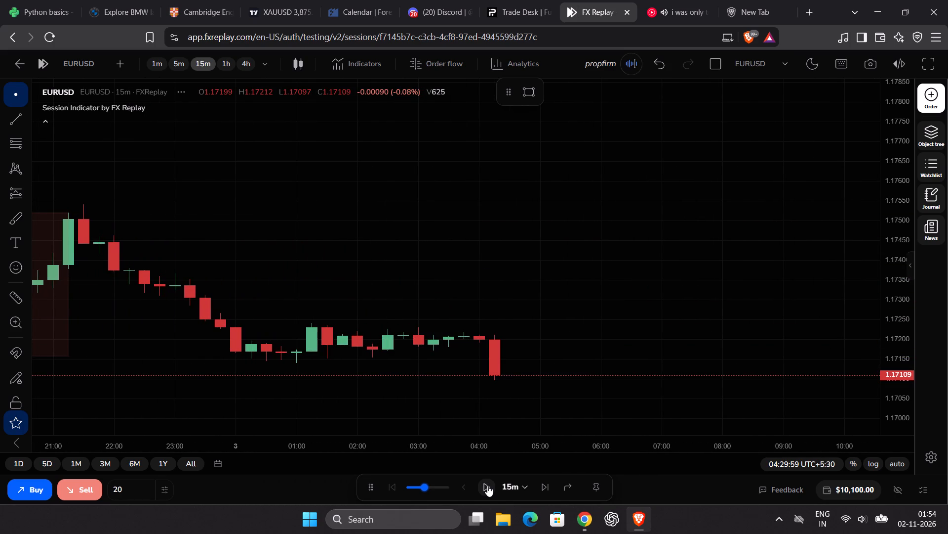
Slow the replay to 1x per sec, start playback, raise the speed slightly and pause at 08:14:59.
drag(416, 489, 410, 489)
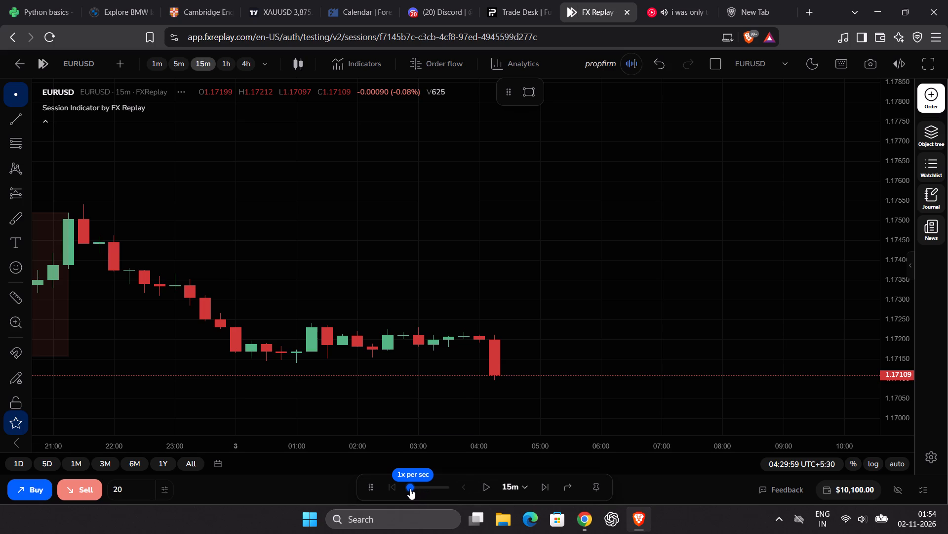
scroll(787, 187, down, 4)
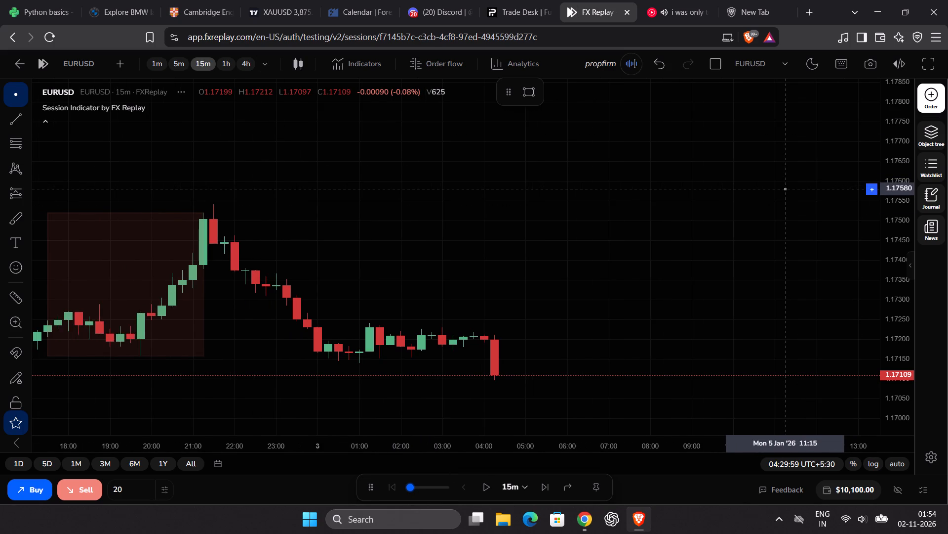
scroll(780, 189, down, 4)
drag(775, 159, 768, 137)
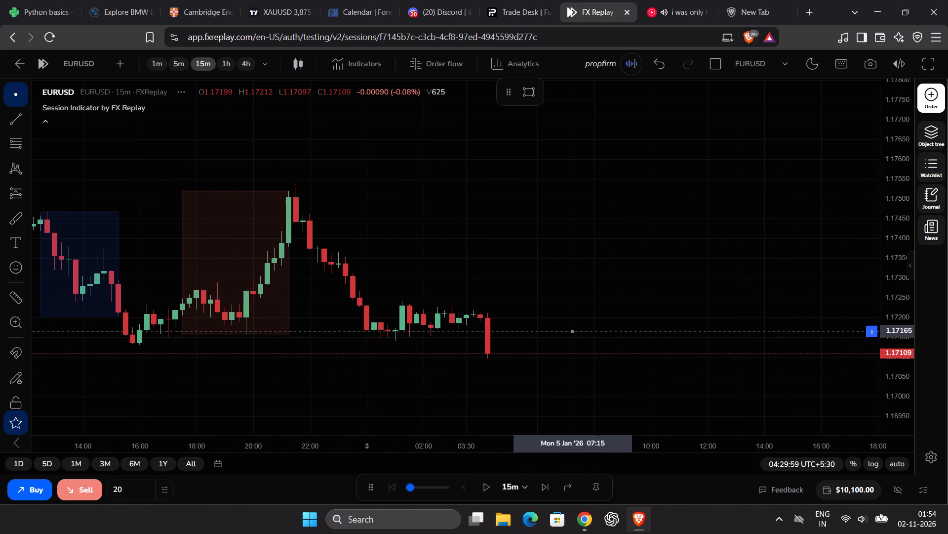
click(482, 488)
drag(409, 490, 413, 486)
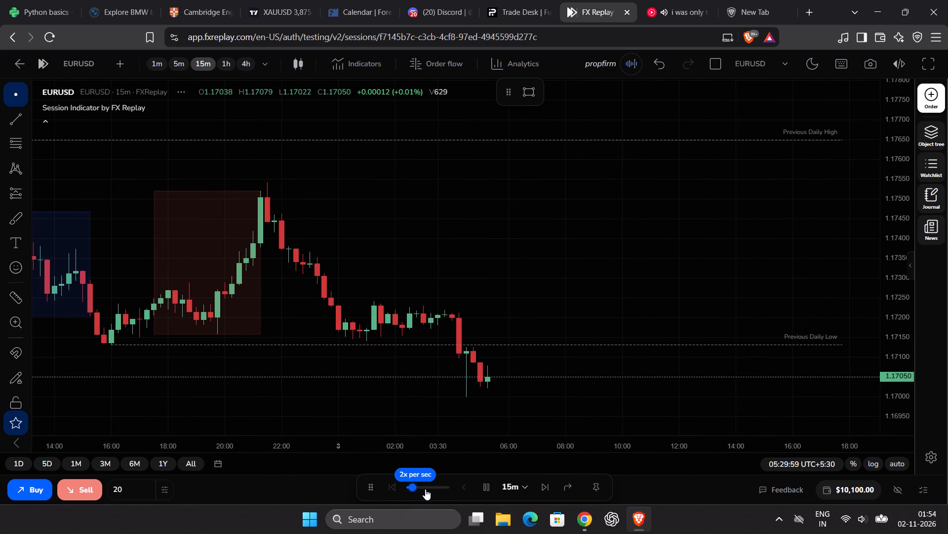
click(486, 484)
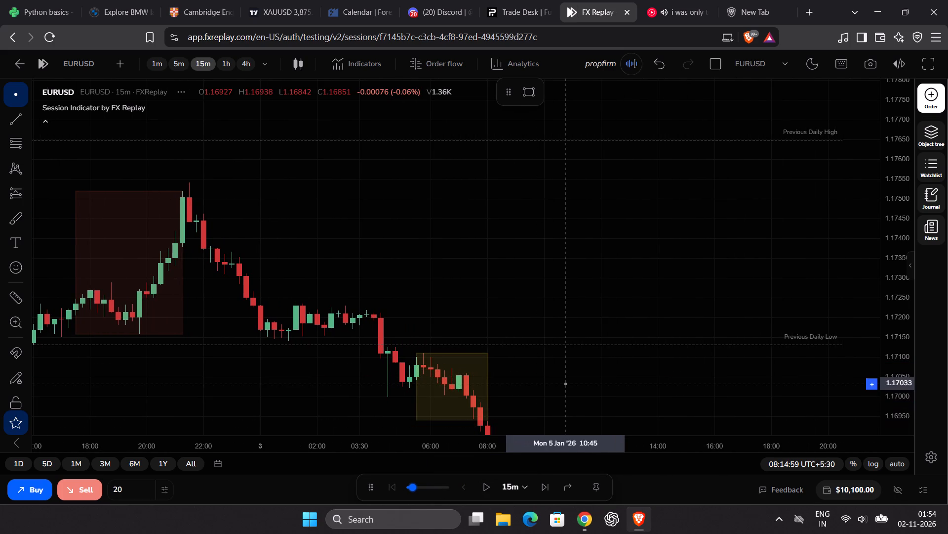
Continue the 15m EURUSD replay in short runs to 10:59:59 and pause it there.
drag(568, 384, 568, 308)
scroll(606, 303, down, 1)
drag(895, 212, 897, 261)
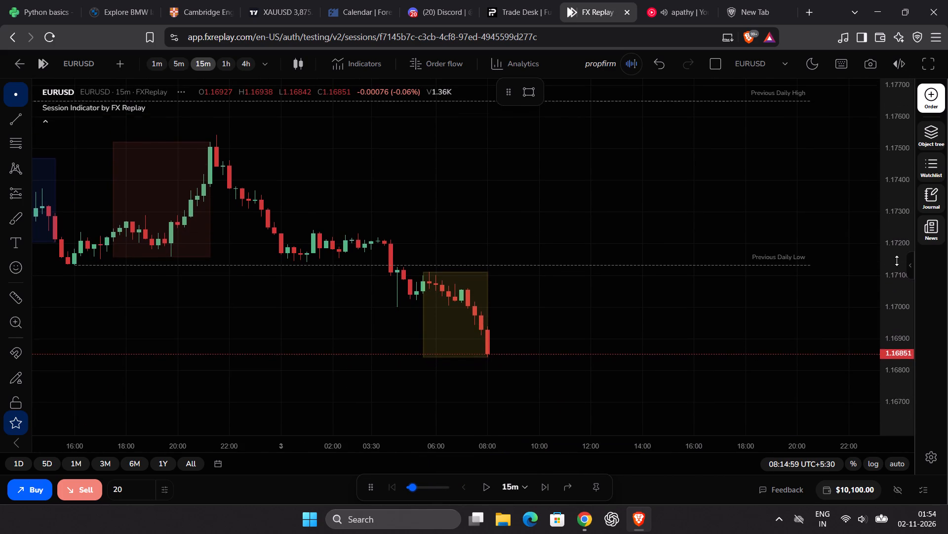
drag(897, 261, 897, 265)
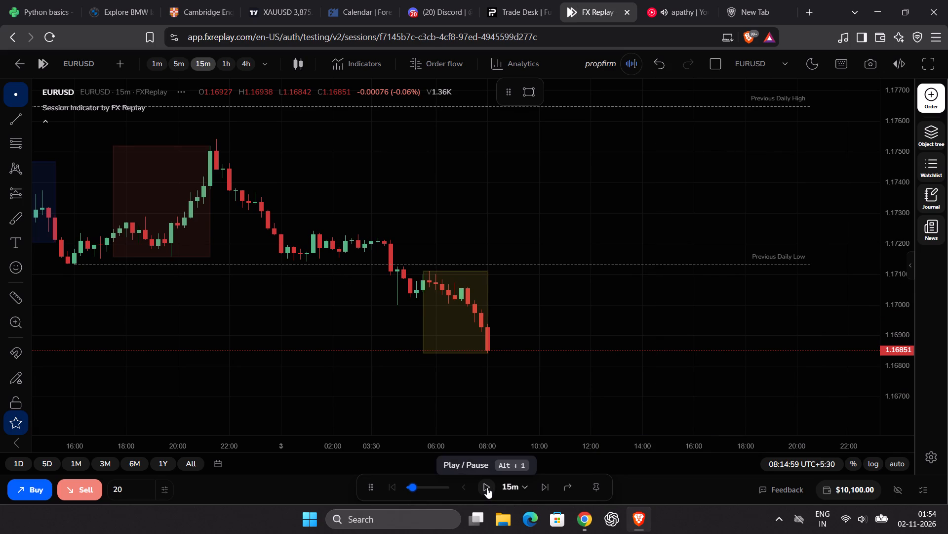
click(487, 488)
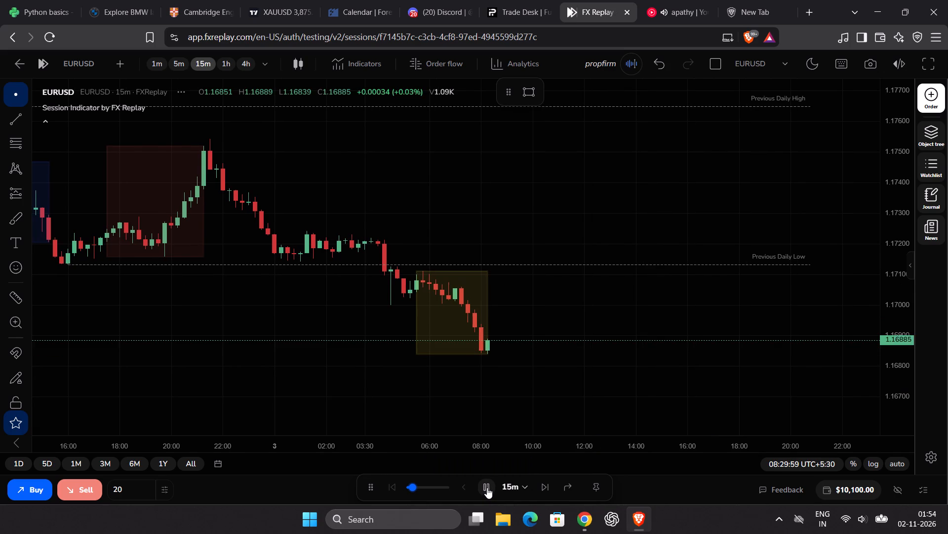
click(487, 488)
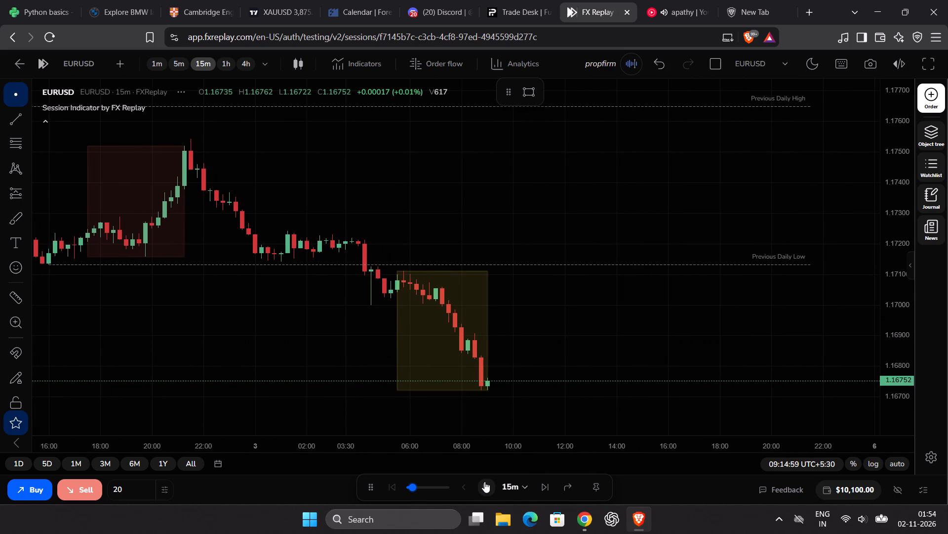
click(484, 482)
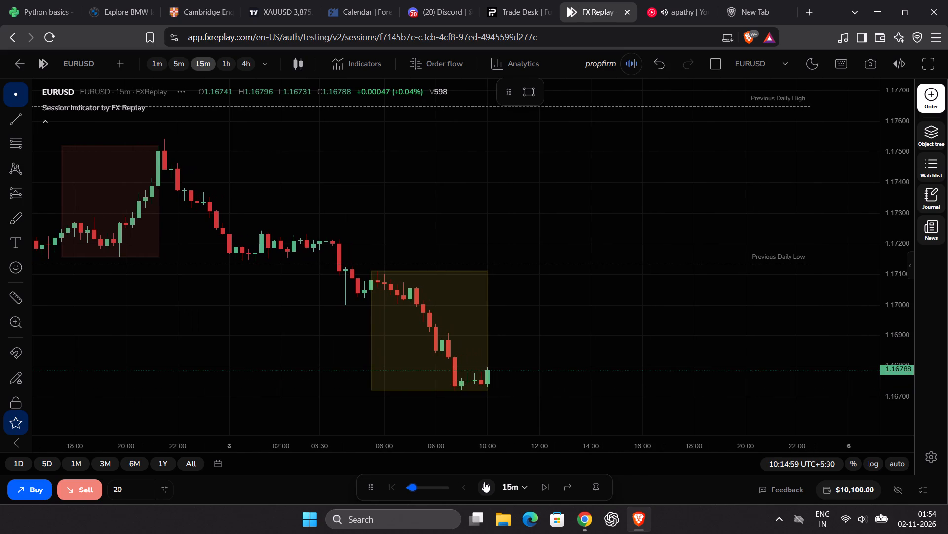
click(484, 482)
click(484, 482)
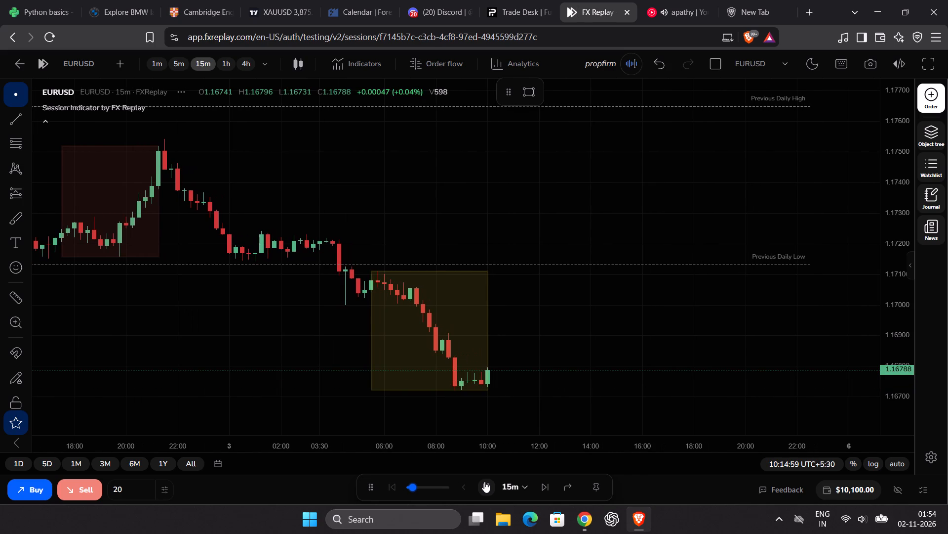
click(484, 482)
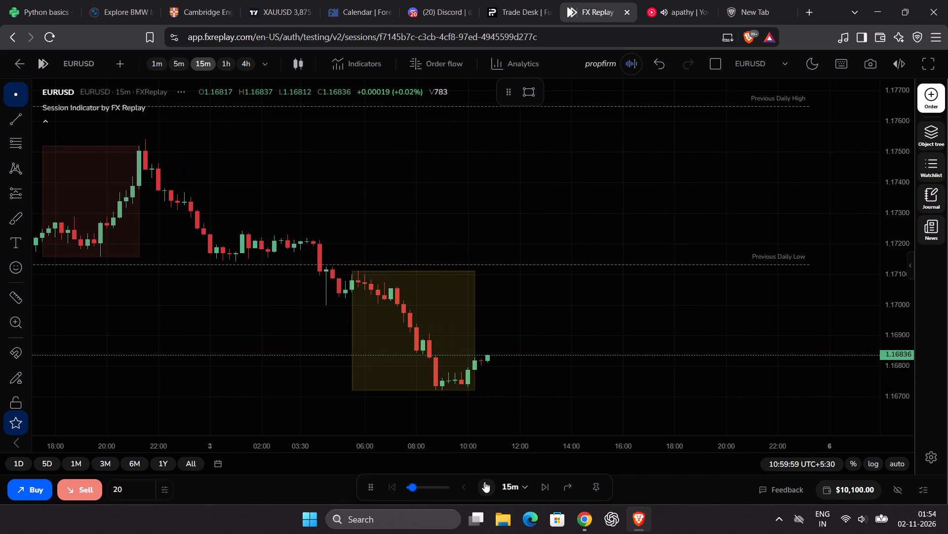
Switch the EURUSD chart to the 4h timeframe and fit the recent price swings in view.
scroll(444, 331, down, 3)
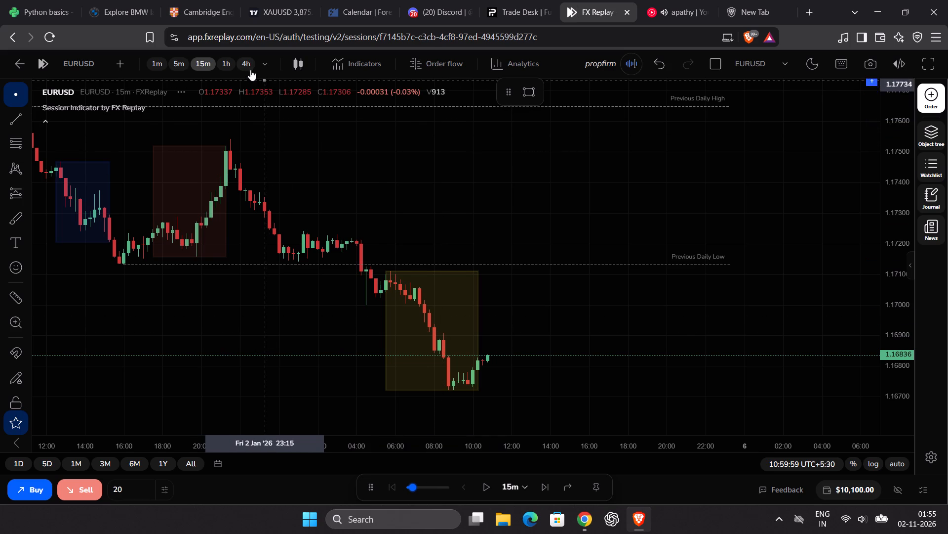
click(238, 67)
drag(889, 131, 883, 247)
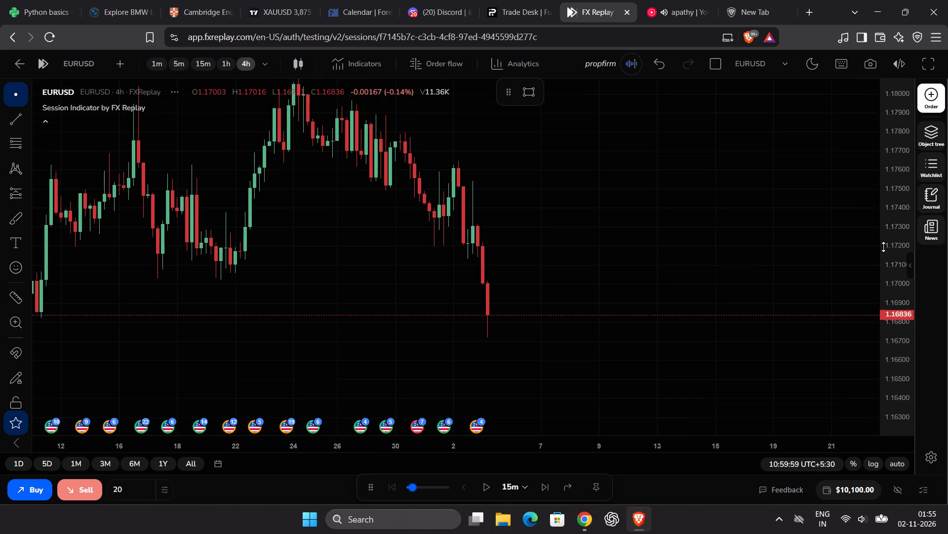
Examine the wider 4h EURUSD price history, comparing the autumn swings with the December rally and the recent decline.
drag(883, 247, 882, 303)
scroll(802, 273, down, 4)
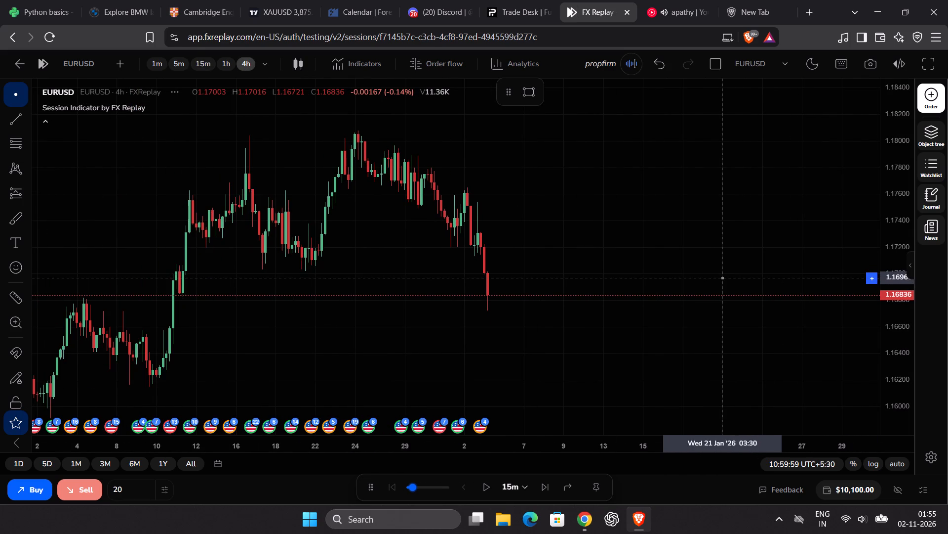
scroll(394, 149, down, 6)
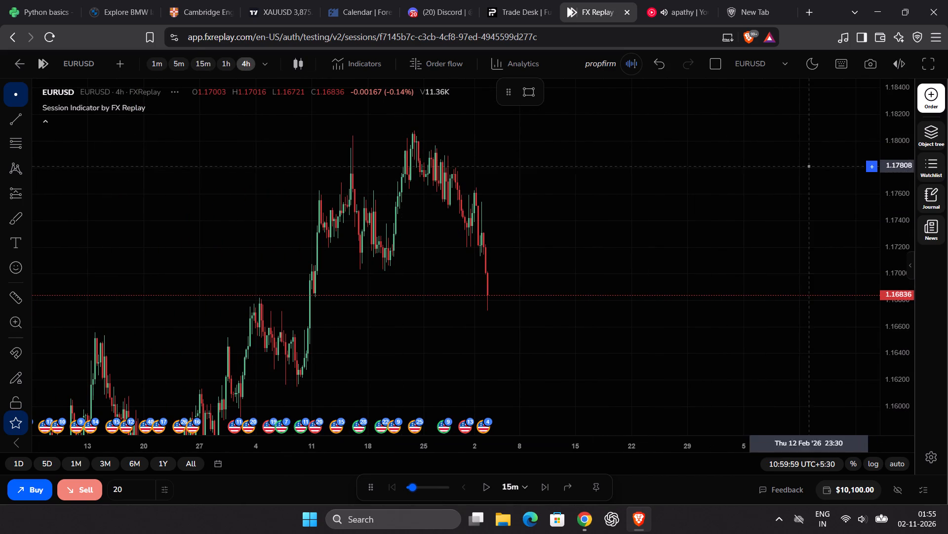
drag(908, 133, 897, 272)
scroll(807, 268, down, 12)
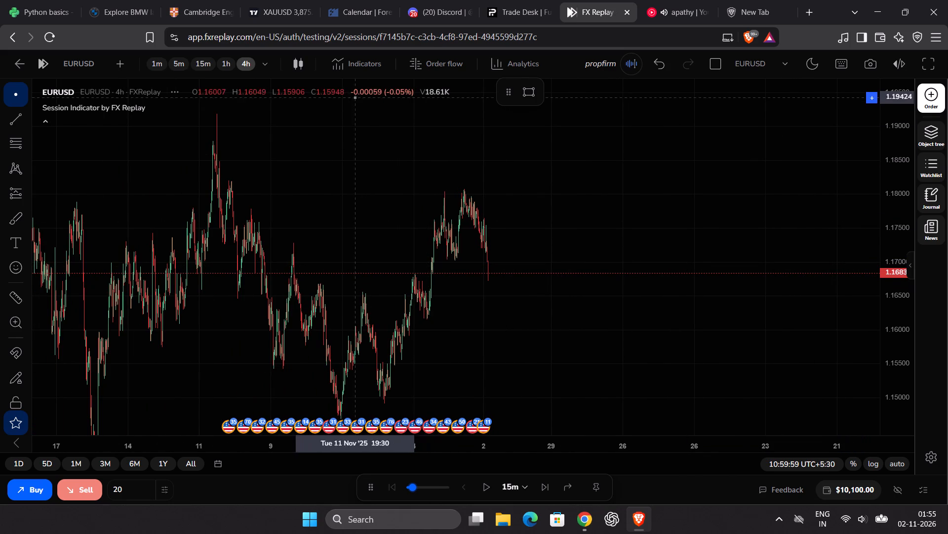
scroll(374, 176, up, 4)
click(374, 176)
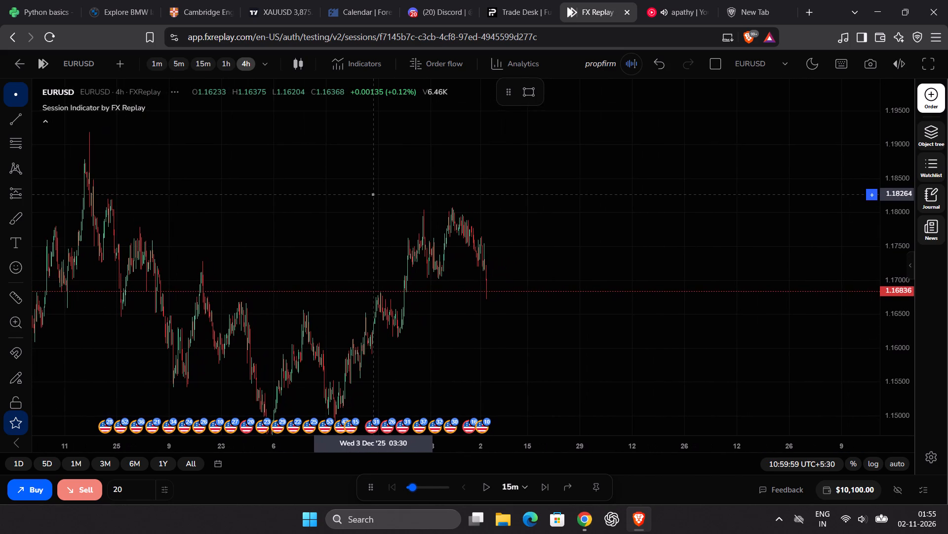
scroll(372, 178, up, 3)
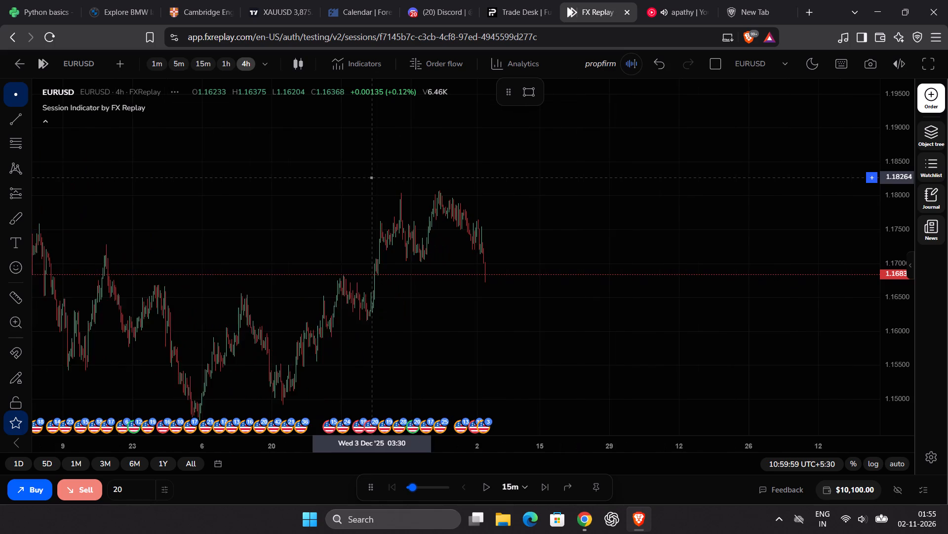
scroll(372, 178, up, 2)
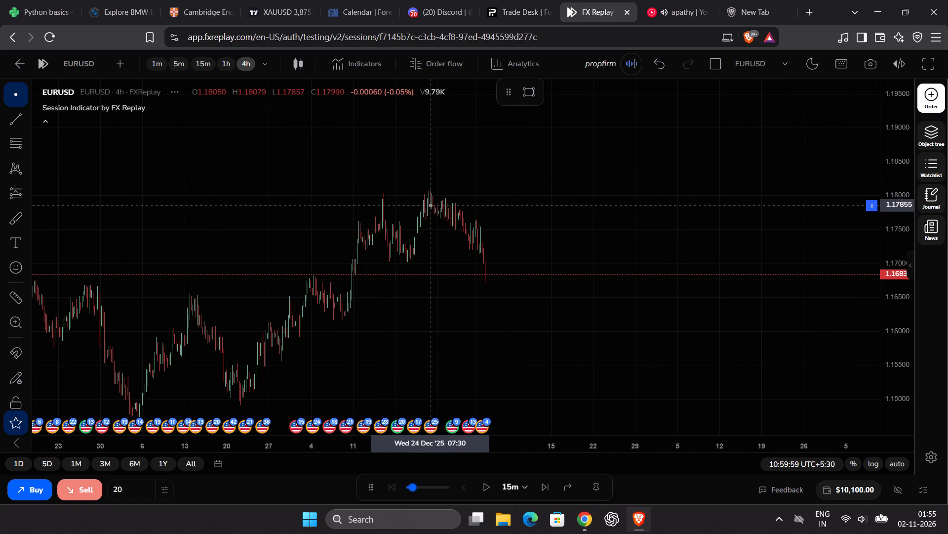
Switch EURUSD to the 1h timeframe and review the late-December swings against the previous daily high and low.
click(229, 61)
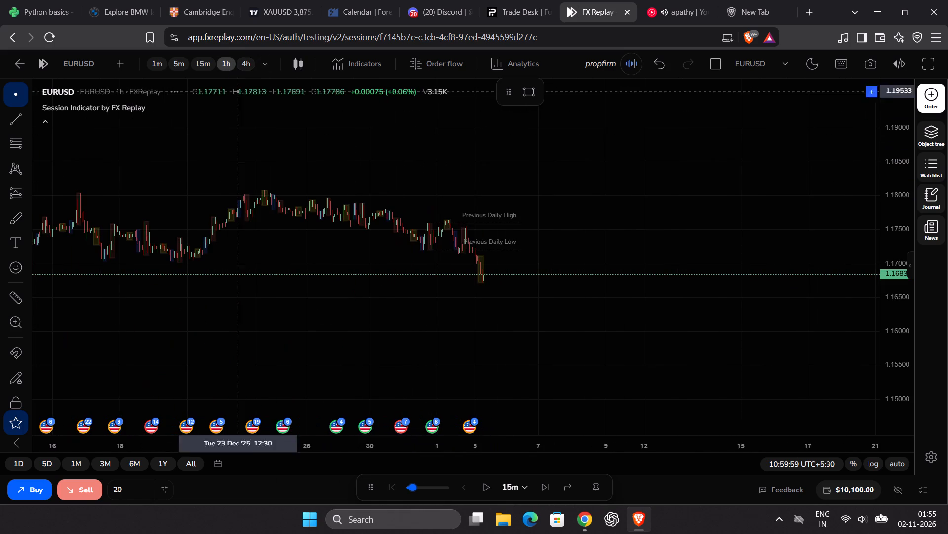
drag(894, 367, 880, 162)
drag(649, 215, 649, 224)
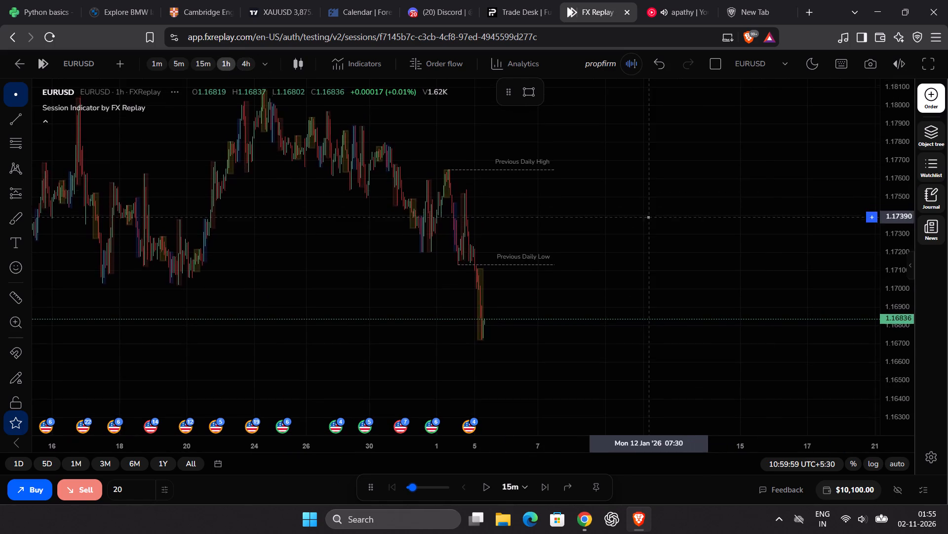
drag(649, 224, 656, 303)
scroll(656, 302, up, 3)
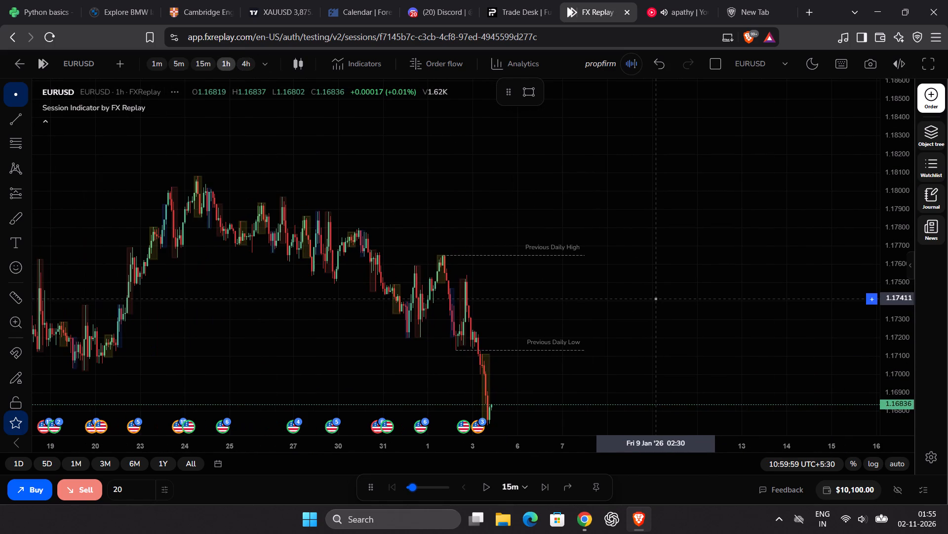
drag(655, 319, 655, 249)
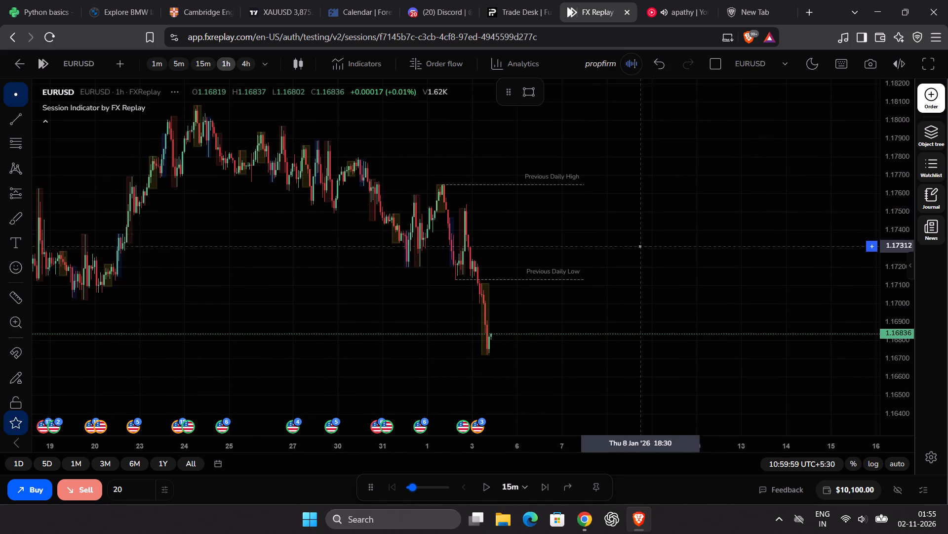
Return the EURUSD chart to the 15m timeframe and set the replay step interval to 5m.
click(208, 65)
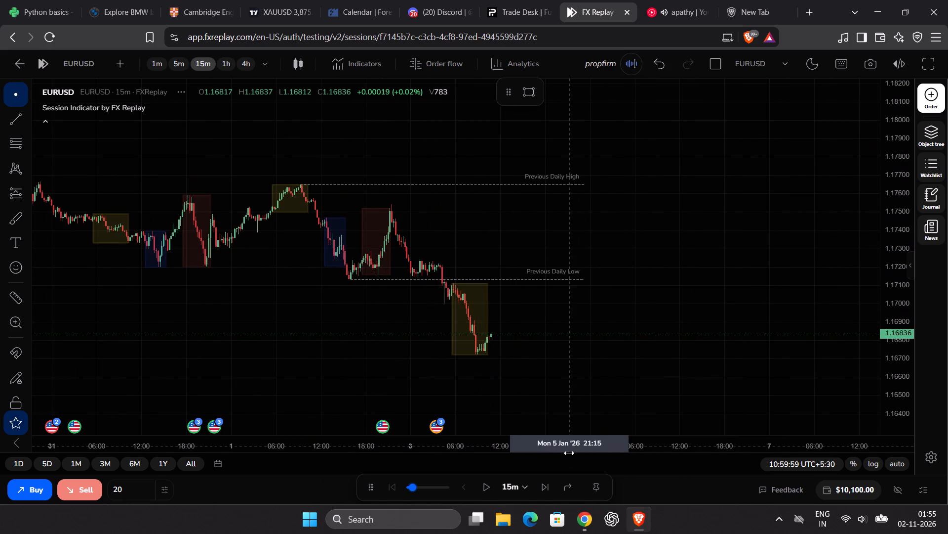
click(509, 484)
scroll(489, 429, down, 1)
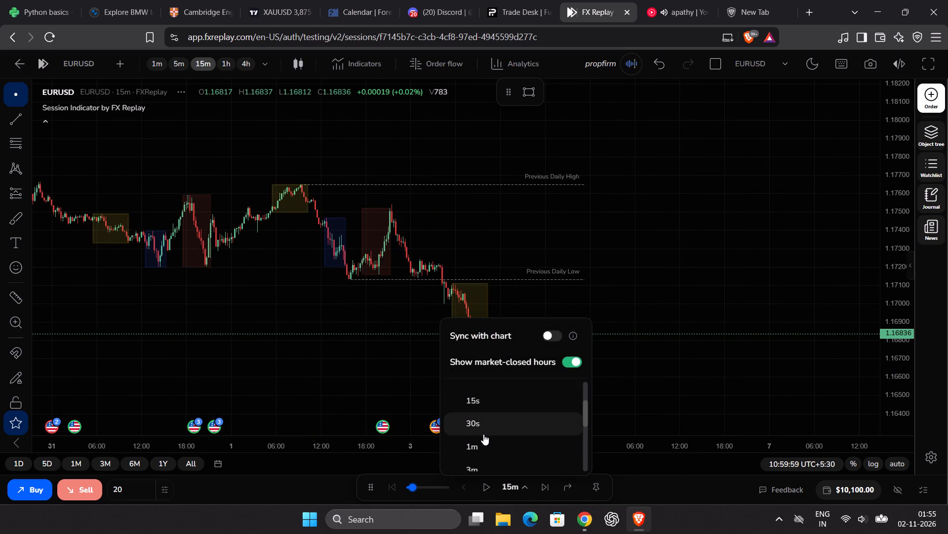
scroll(493, 417, down, 1)
click(479, 424)
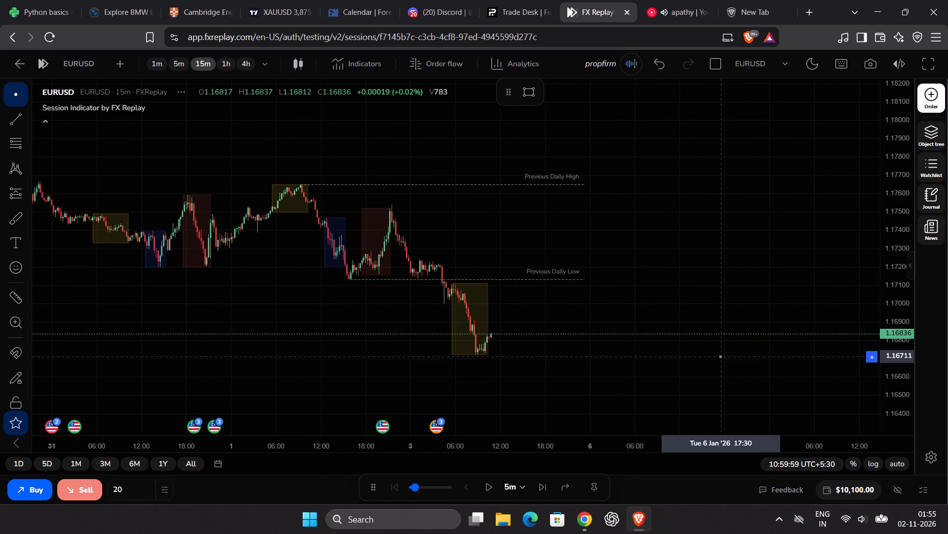
Fit the recent 15m candles in view and advance the 5m-step replay in short runs past 12:44:59, pausing between them.
drag(886, 359, 897, 134)
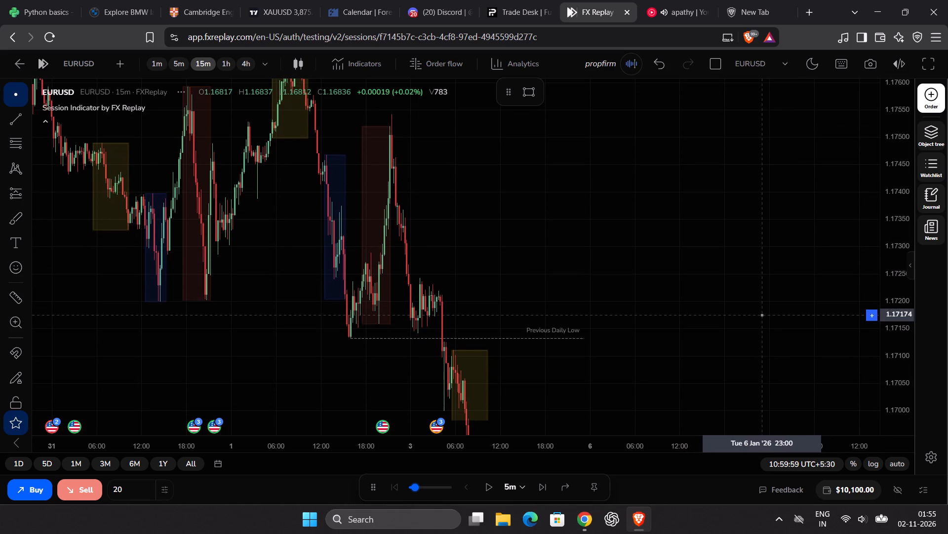
drag(904, 190, 896, 376)
scroll(672, 338, up, 6)
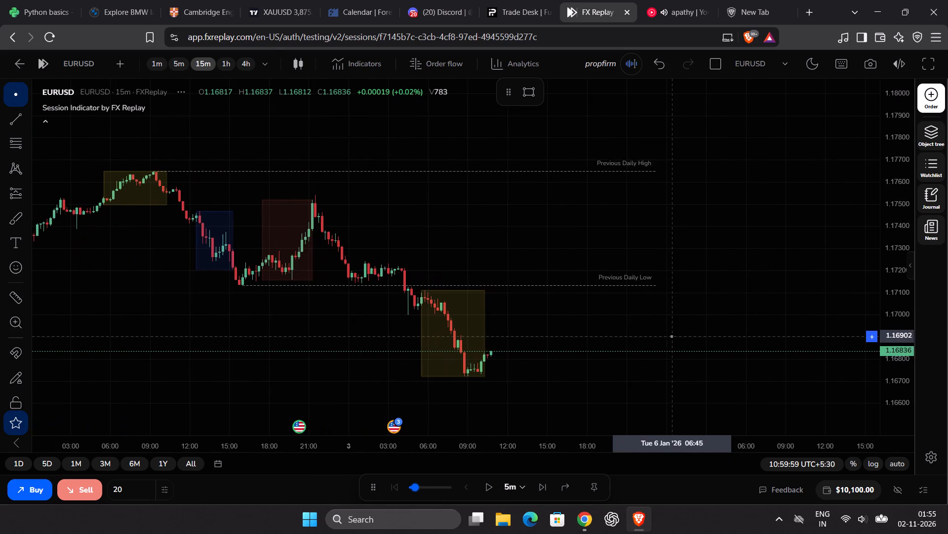
scroll(672, 336, up, 3)
click(489, 484)
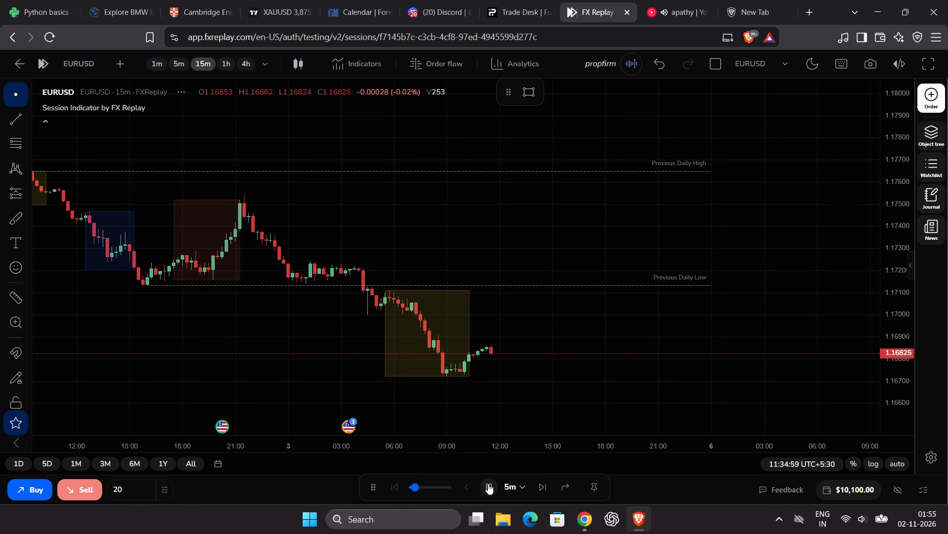
click(488, 484)
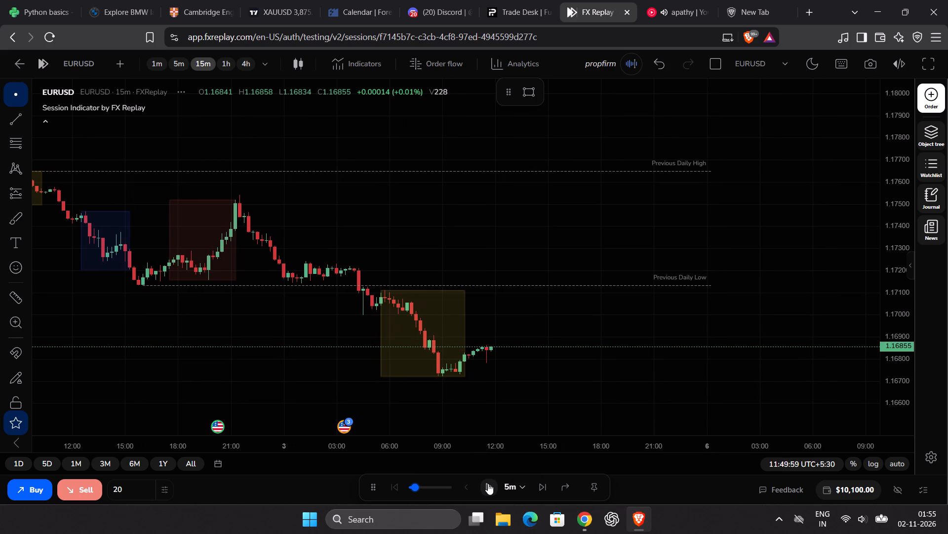
click(488, 484)
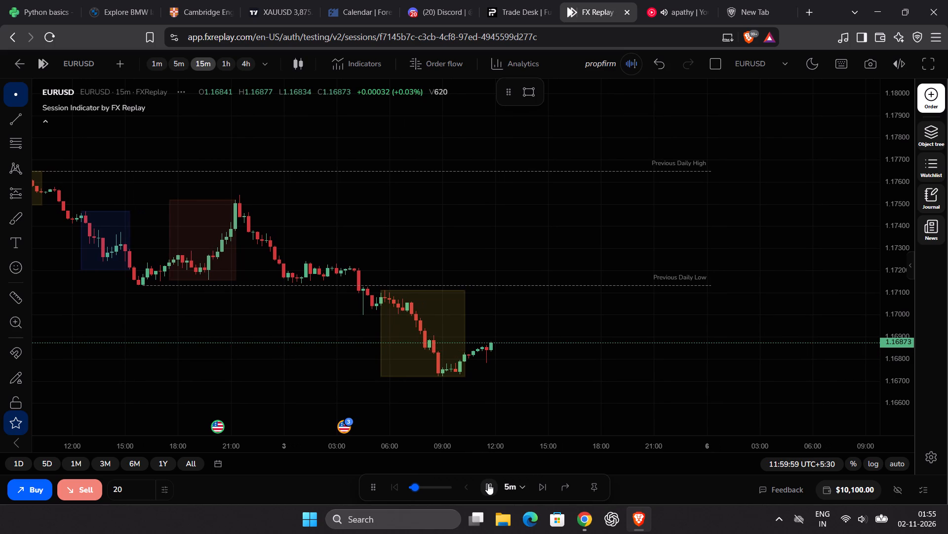
click(488, 484)
click(488, 484)
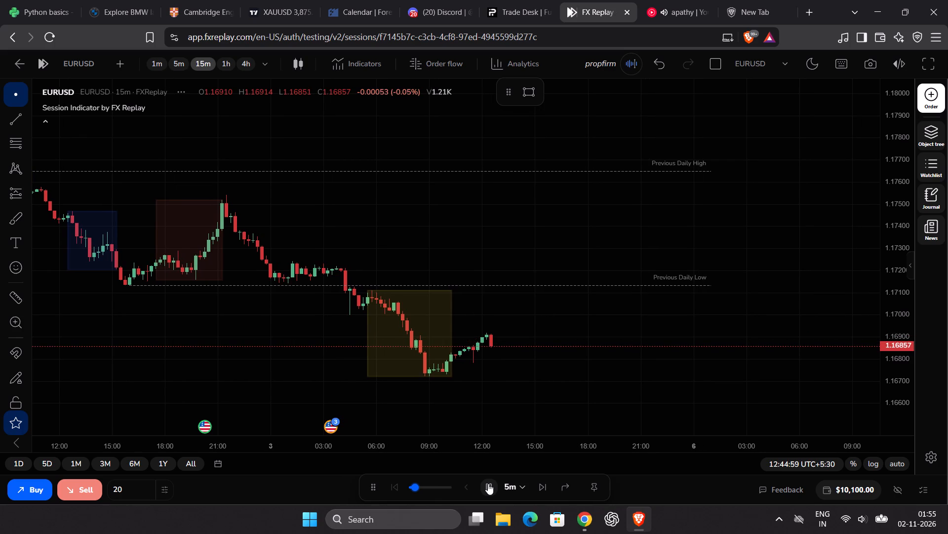
click(488, 484)
Resume the replay, raise its speed in stages to 11x per sec and pause at 20:29:59 on Mon 5 Jan '26.
click(488, 484)
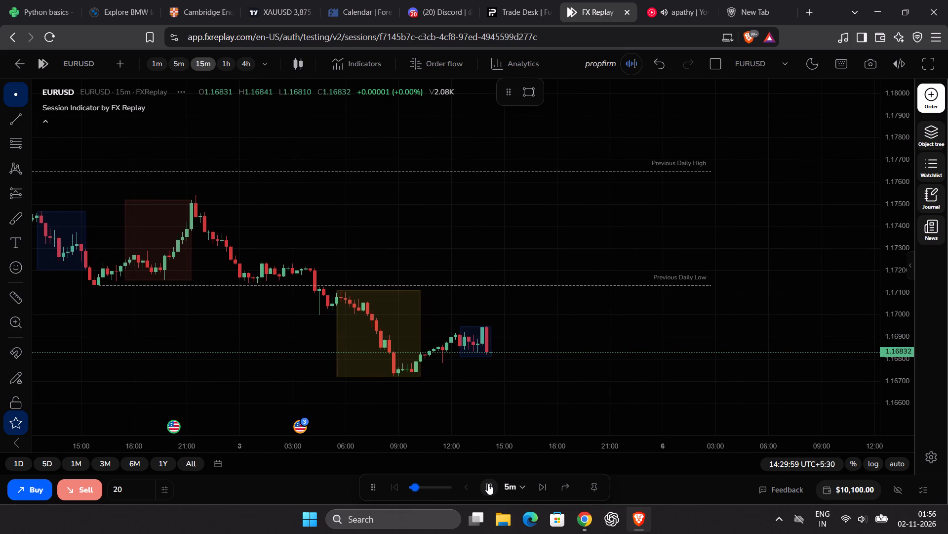
click(420, 489)
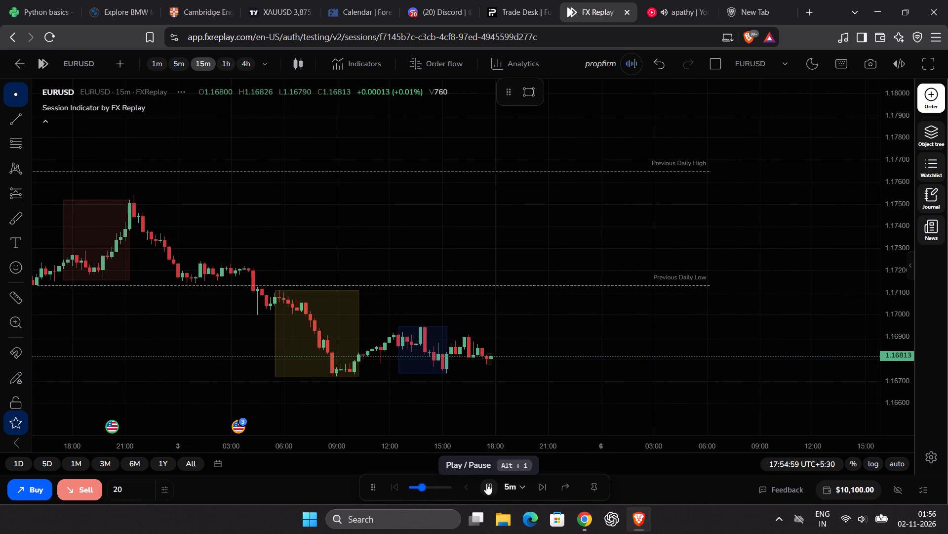
click(436, 489)
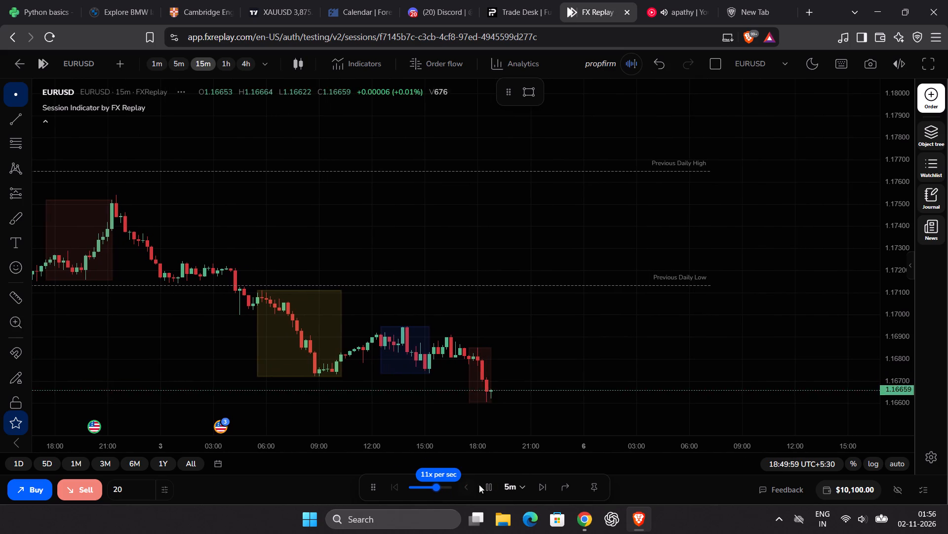
click(485, 485)
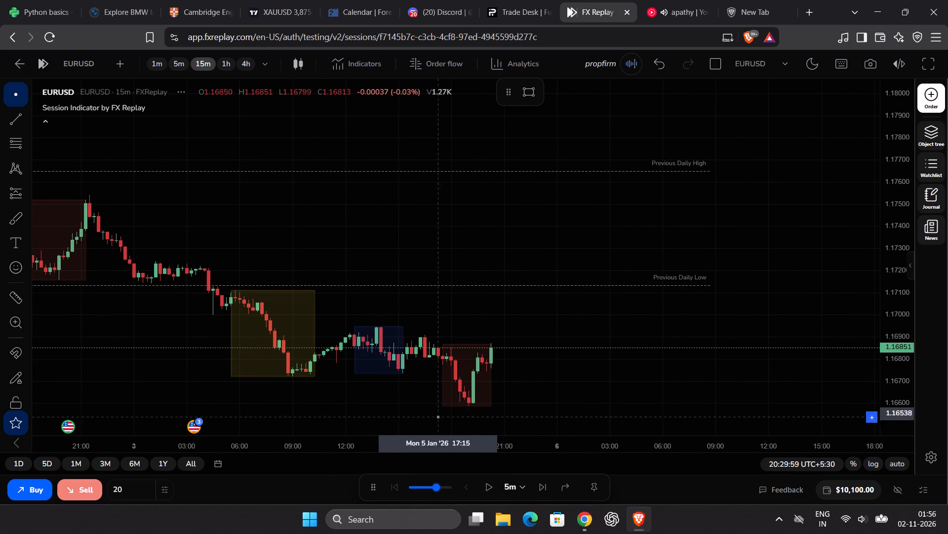
Set the replay step interval to 15m and play EURUSD forward to 05:44:59 on Tue 6 Jan '26, pausing there.
click(525, 492)
scroll(506, 451, down, 2)
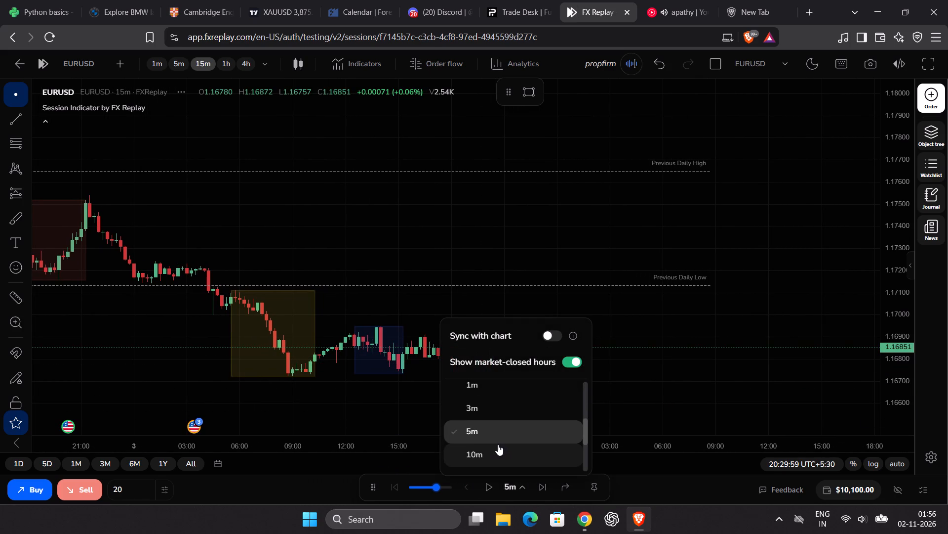
scroll(497, 444, down, 2)
click(482, 395)
scroll(550, 363, up, 2)
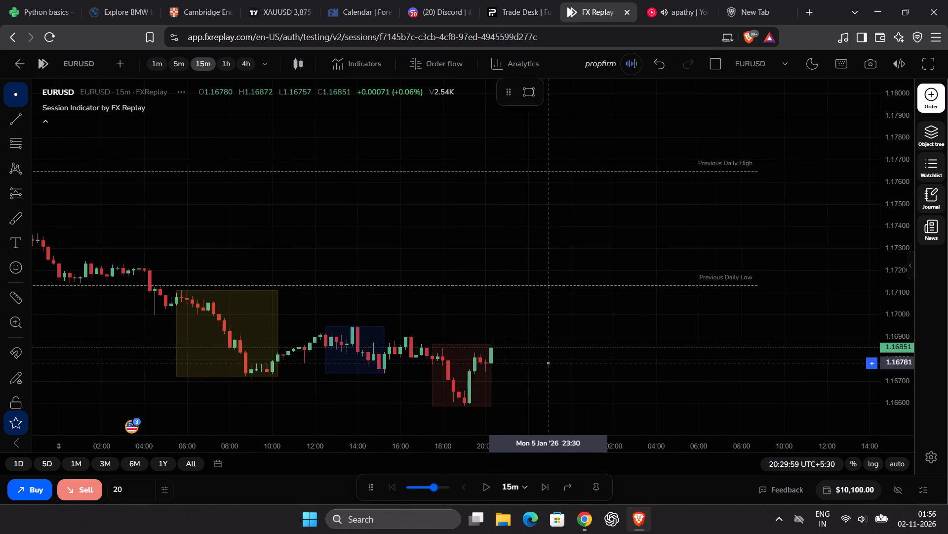
scroll(550, 363, up, 3)
drag(608, 360, 482, 310)
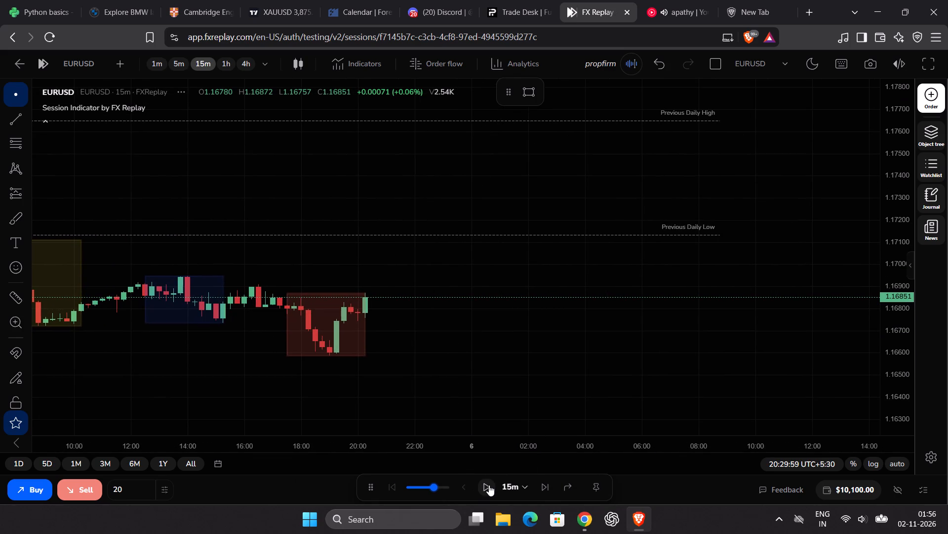
click(489, 485)
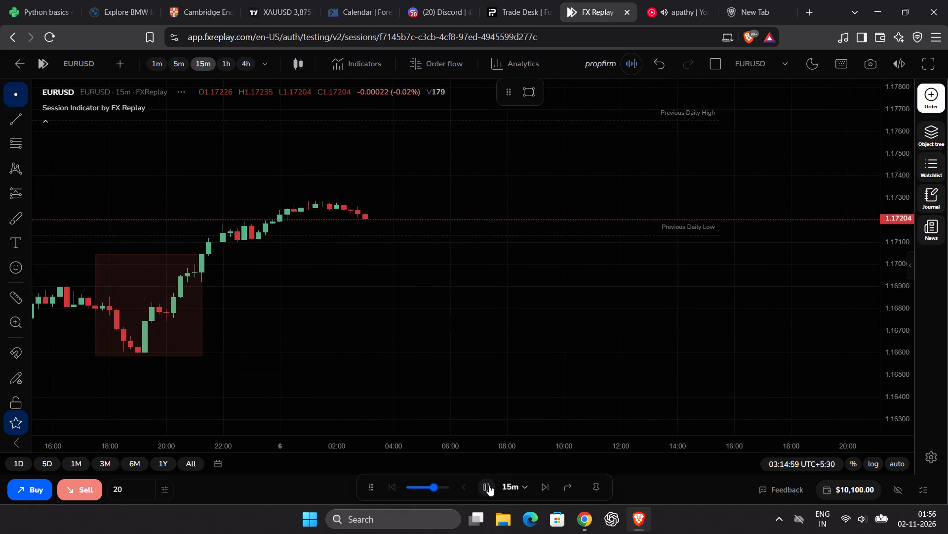
click(489, 485)
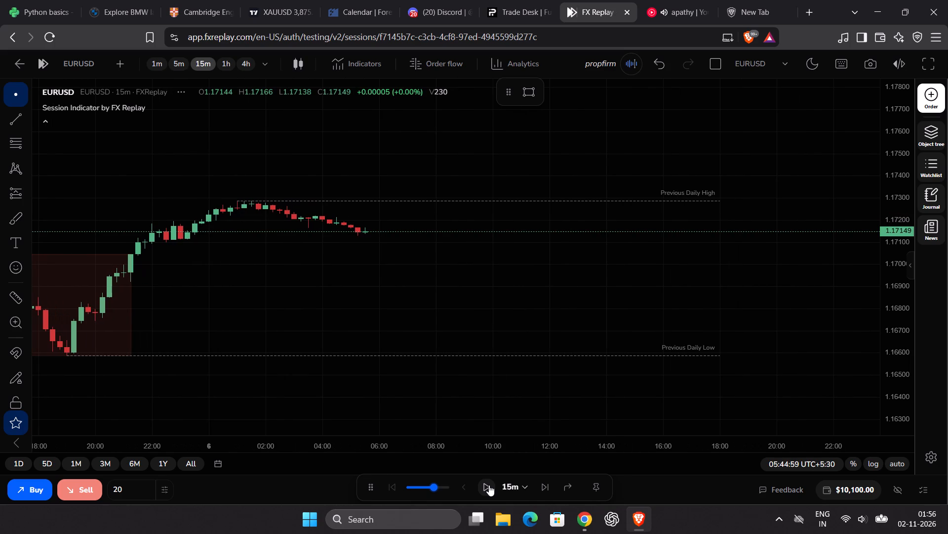
Slow the replay to 1x per sec, raise the speed slightly, play forward and pause at 11:29:59.
click(408, 489)
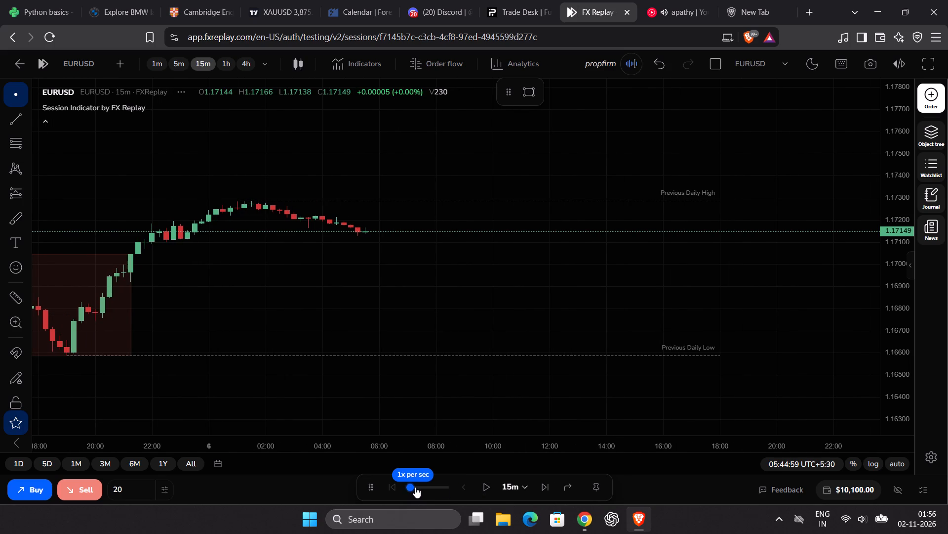
click(415, 487)
click(484, 484)
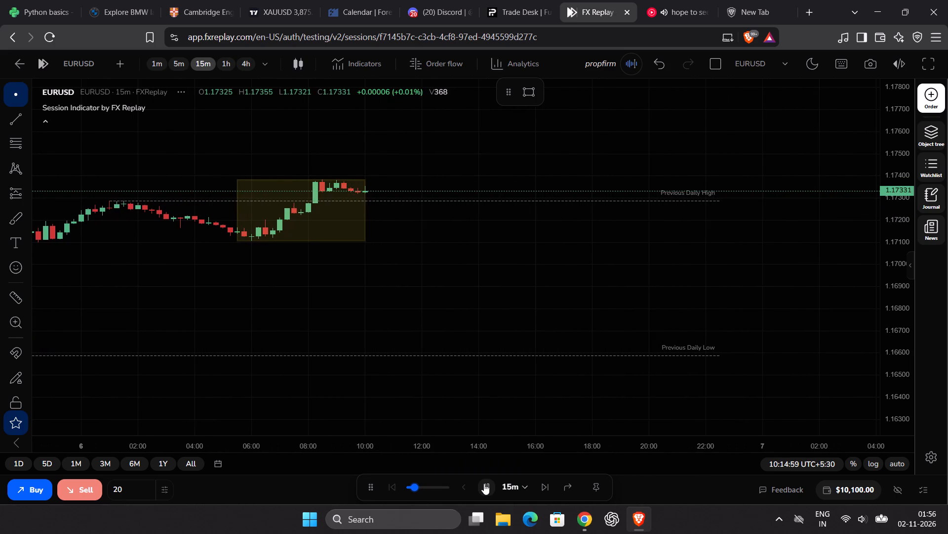
click(484, 484)
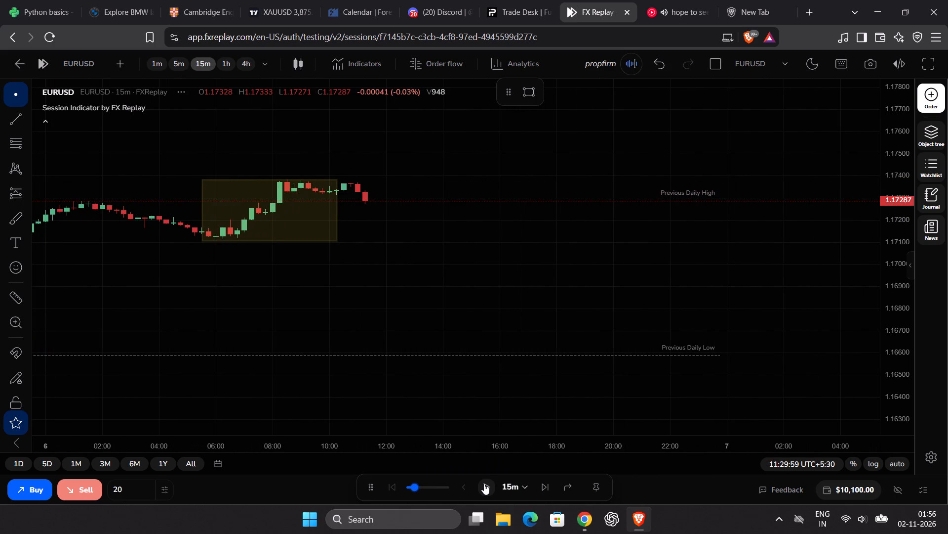
Examine the wider 15m EURUSD price action since late December relative to the previous daily high and low.
scroll(480, 330, down, 10)
drag(475, 331, 628, 330)
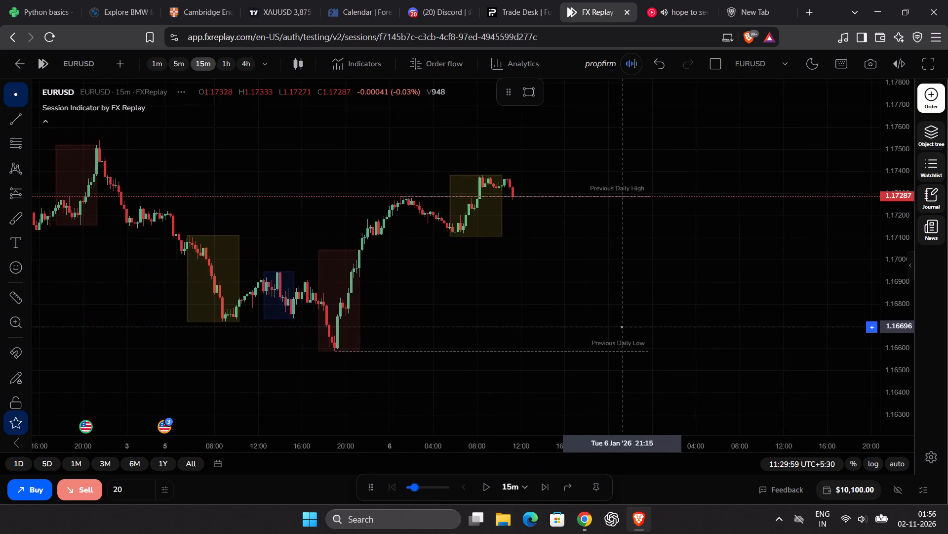
drag(628, 330, 656, 396)
scroll(638, 381, down, 2)
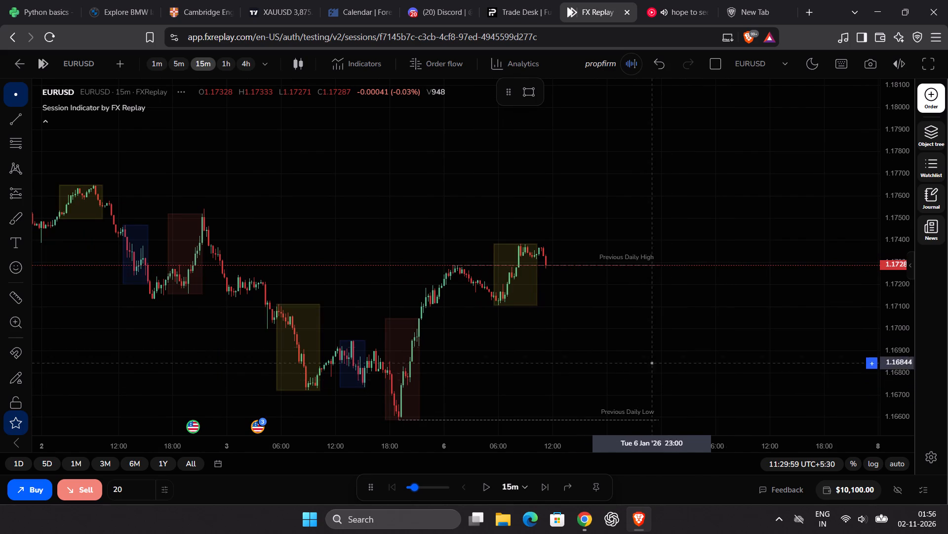
drag(915, 220, 908, 281)
drag(901, 240, 893, 278)
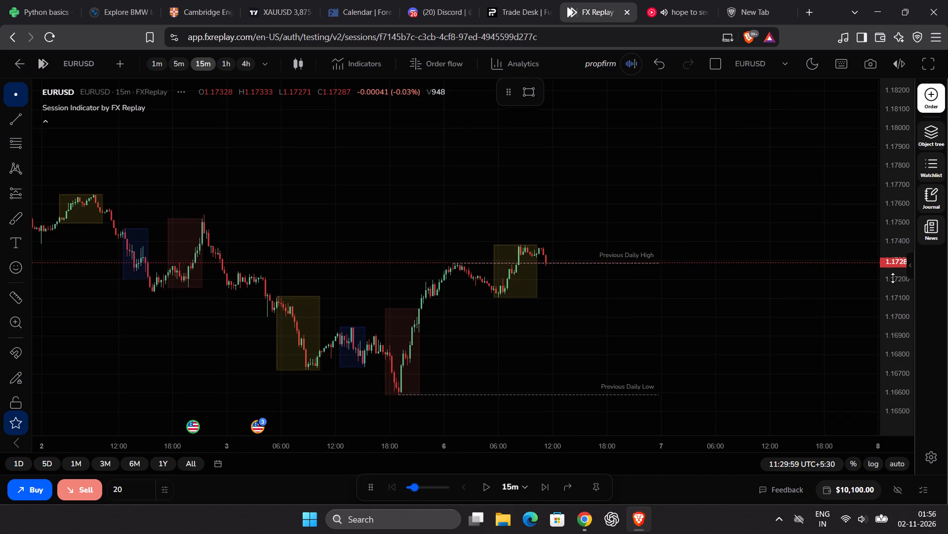
drag(893, 278, 890, 297)
scroll(820, 297, down, 4)
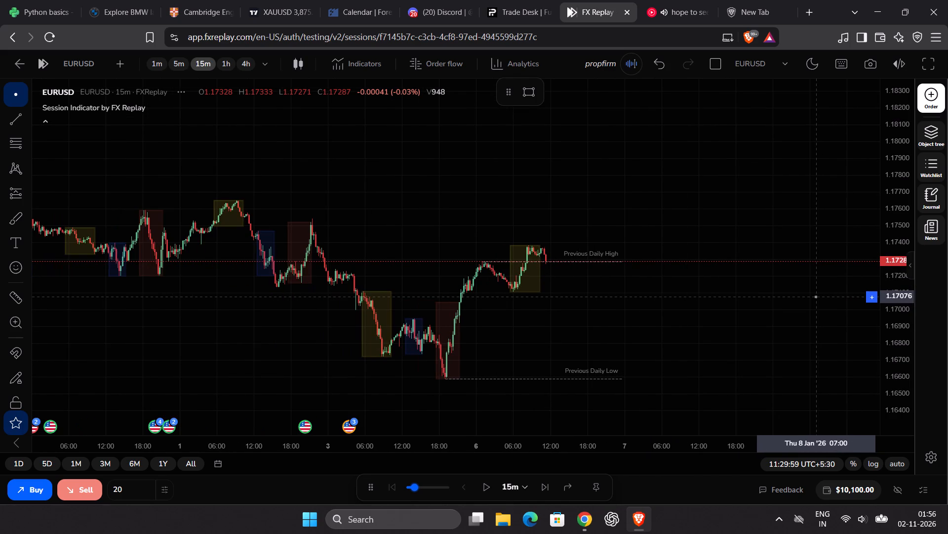
Move the floating drawing toolbar further along the chart's upper edge, clear of the recent candles.
scroll(816, 297, up, 4)
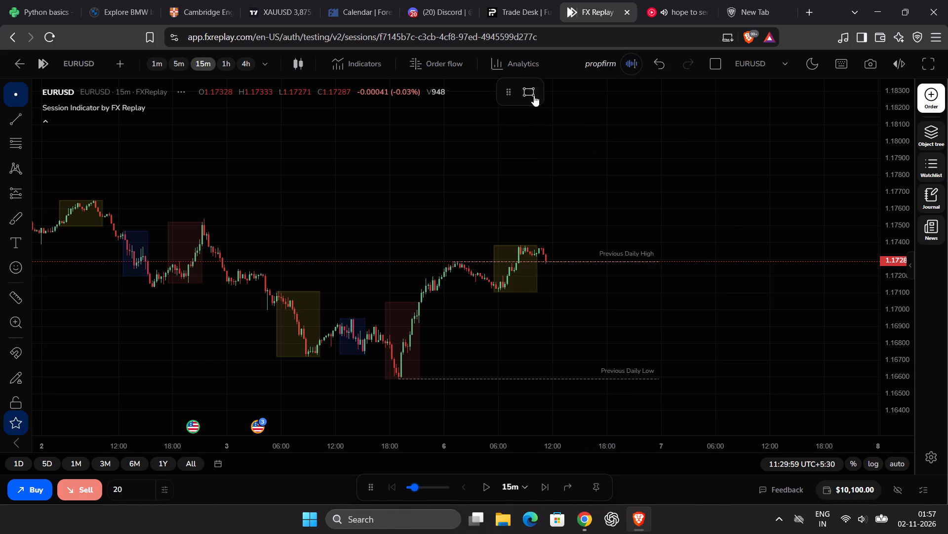
drag(509, 94, 578, 100)
drag(578, 100, 721, 99)
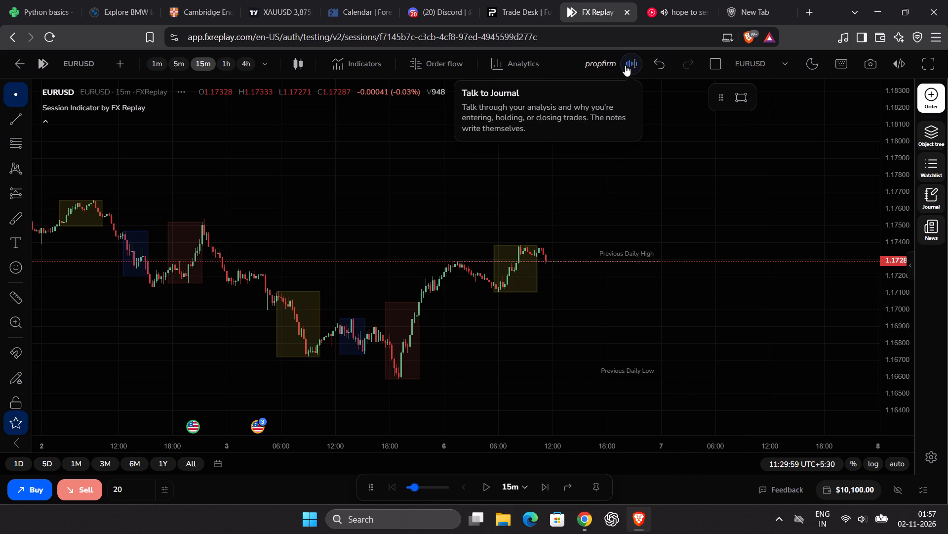
Check the trades logged in the session's journal and close it again.
click(600, 63)
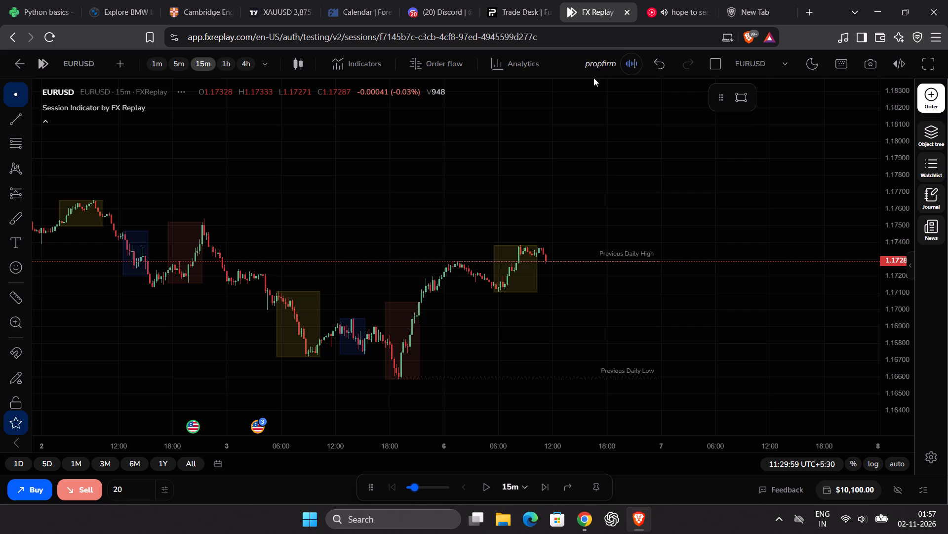
click(602, 64)
click(912, 259)
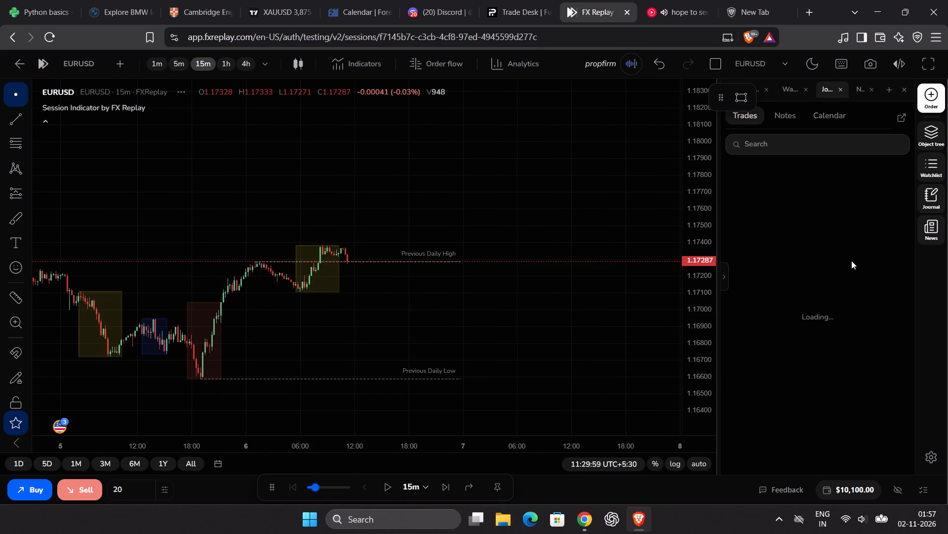
click(720, 275)
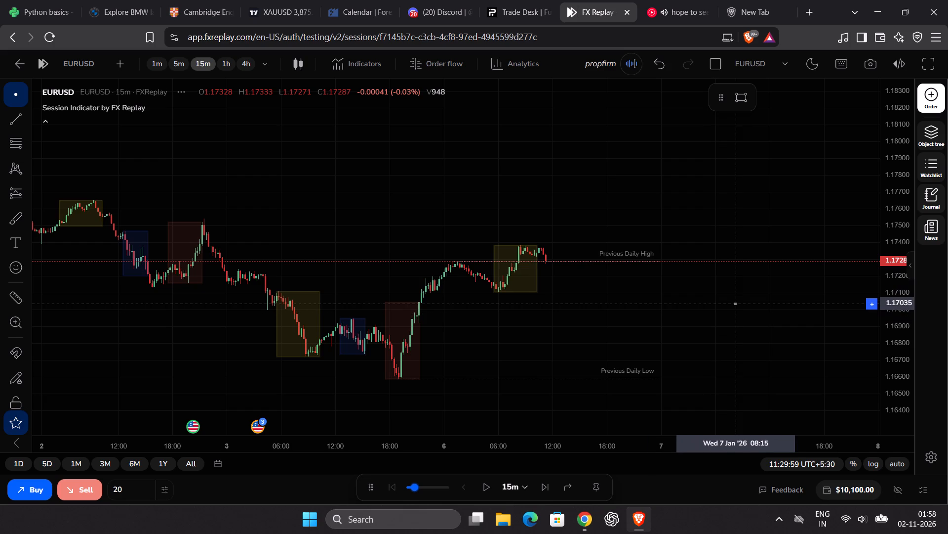
Examine the 15m EURUSD price action from late December to 6 January around the previous daily high and low.
scroll(735, 304, down, 6)
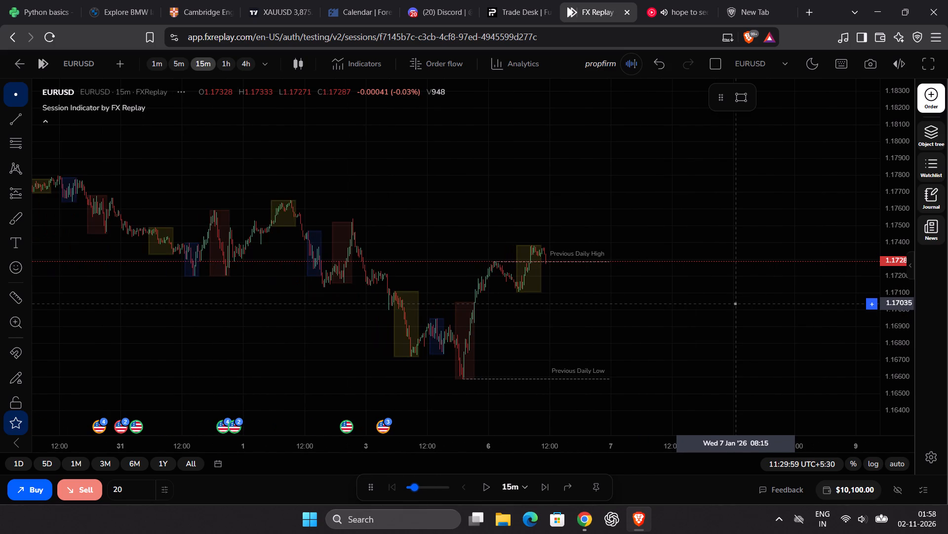
scroll(735, 304, down, 9)
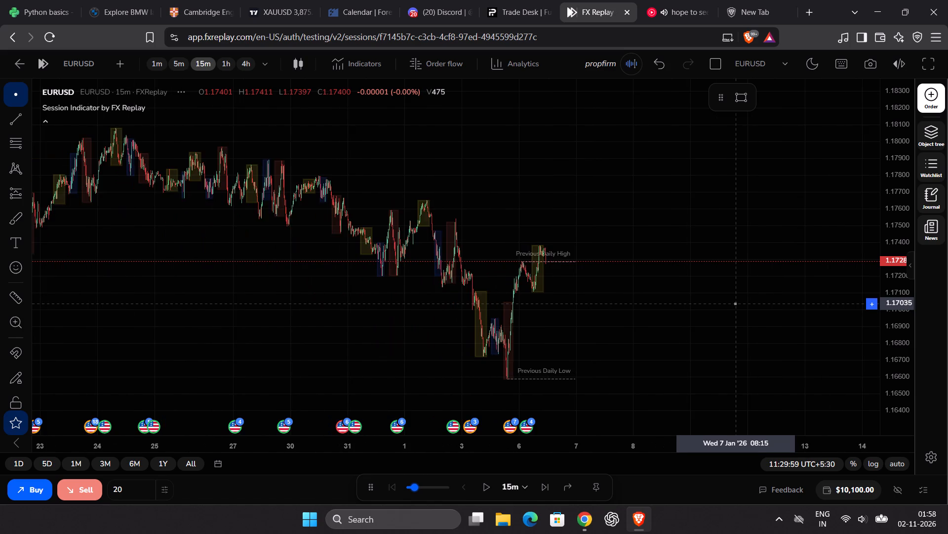
scroll(735, 304, down, 5)
scroll(735, 304, up, 6)
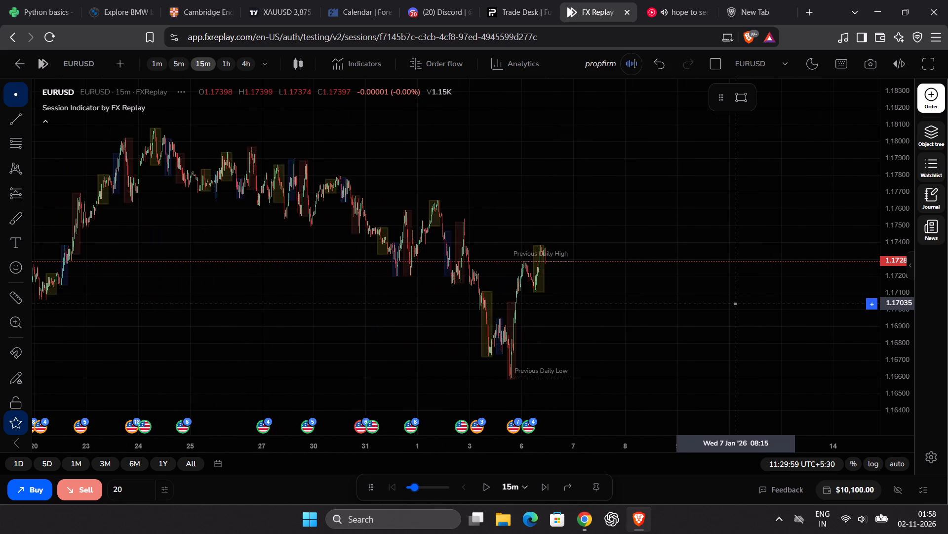
scroll(735, 304, up, 14)
scroll(735, 304, up, 7)
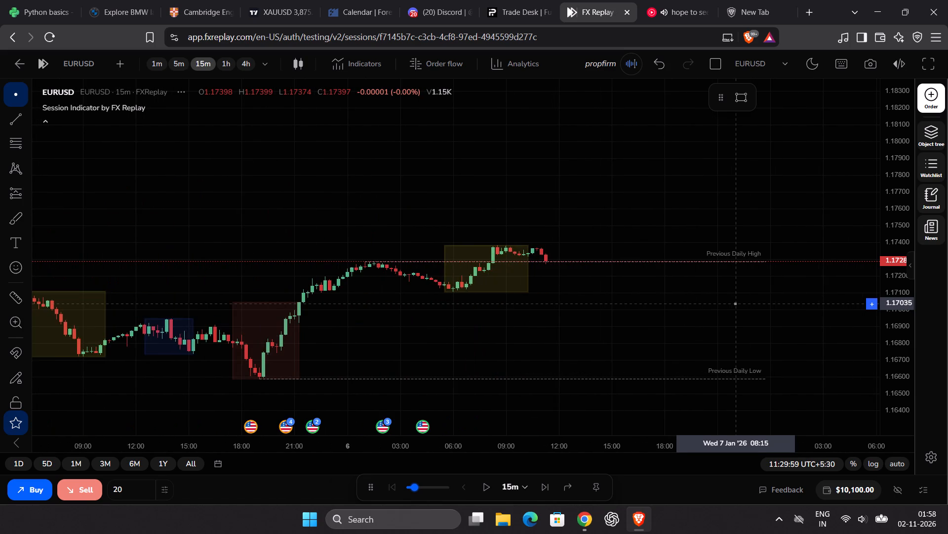
scroll(735, 304, down, 4)
drag(889, 323, 890, 194)
scroll(786, 290, up, 1)
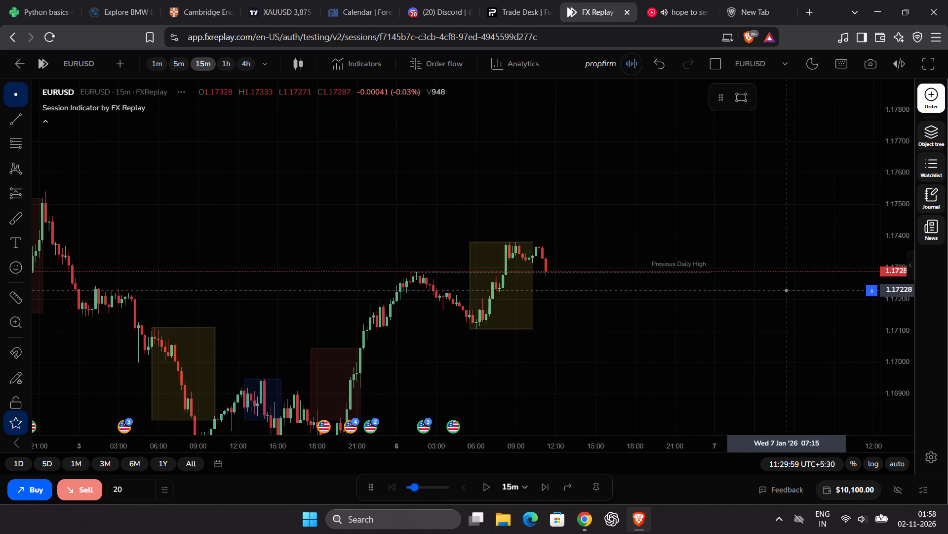
drag(711, 332, 699, 285)
Set the replay speed to 1x per sec and switch both the replay step interval and the chart timeframe to 5m.
drag(414, 488, 406, 491)
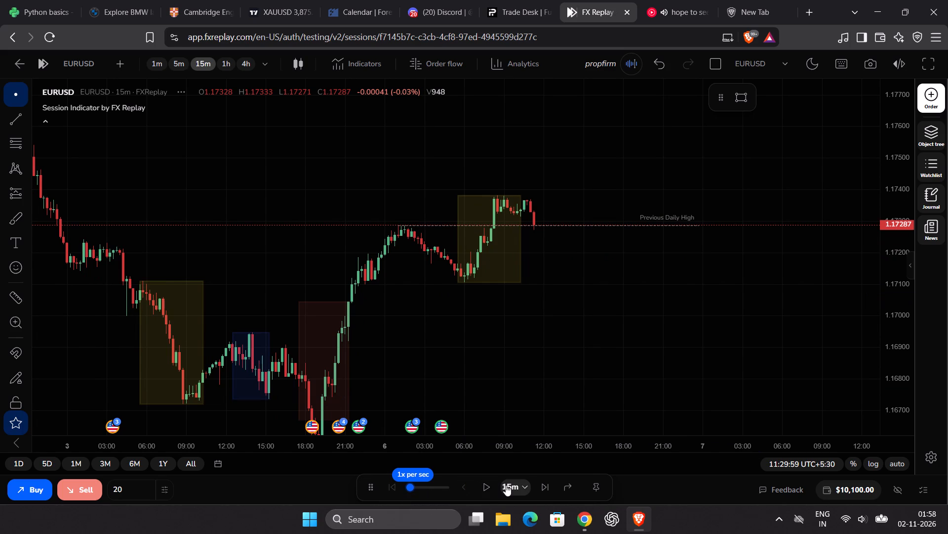
click(506, 485)
scroll(523, 408, down, 1)
scroll(465, 445, down, 1)
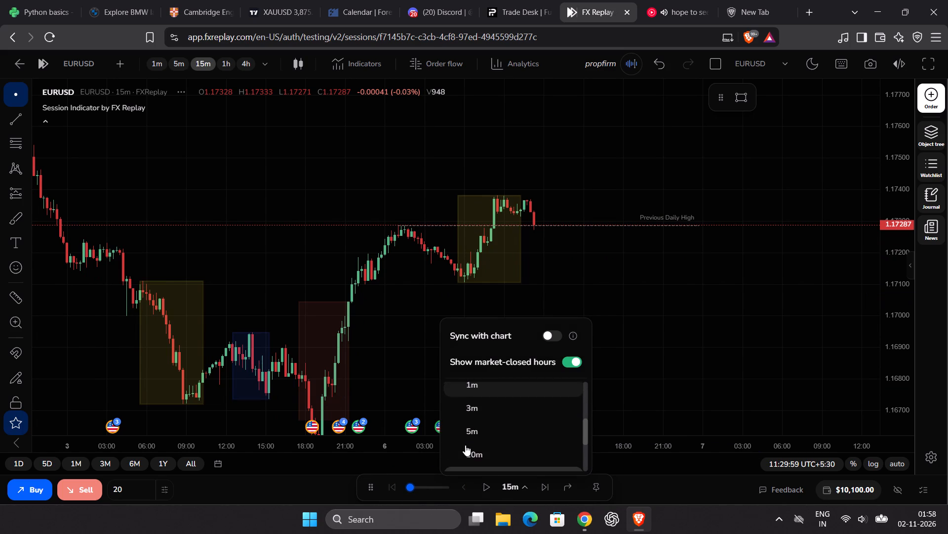
click(474, 428)
click(182, 60)
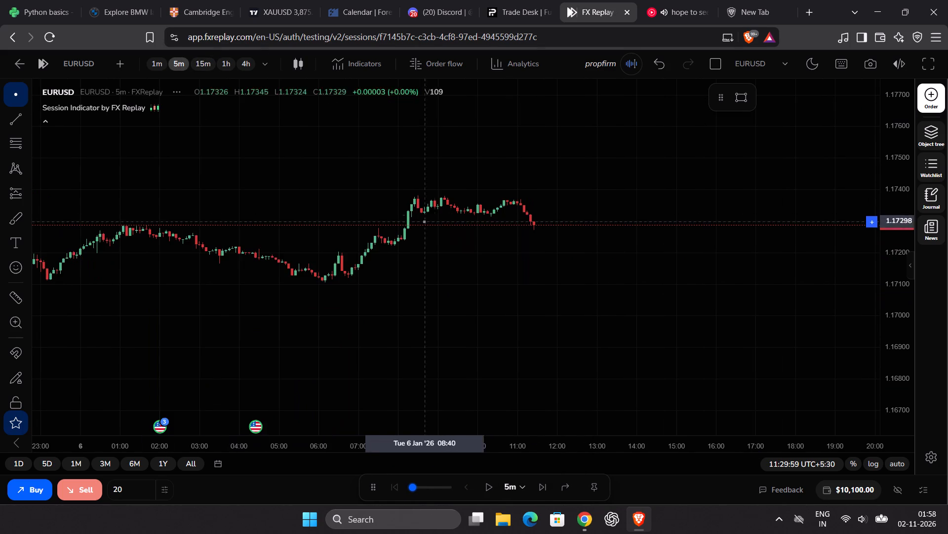
Play EURUSD forward on the 5m chart in short bursts, pausing at 12:19:59 on Tue 6 Jan '26.
scroll(434, 224, down, 6)
drag(555, 328, 543, 359)
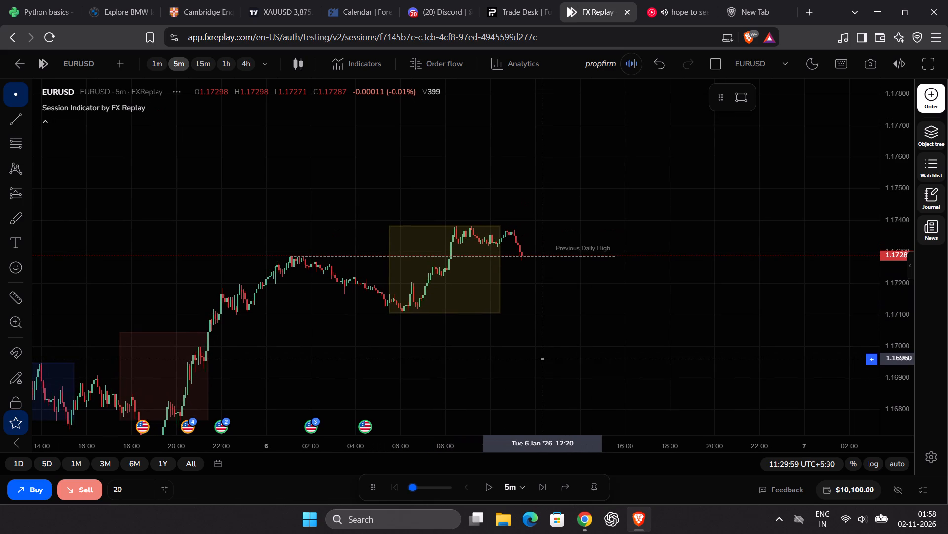
drag(543, 359, 543, 355)
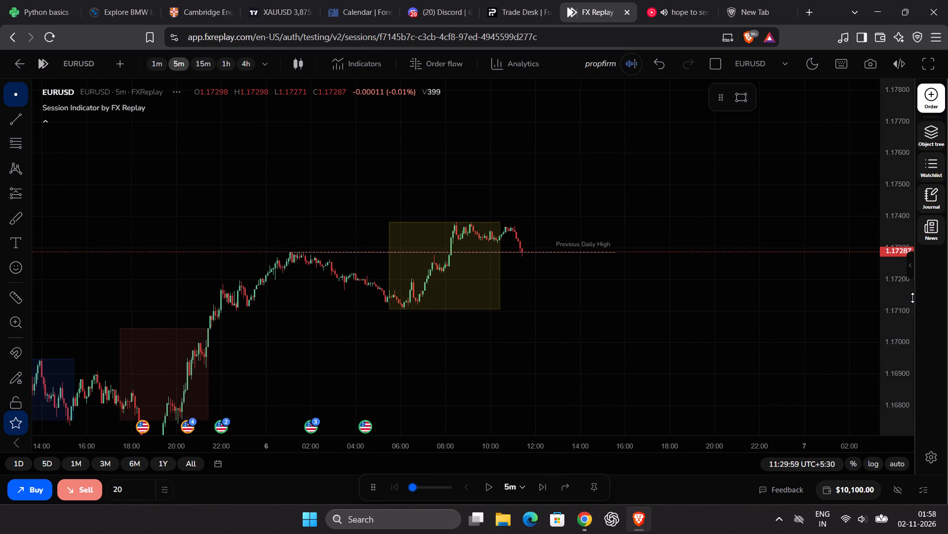
drag(912, 298, 915, 210)
scroll(692, 211, up, 4)
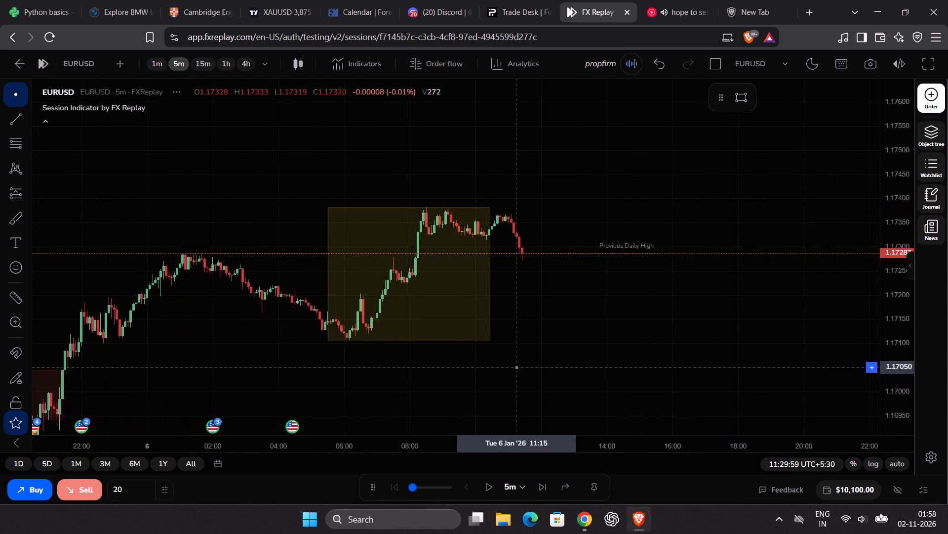
scroll(517, 367, up, 1)
click(488, 487)
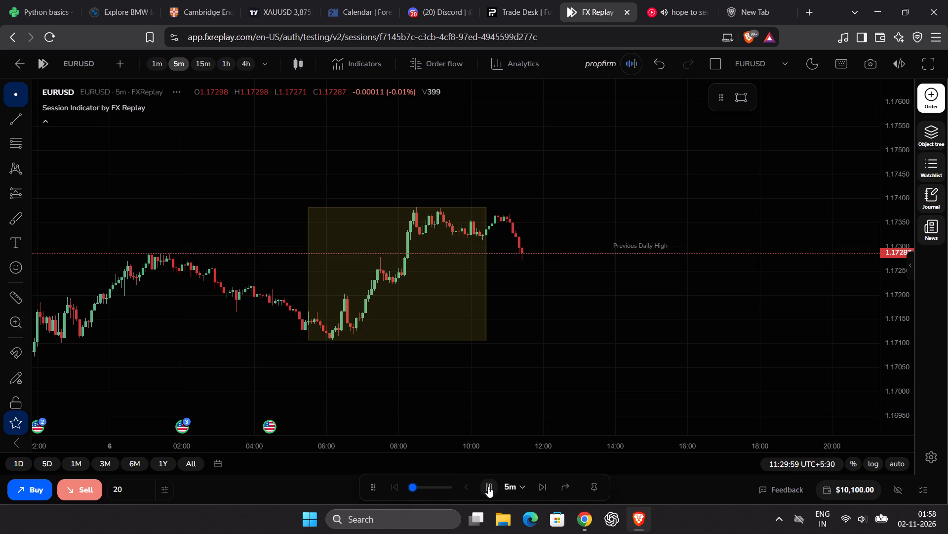
click(488, 487)
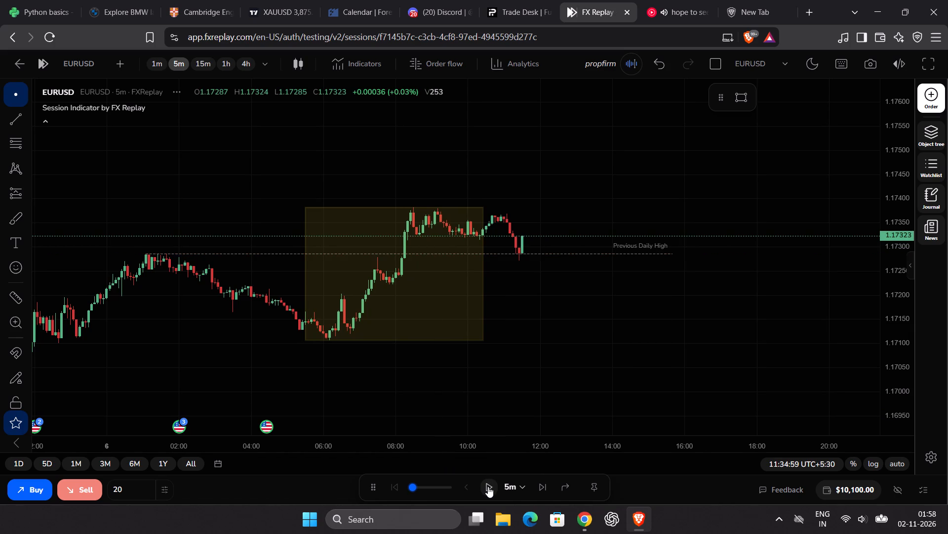
click(488, 487)
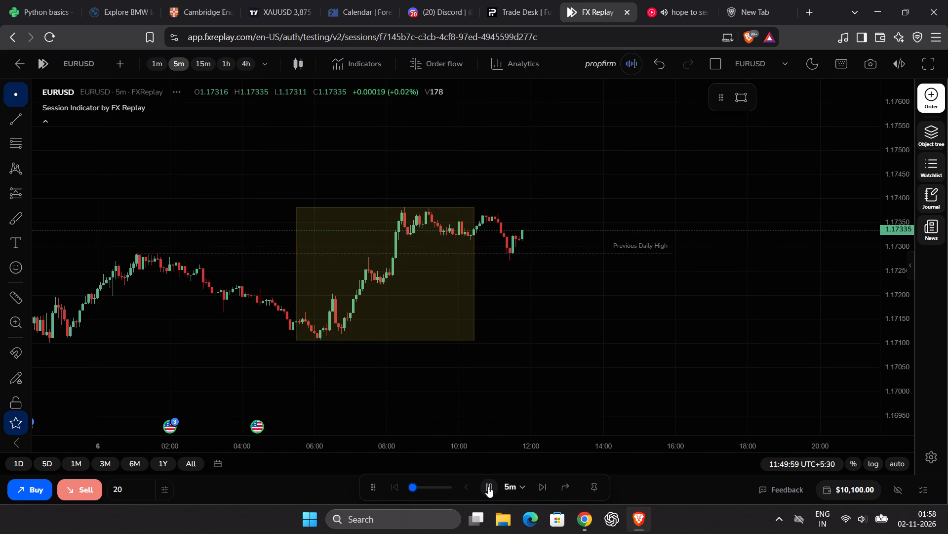
click(488, 487)
click(488, 487)
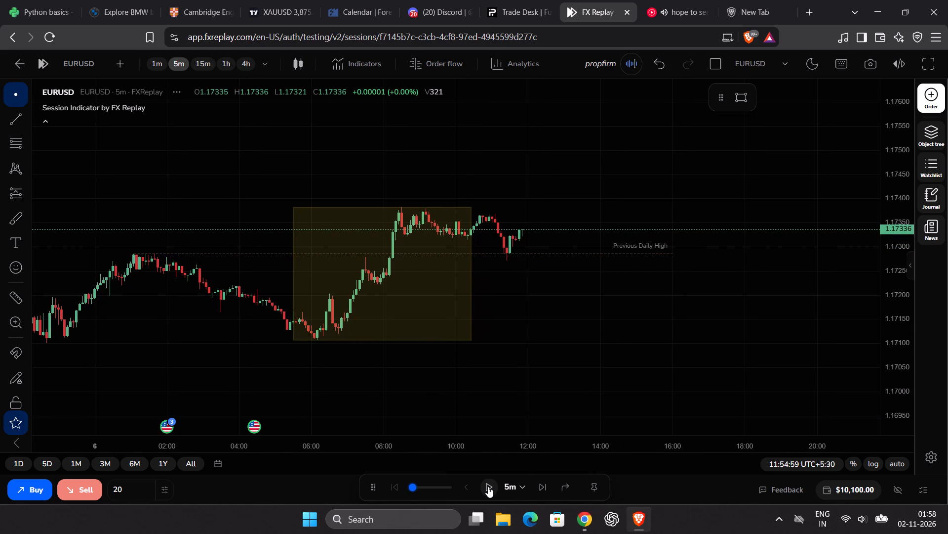
click(488, 487)
click(488, 487)
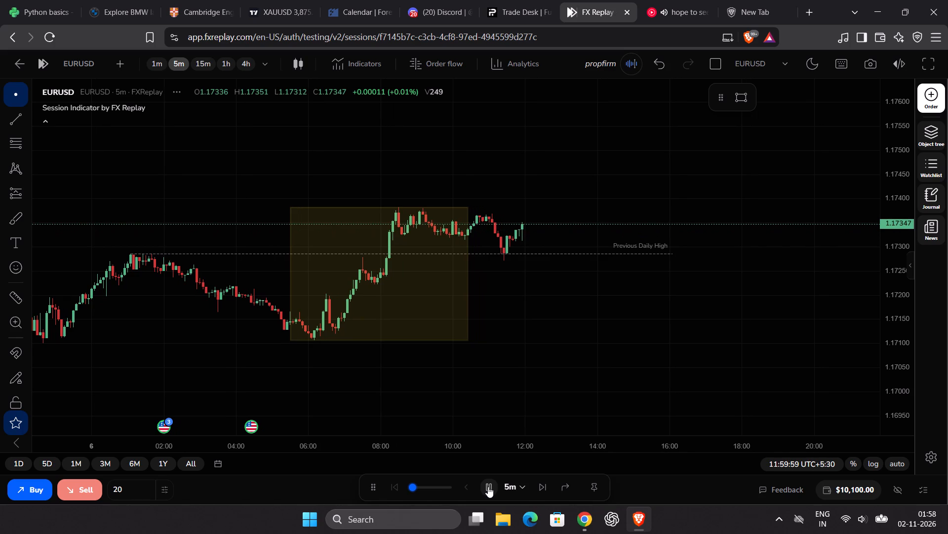
click(488, 487)
click(488, 487)
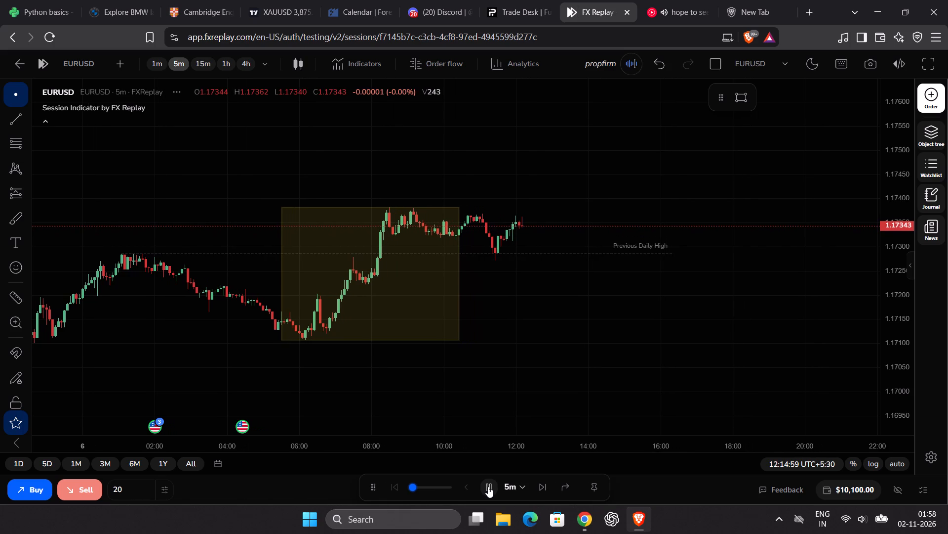
click(488, 487)
Place a 1.25-unit market buy on EURUSD at 1.17351 with stop loss at 1.17271 and take profit at 1.17431.
drag(537, 339, 512, 378)
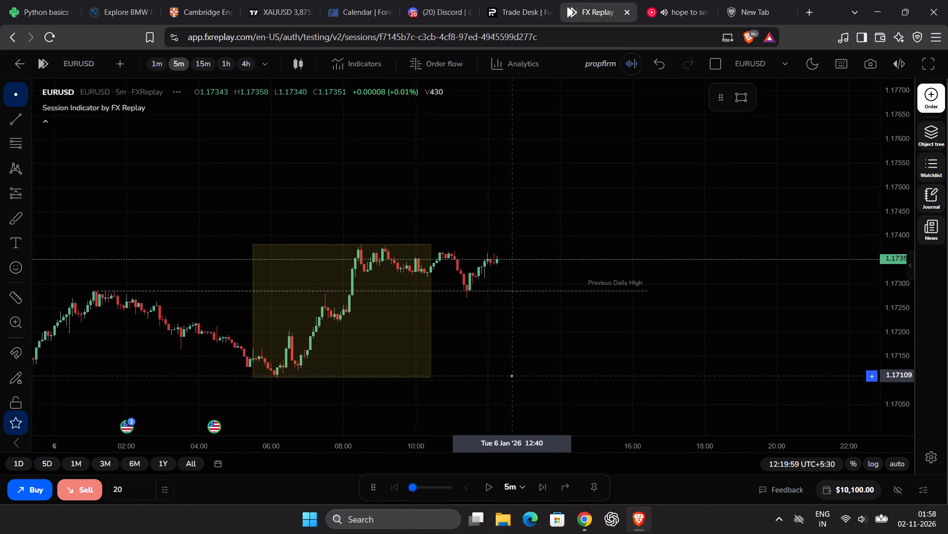
drag(512, 378, 498, 401)
click(938, 94)
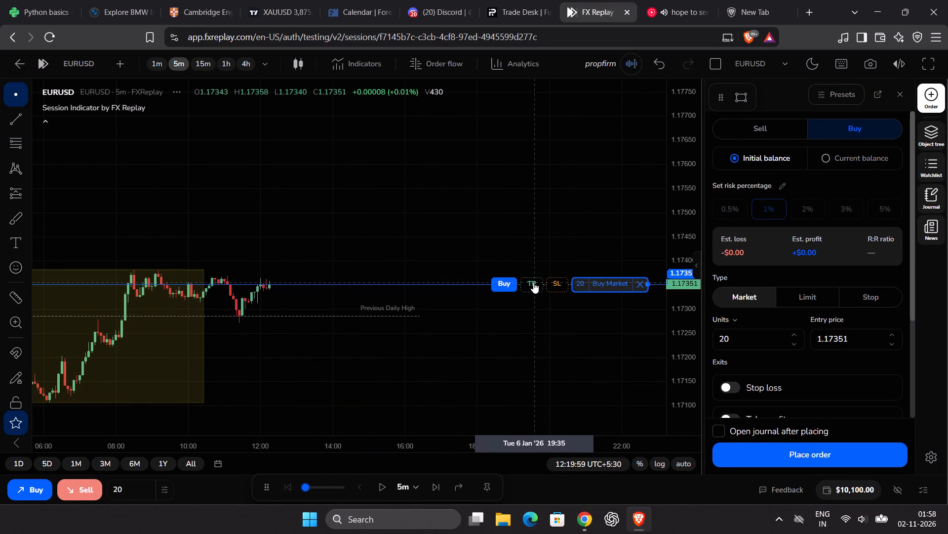
drag(556, 280, 554, 318)
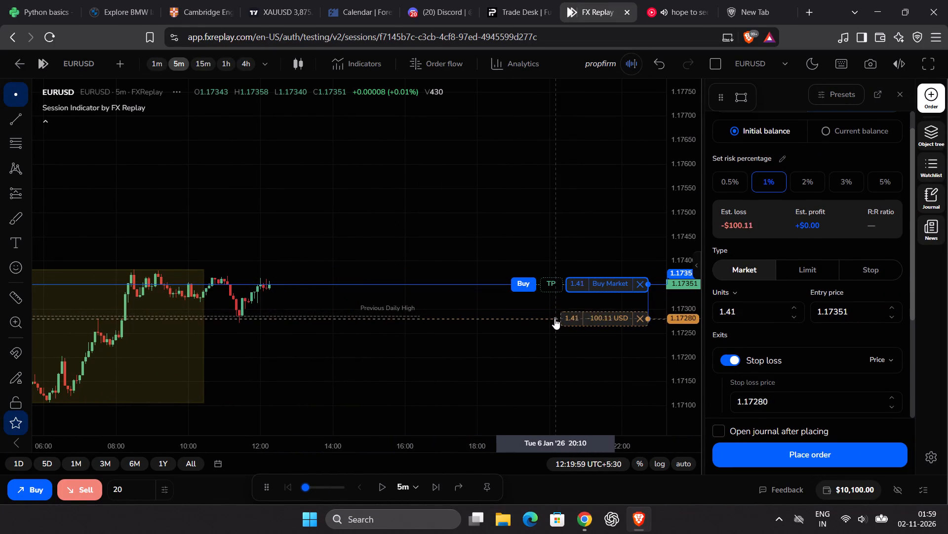
drag(554, 318, 554, 323)
drag(551, 282, 550, 260)
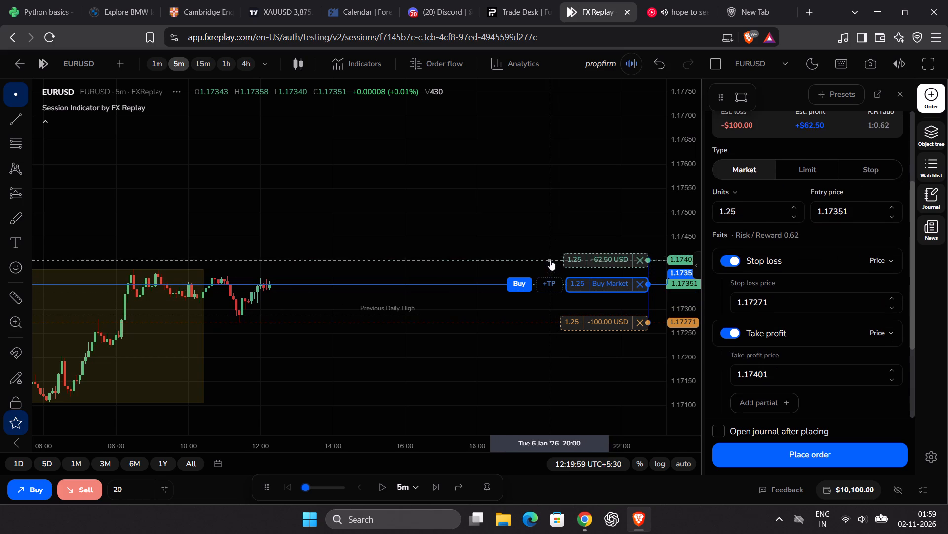
drag(550, 260, 554, 244)
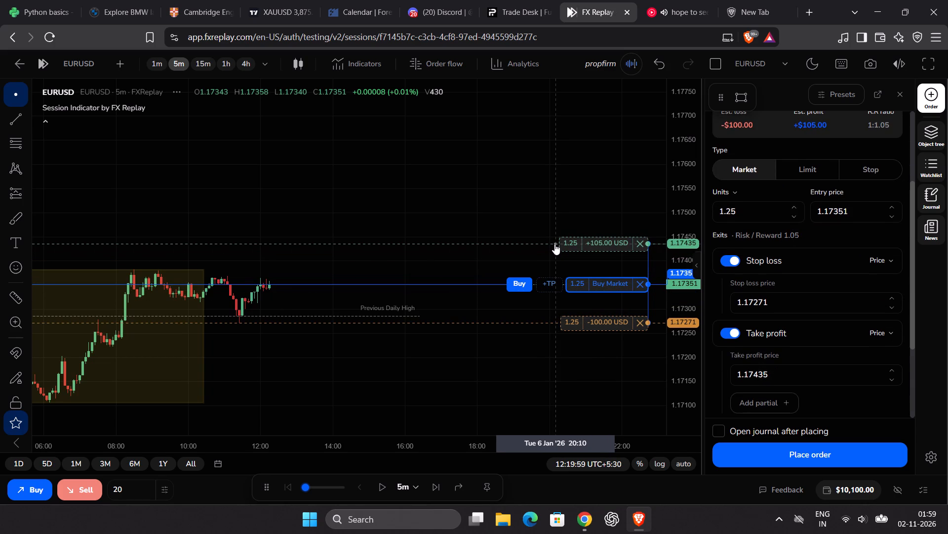
drag(554, 244, 553, 246)
click(519, 281)
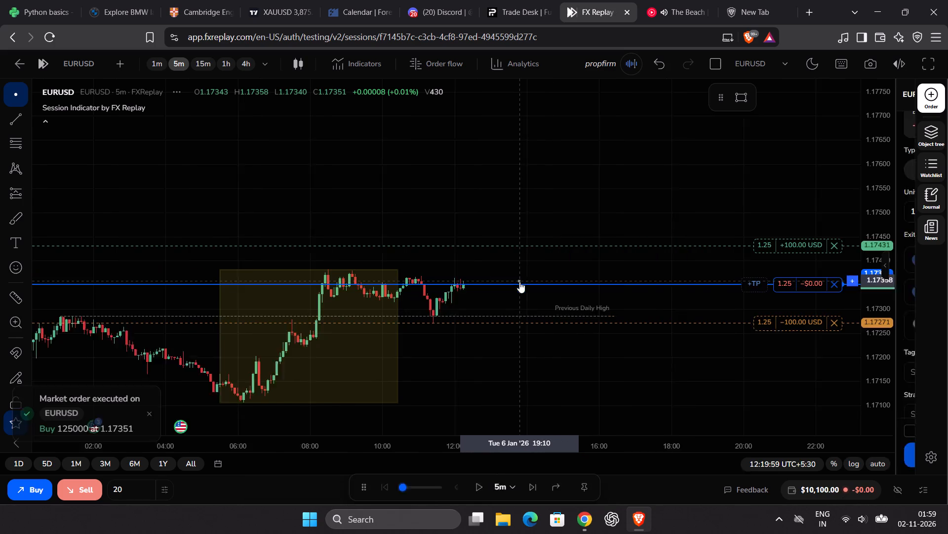
Resume the replay, raise its speed in small stages and pause at 12:49:59.
click(486, 484)
drag(408, 486, 415, 482)
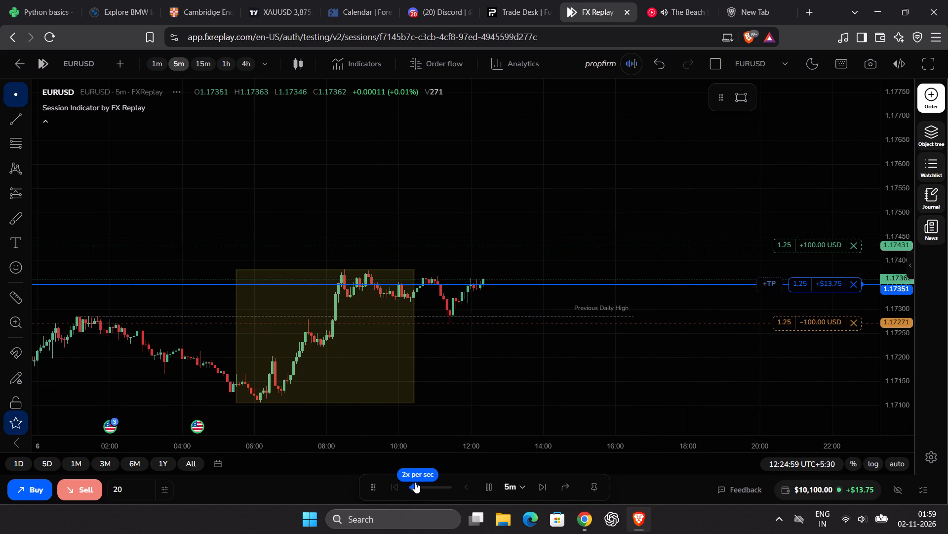
drag(415, 482, 418, 482)
click(488, 481)
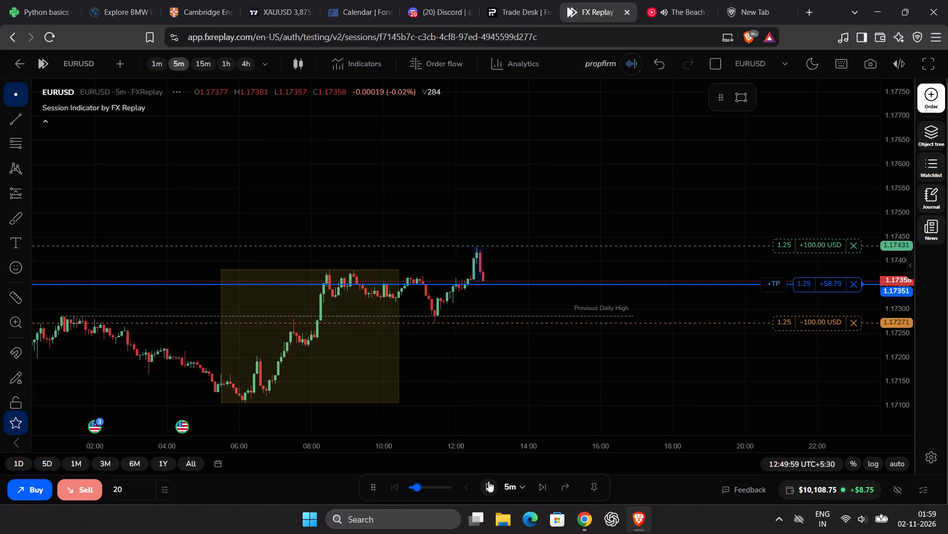
Slow the replay to 1x per sec and advance it one 5m candle at a time to 12:59:59.
drag(417, 488, 409, 489)
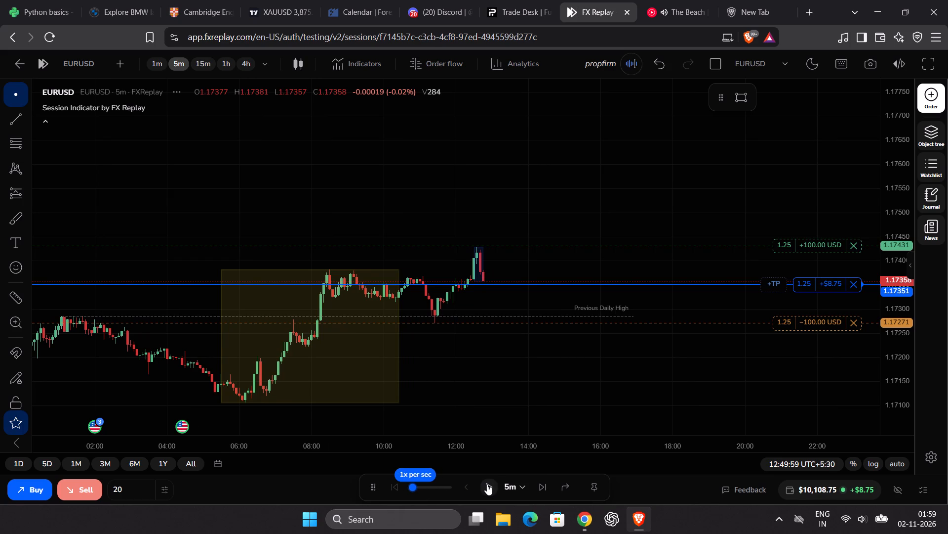
click(487, 484)
click(487, 484)
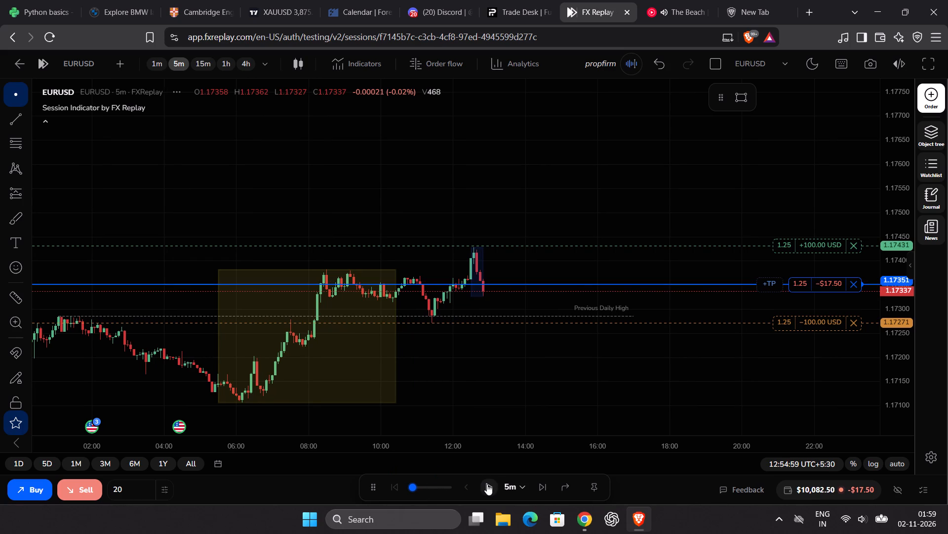
click(487, 484)
click(487, 484)
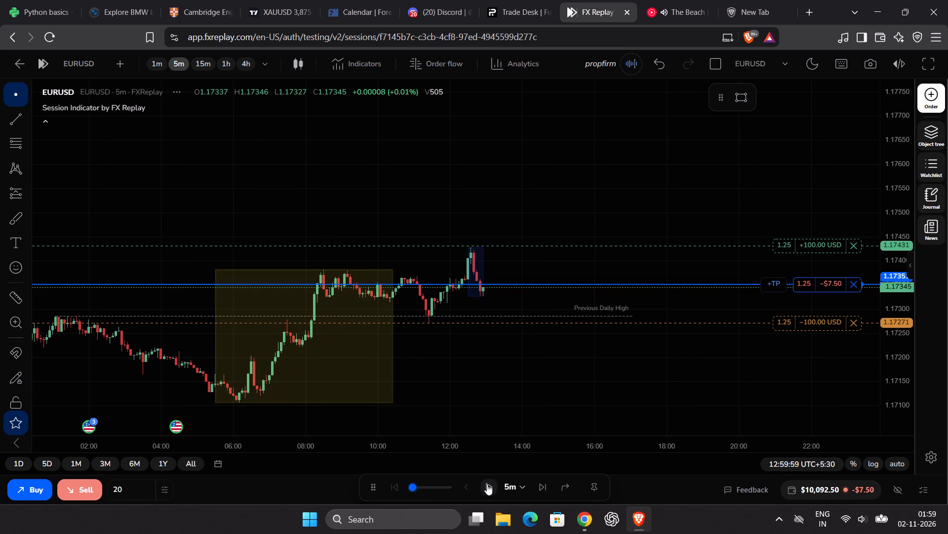
Advance EURUSD one 5m candle to 13:04:59 and move the open buy trade's stop loss up to 1.17352.
click(487, 484)
click(487, 484)
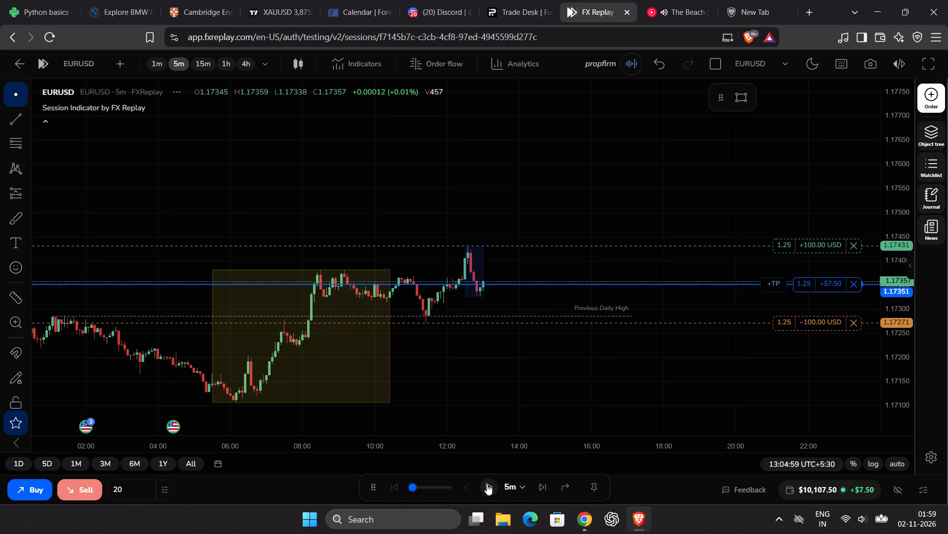
drag(837, 325, 837, 323)
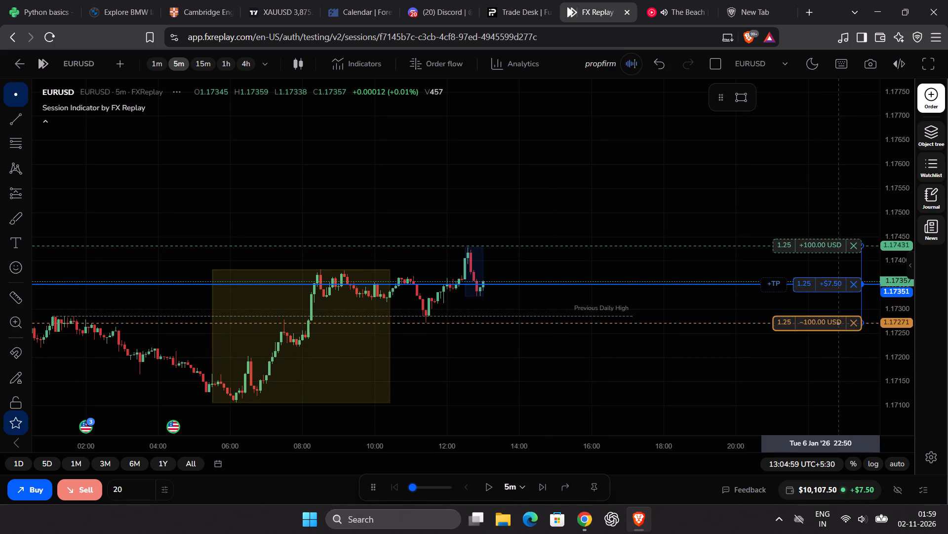
drag(837, 323, 850, 284)
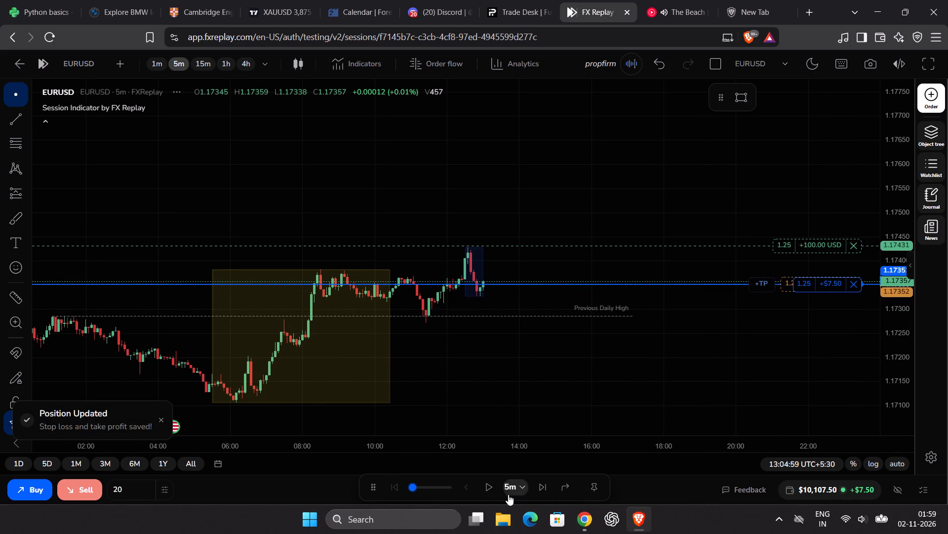
Advance the replay one more 5m candle to 13:09:59 and check the session journal's trade list.
click(488, 489)
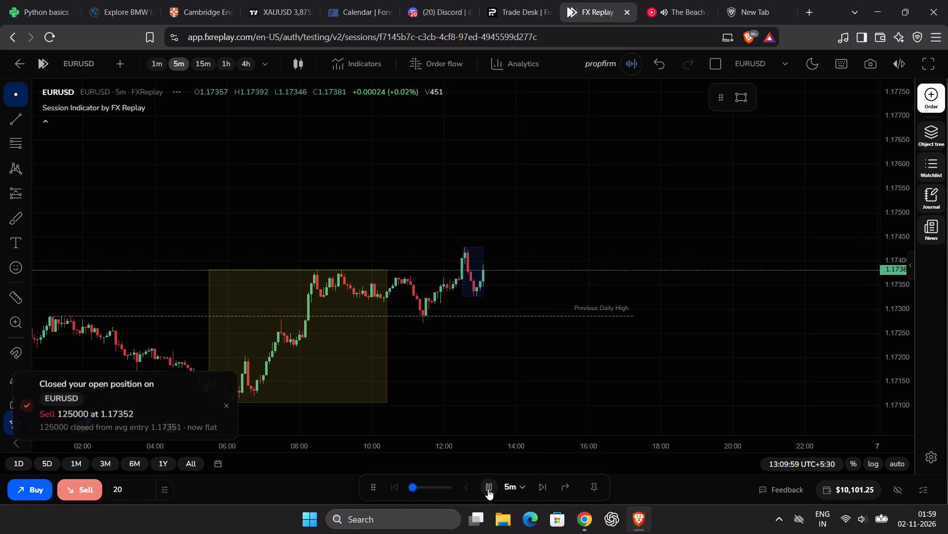
click(488, 489)
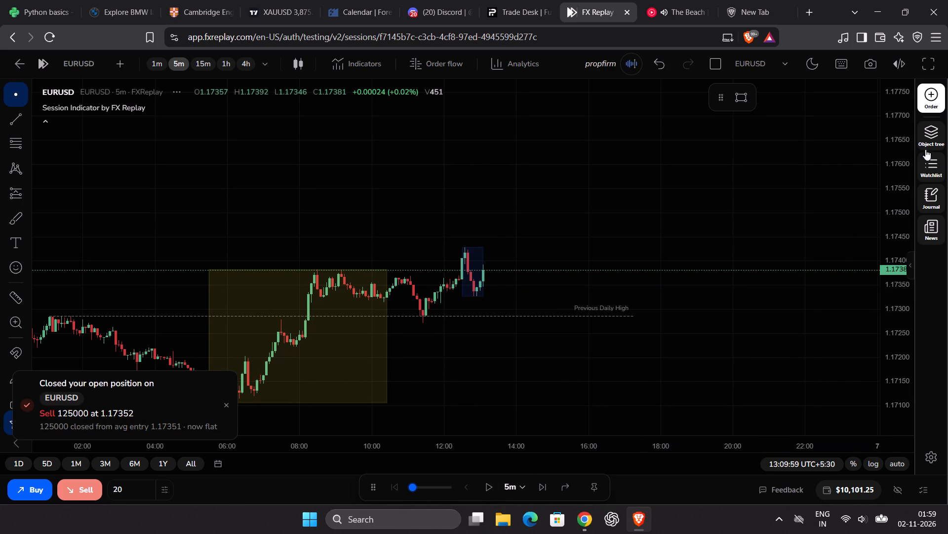
click(933, 192)
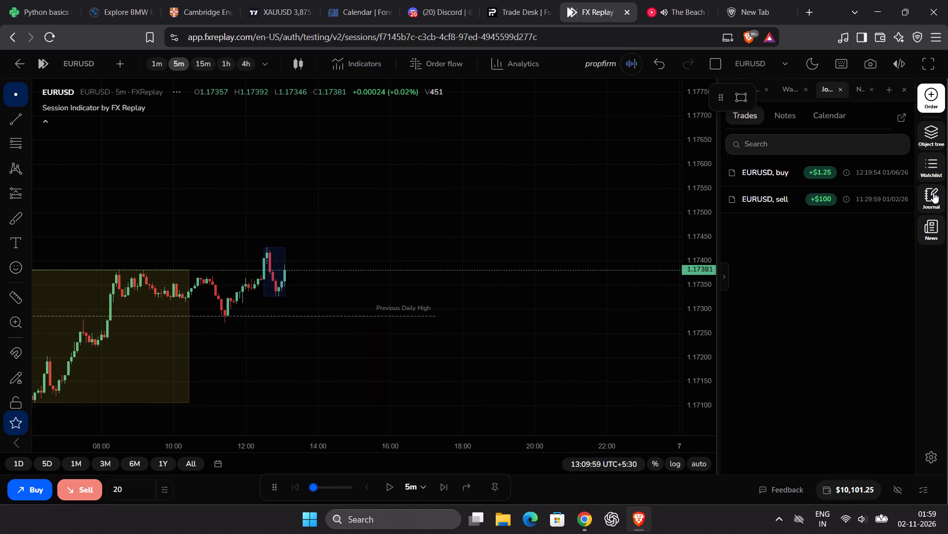
click(933, 192)
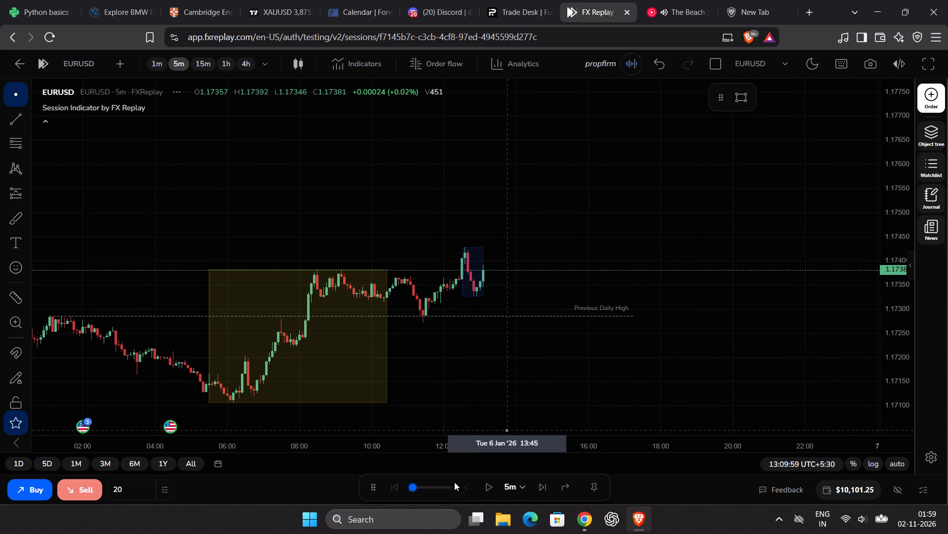
Set the replay speed to 2x per sec and play EURUSD forward in short bursts, pausing at 13:29:59.
click(413, 487)
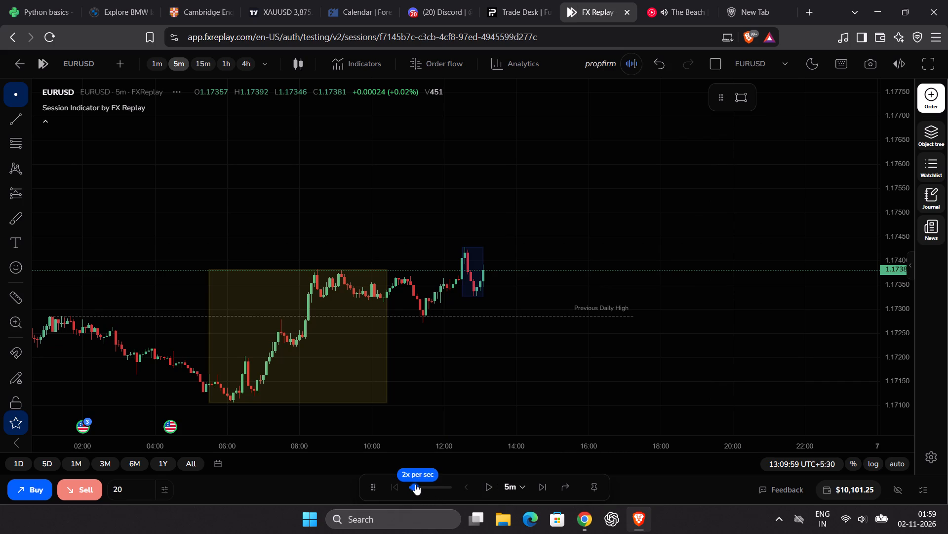
click(491, 486)
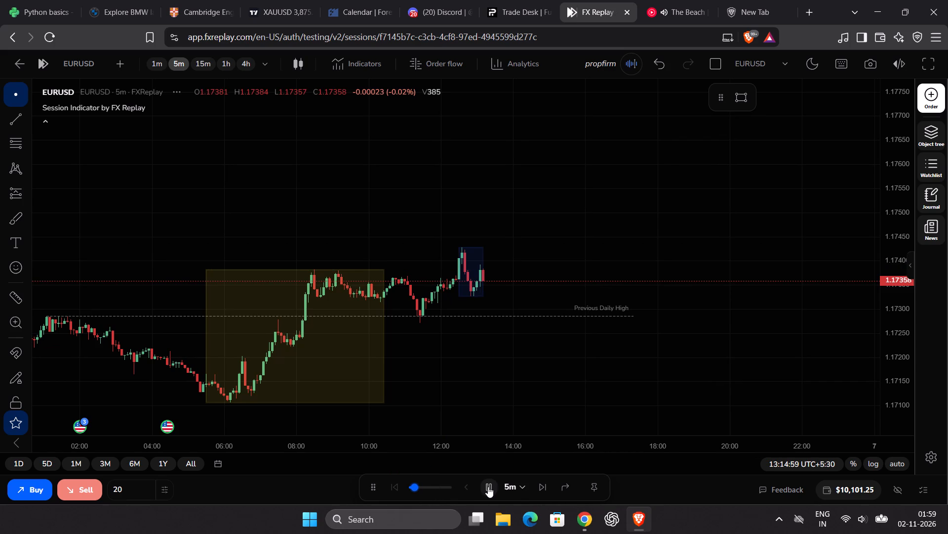
click(488, 487)
click(488, 487)
click(488, 487)
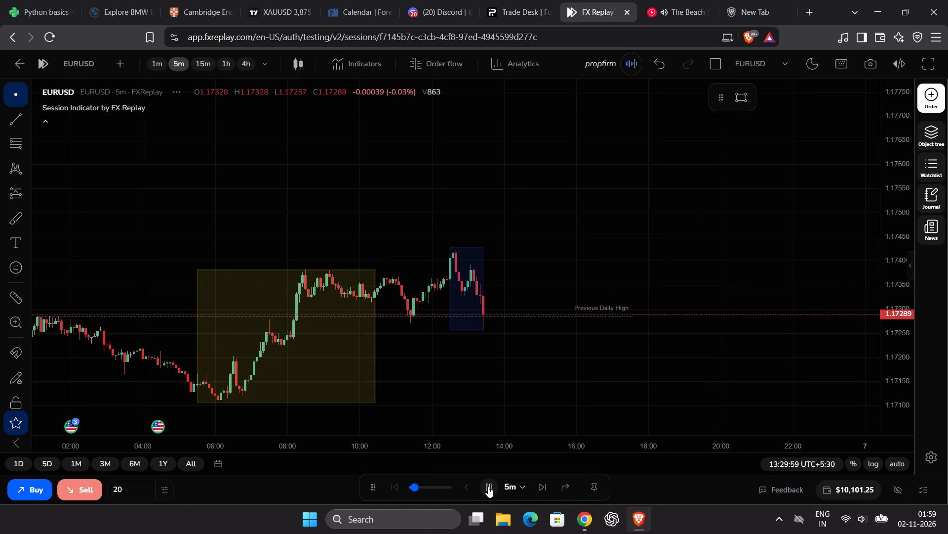
Set the replay interval to 15m and speed to 15x per sec, and play in bursts to 20:59:59 on Tue 6 Jan '26.
drag(499, 388, 492, 347)
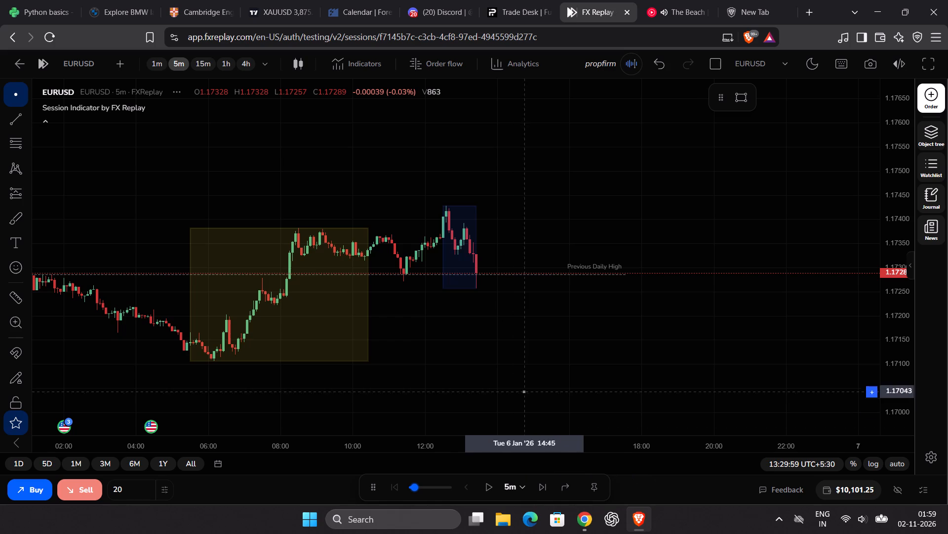
click(510, 487)
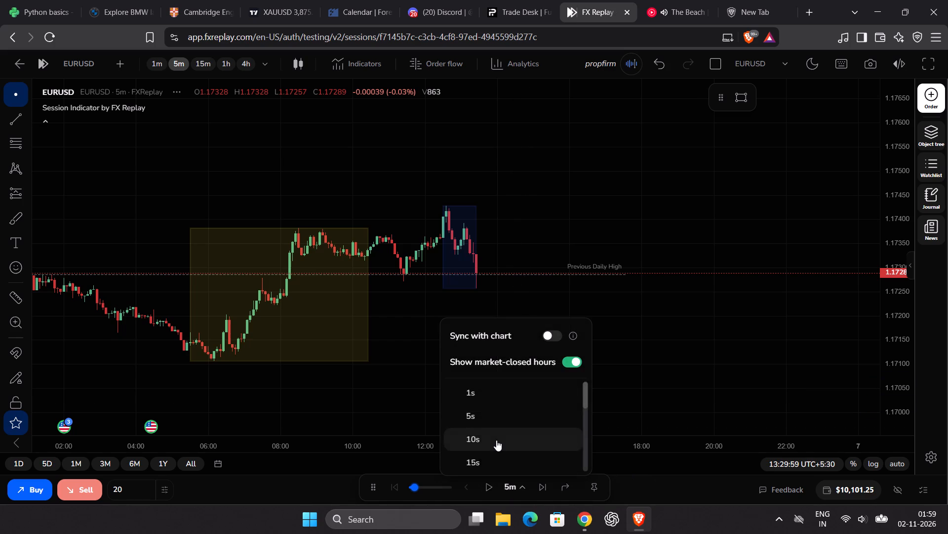
scroll(496, 440, down, 3)
click(479, 415)
click(442, 489)
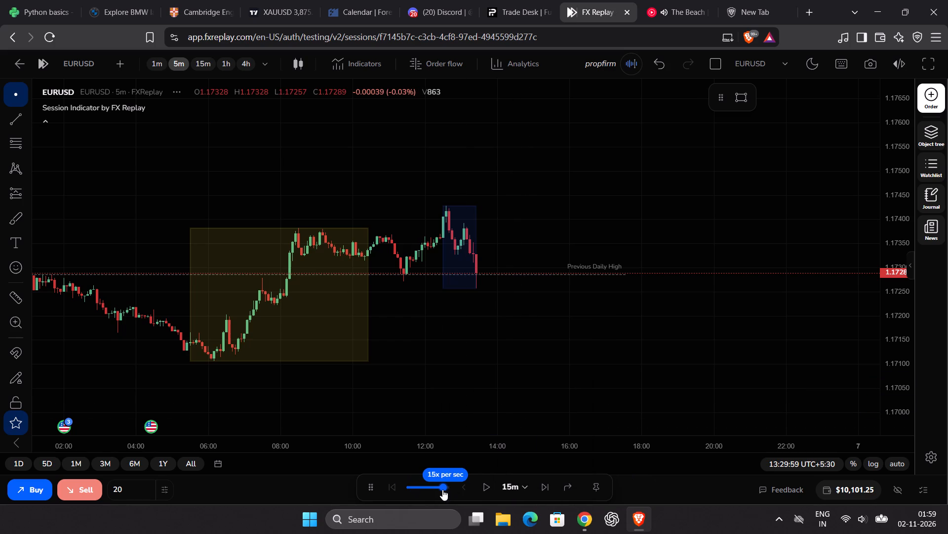
scroll(537, 336, up, 4)
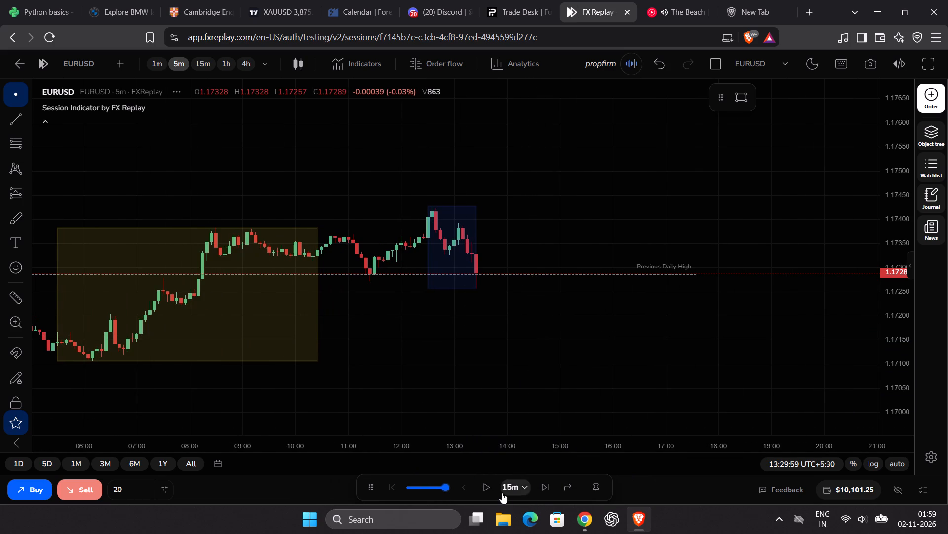
drag(538, 390, 348, 373)
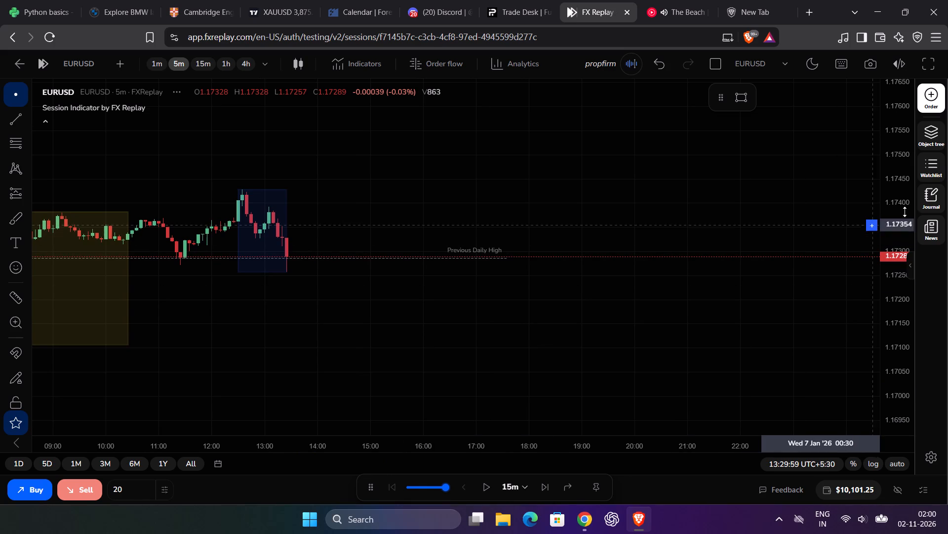
drag(904, 212, 887, 334)
click(484, 489)
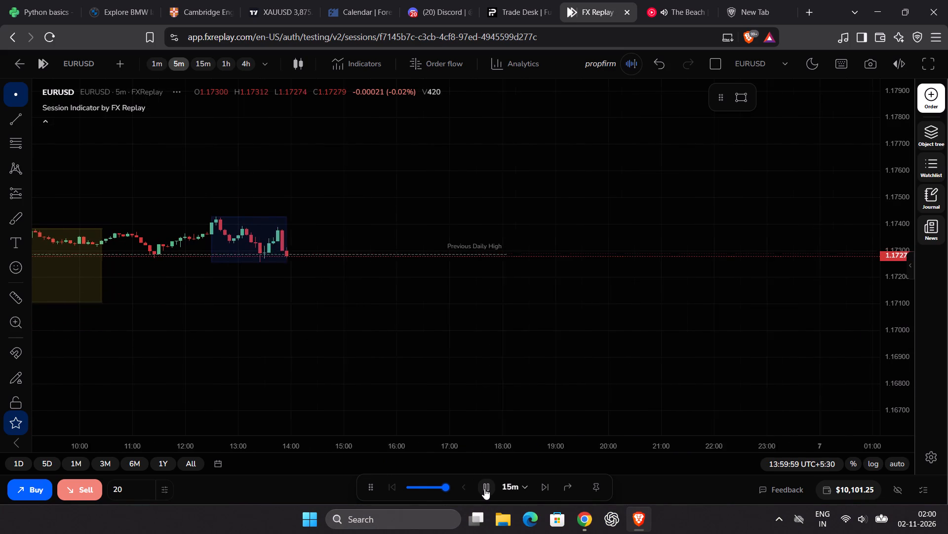
click(484, 489)
click(484, 489)
click(484, 489)
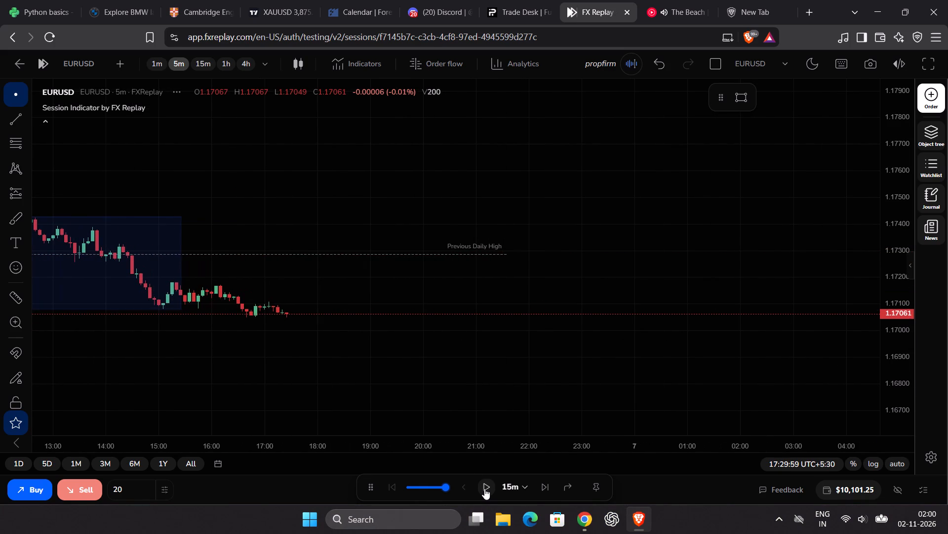
click(484, 489)
click(484, 489)
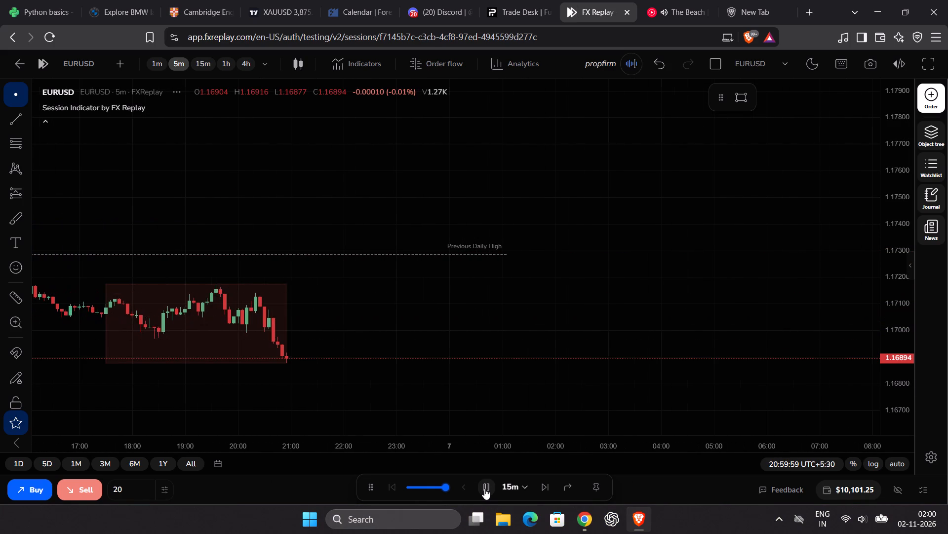
Slow the replay to 5x per sec and play EURUSD overnight, pausing at 03:44:59 on Wed 7 Jan '26.
scroll(465, 346, down, 4)
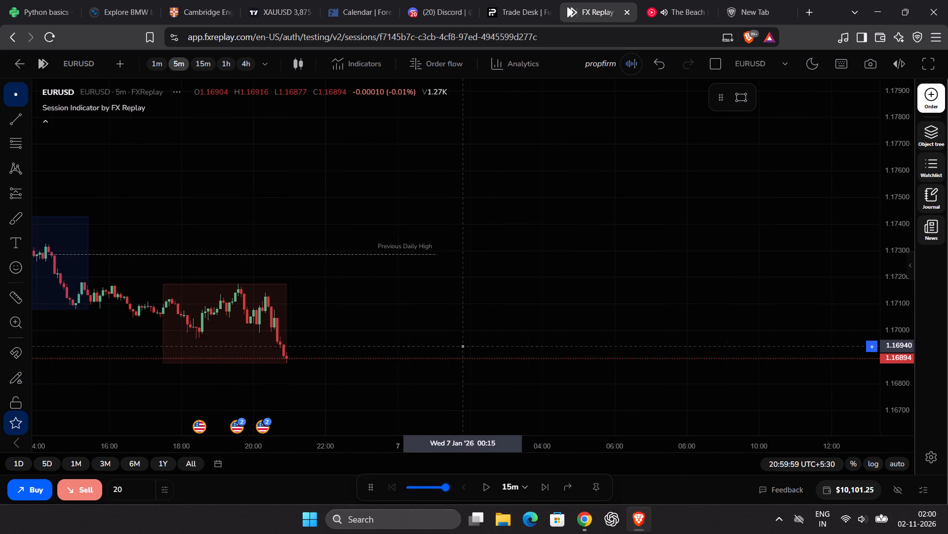
click(419, 486)
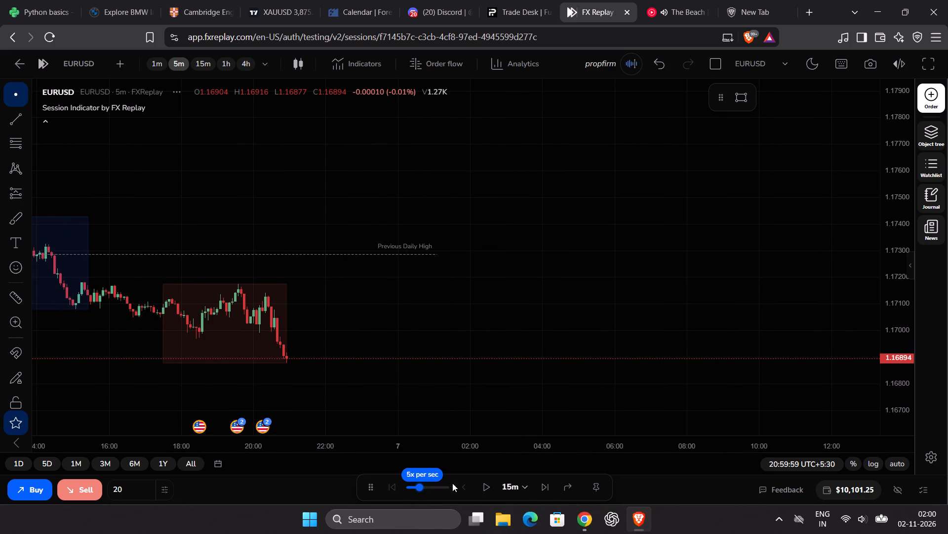
click(481, 484)
scroll(491, 365, up, 1)
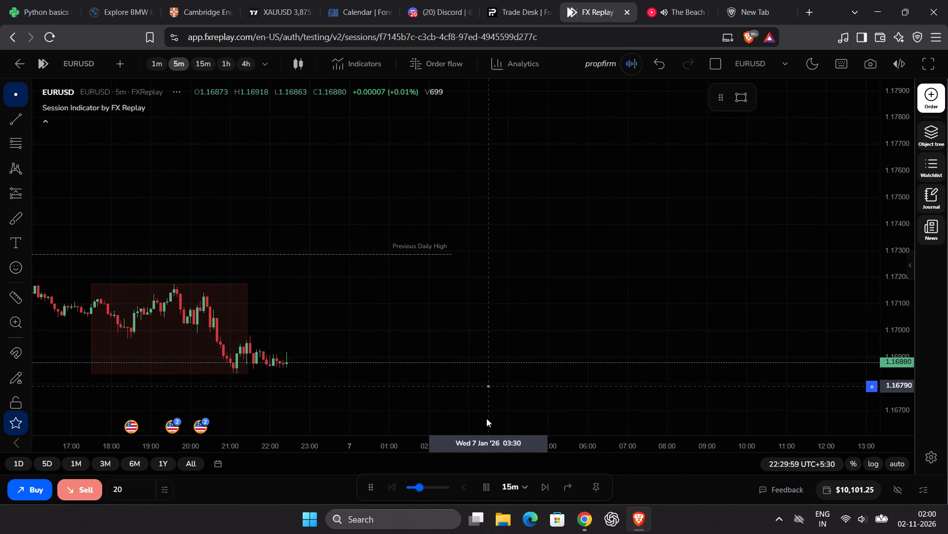
drag(514, 380, 526, 327)
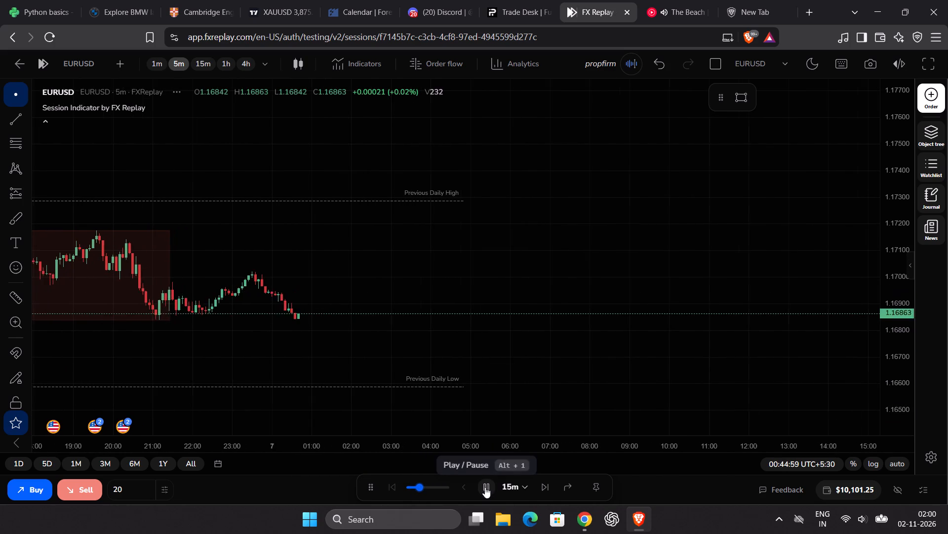
click(485, 487)
click(484, 487)
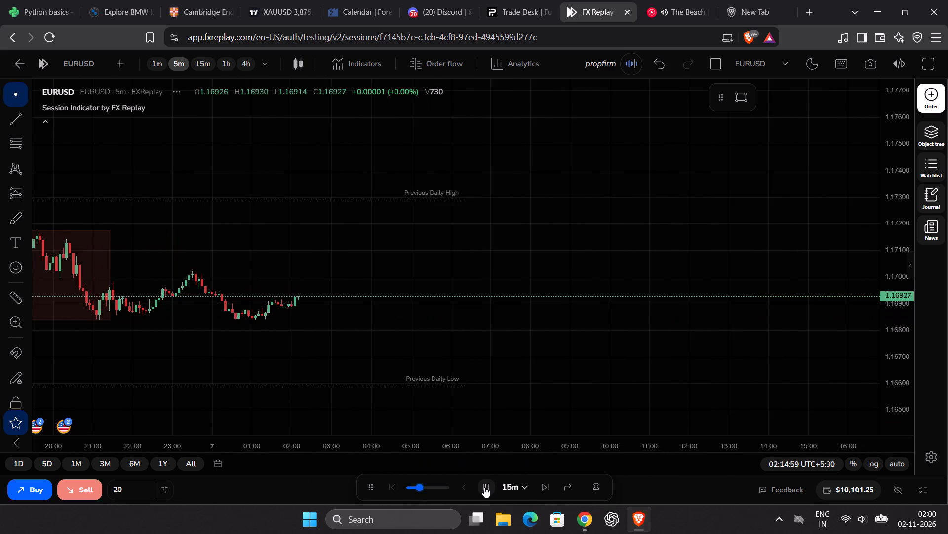
click(484, 487)
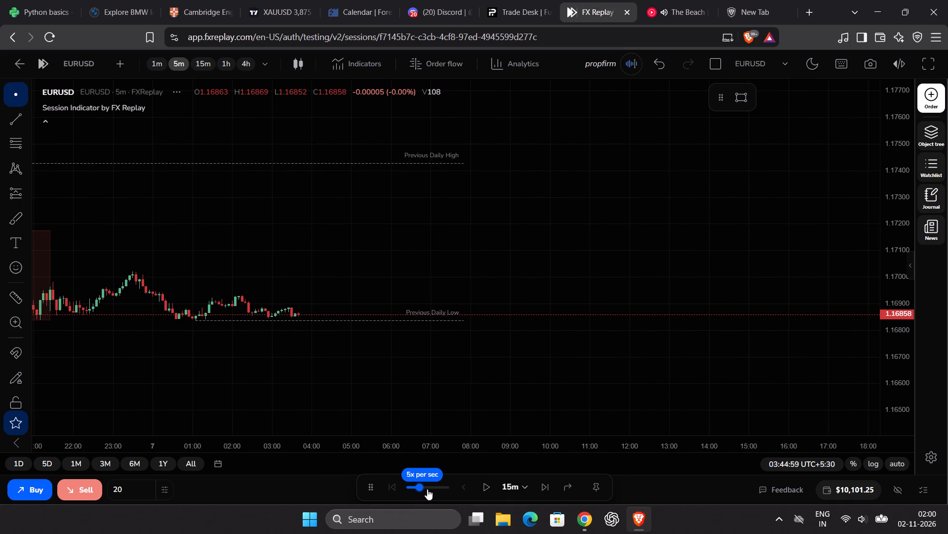
Reduce the replay speed to 3x per sec and play into the morning session, pausing at 06:14:59.
drag(420, 489, 414, 489)
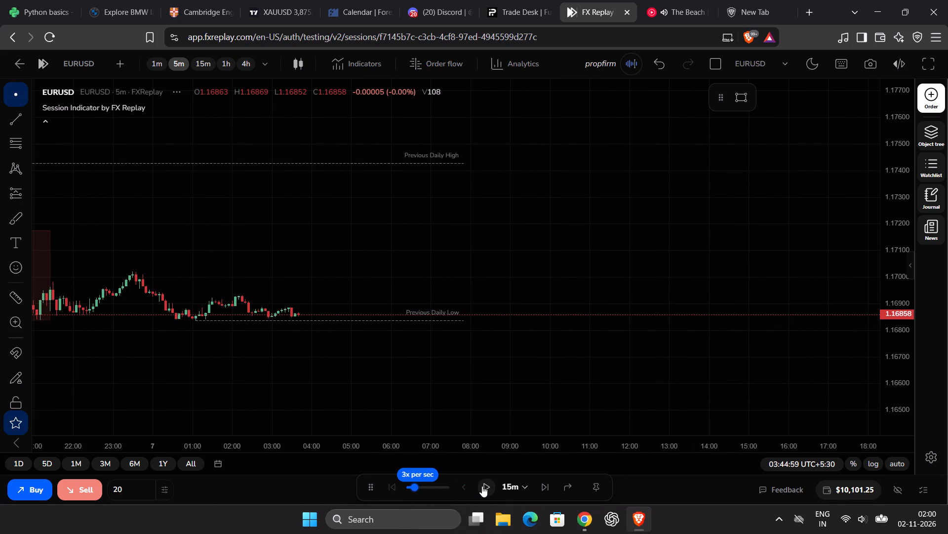
click(482, 486)
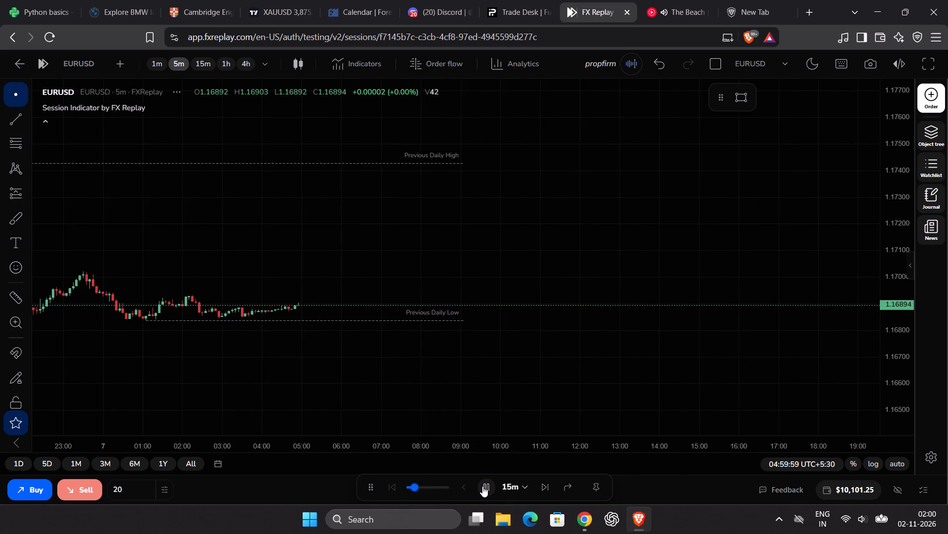
click(482, 486)
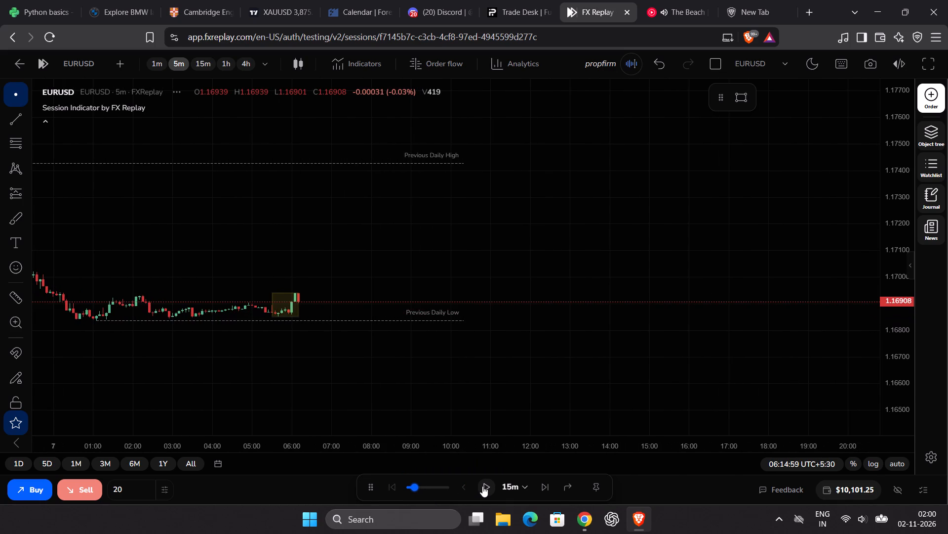
Examine EURUSD's recent price structure on the 15m and 4h charts, back through December and late November.
drag(485, 369, 511, 354)
click(203, 62)
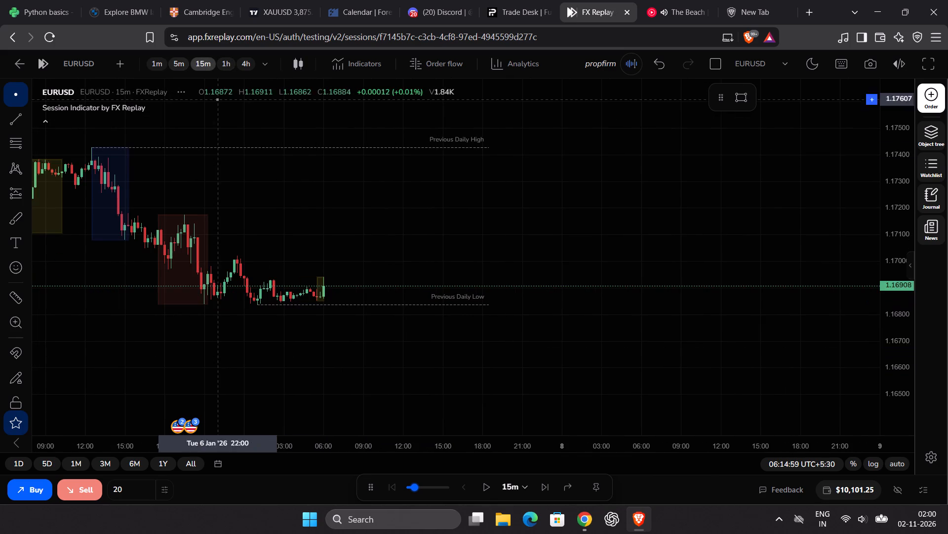
drag(891, 347, 898, 294)
drag(587, 217, 604, 232)
click(242, 61)
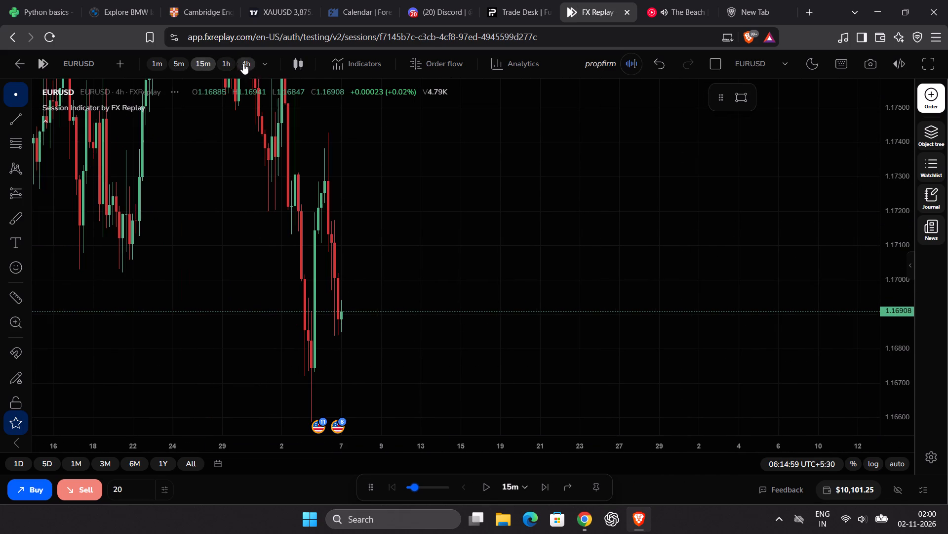
drag(892, 190, 892, 344)
scroll(645, 282, down, 3)
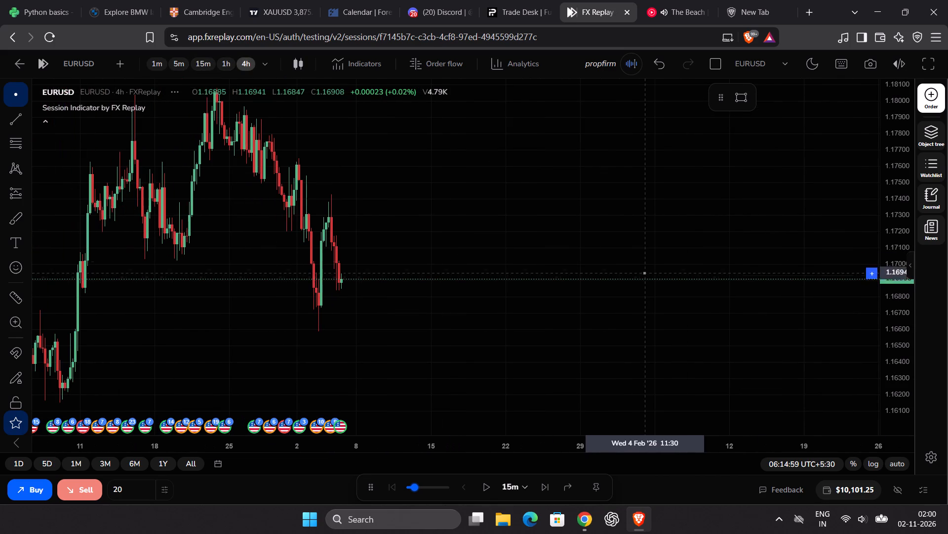
drag(634, 246, 694, 297)
drag(892, 161, 893, 307)
scroll(640, 292, up, 2)
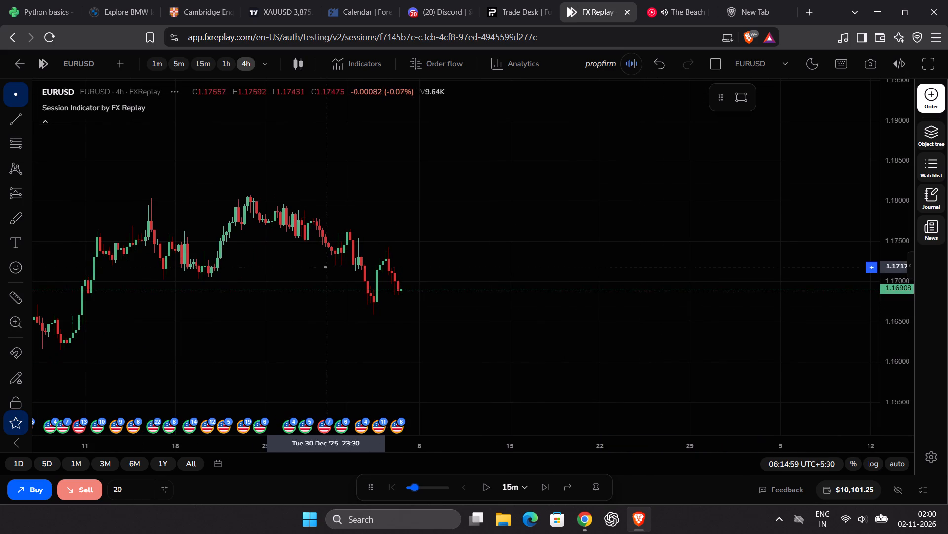
drag(405, 307, 527, 248)
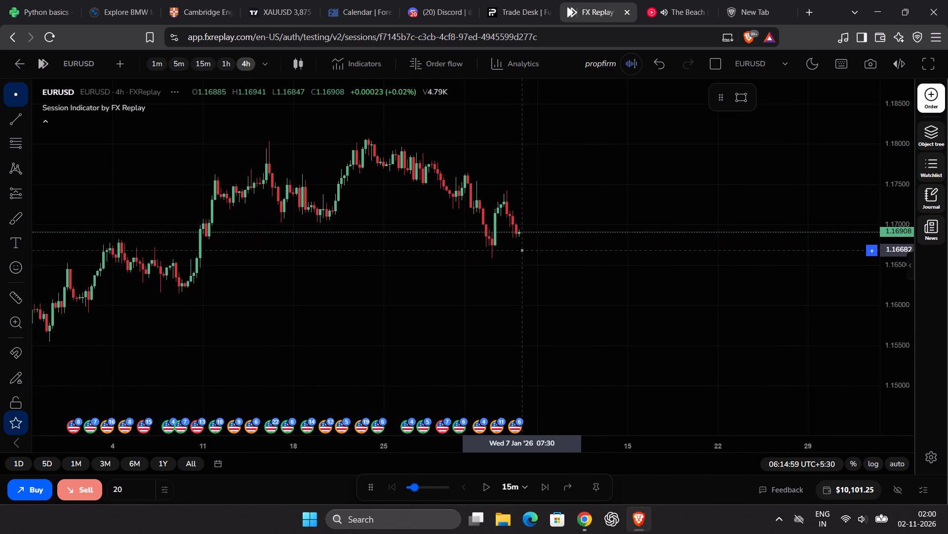
drag(527, 248, 606, 251)
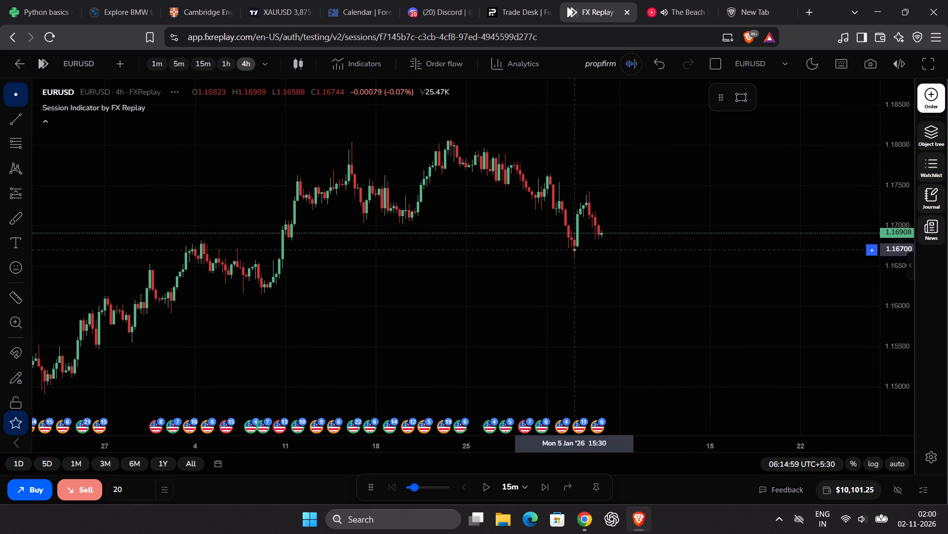
drag(481, 251, 590, 151)
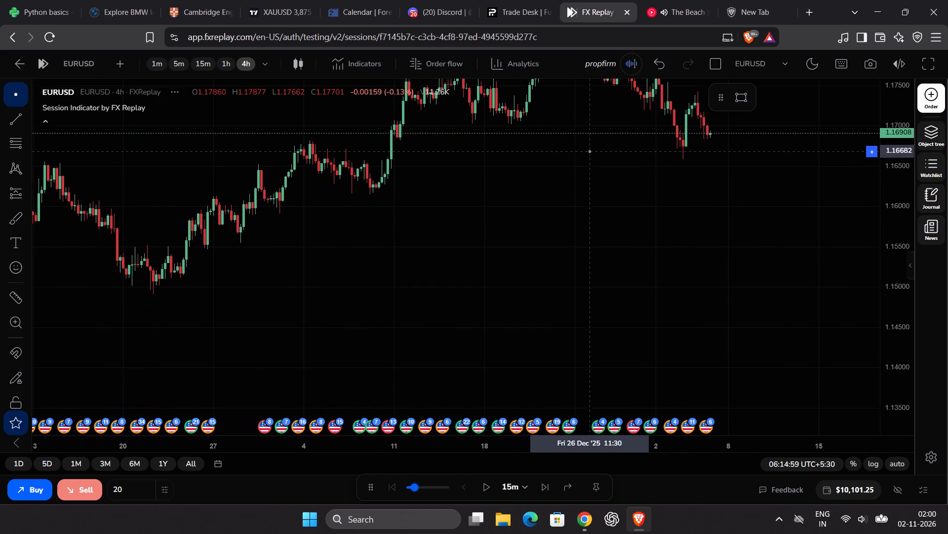
drag(590, 151, 459, 288)
Examine EURUSD on the 1h chart and again on 15m, around the previous daily high and low and the 7 January candles.
click(230, 57)
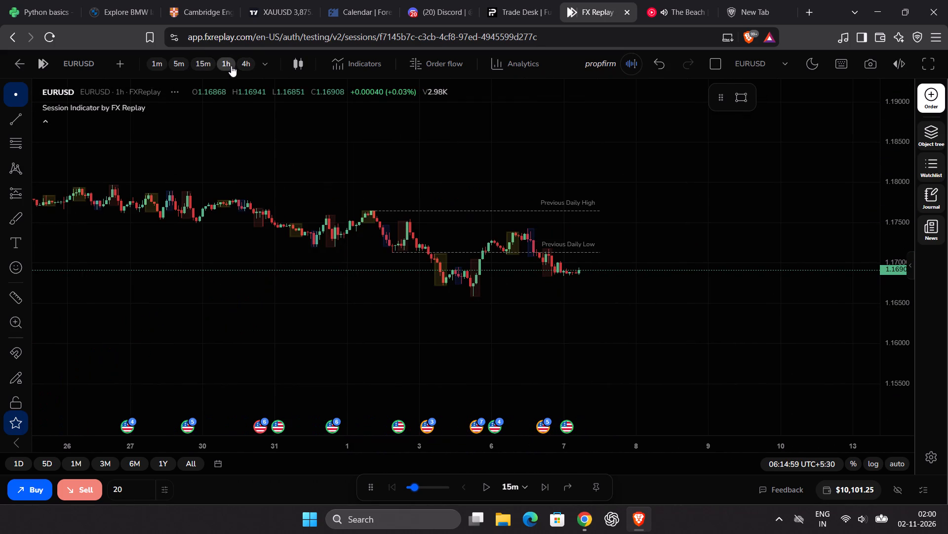
drag(901, 359, 904, 262)
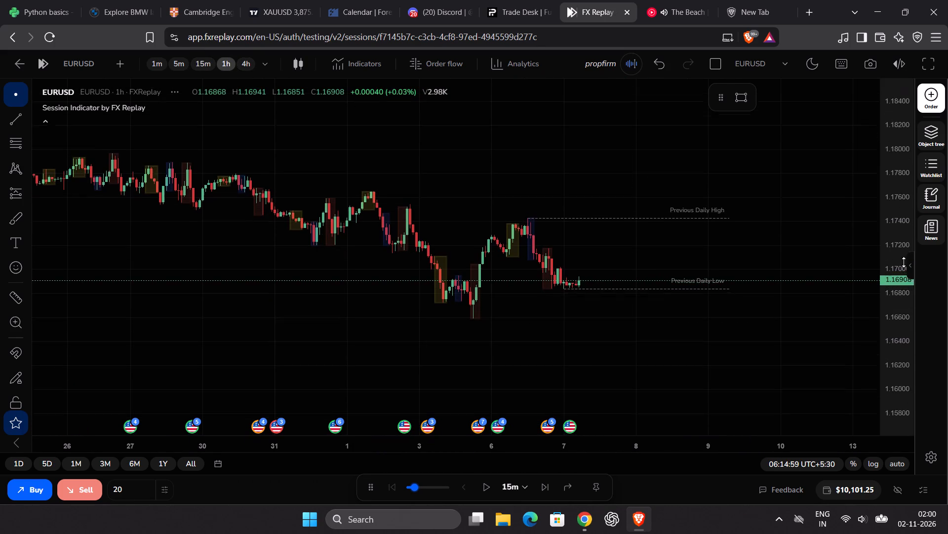
drag(904, 262, 904, 152)
scroll(761, 167, up, 2)
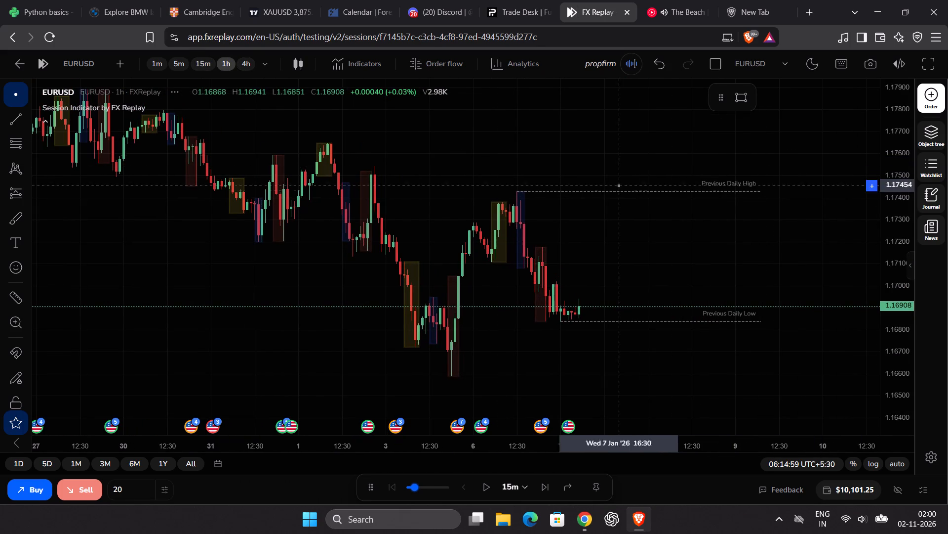
click(201, 59)
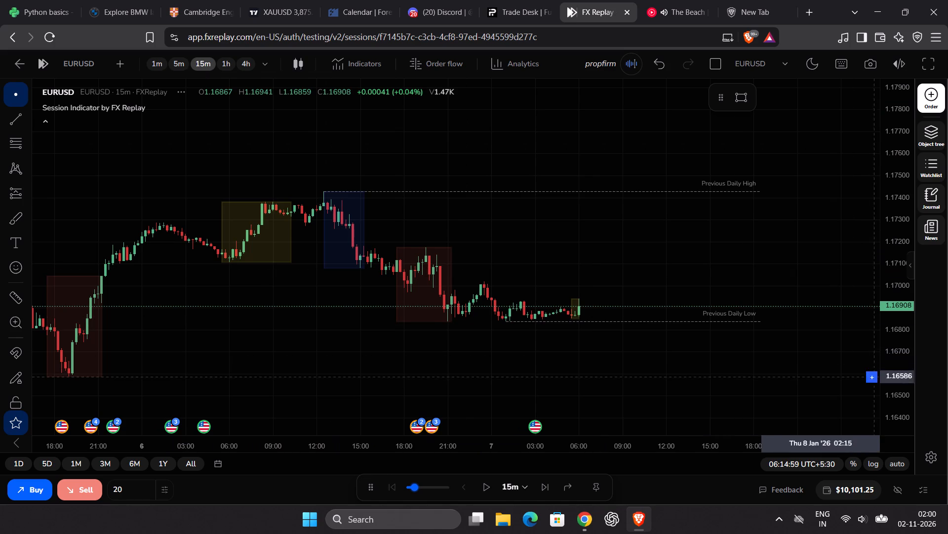
drag(886, 386, 872, 188)
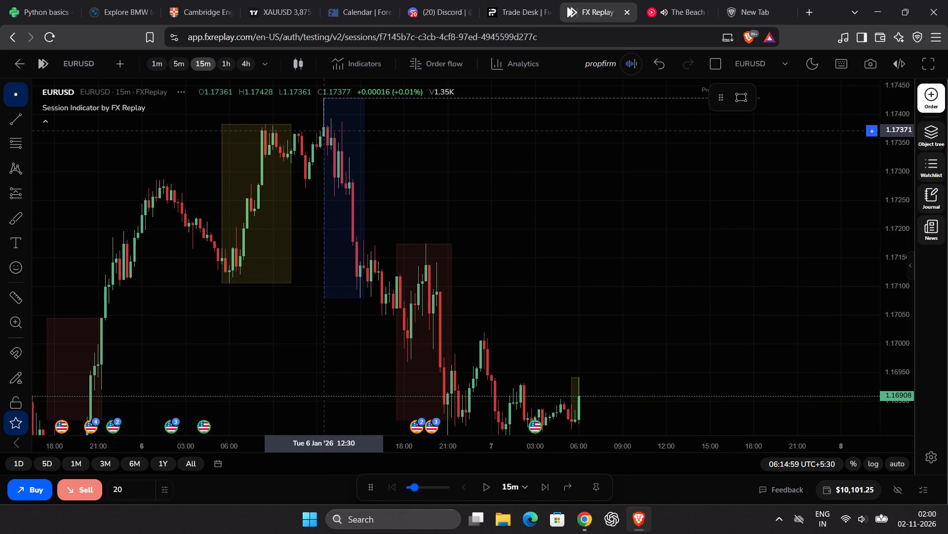
drag(561, 239, 518, 175)
scroll(516, 184, up, 4)
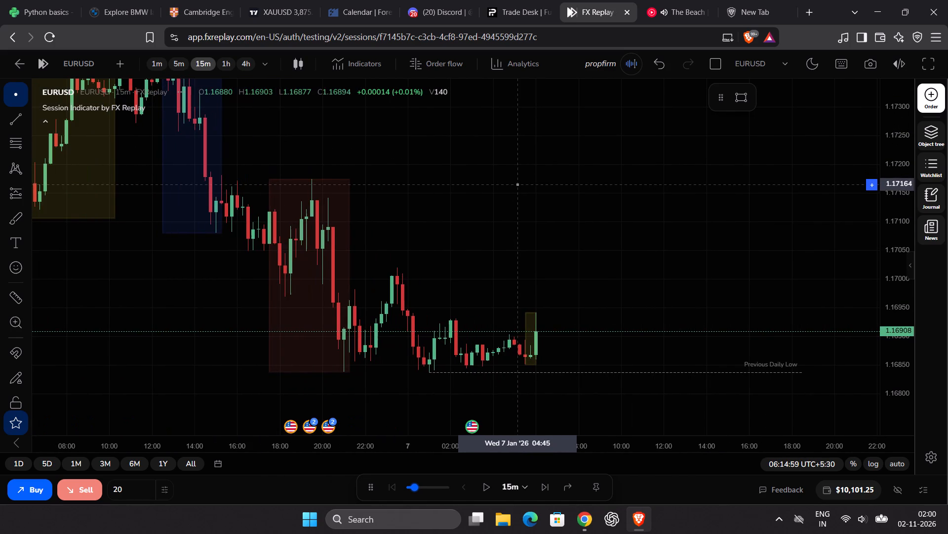
drag(553, 212, 417, 207)
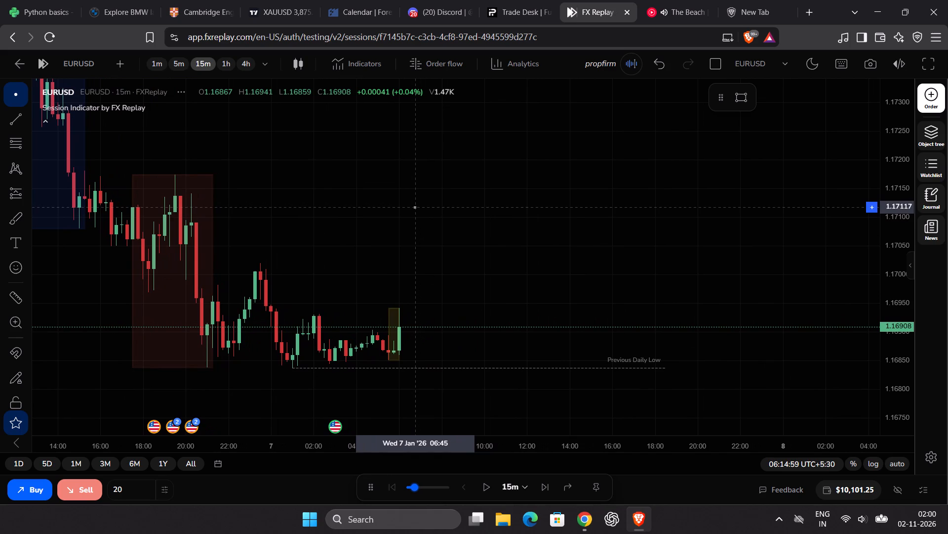
drag(417, 207, 420, 182)
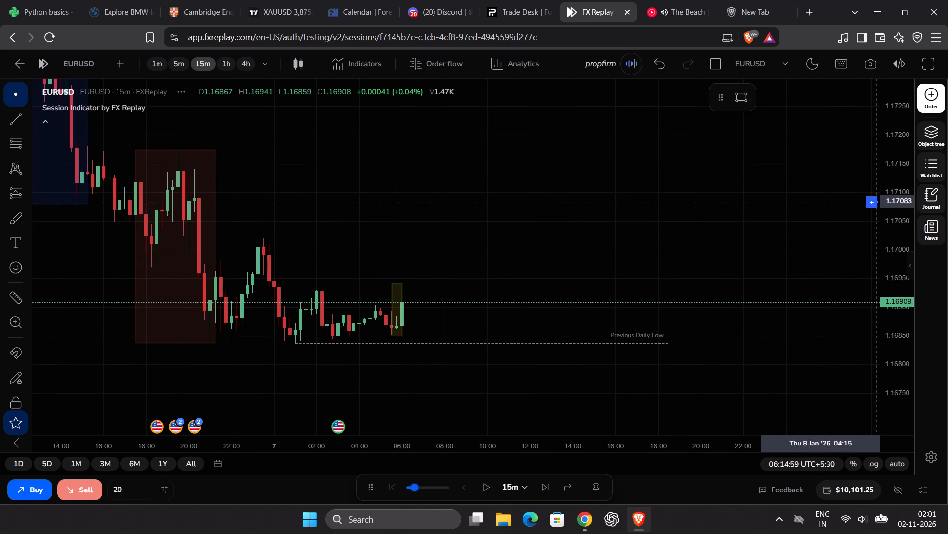
drag(890, 199, 891, 246)
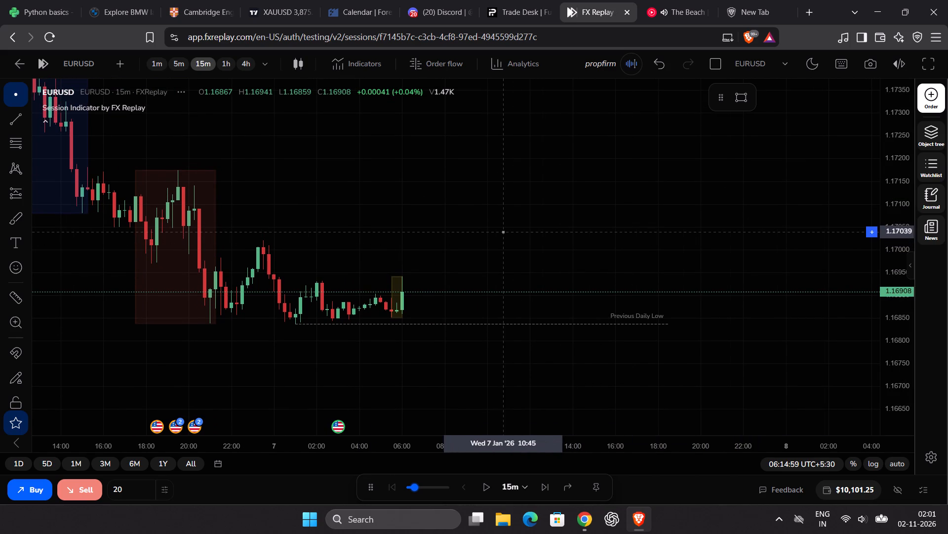
scroll(505, 232, up, 1)
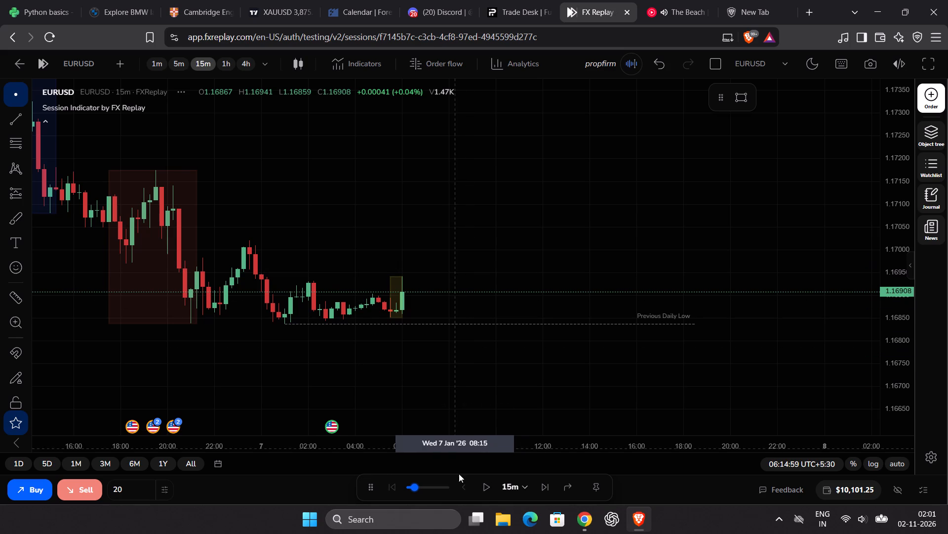
Play EURUSD forward in short bursts on the 15m chart, pausing at 10:59:59 on Wed 7 Jan '26.
click(482, 488)
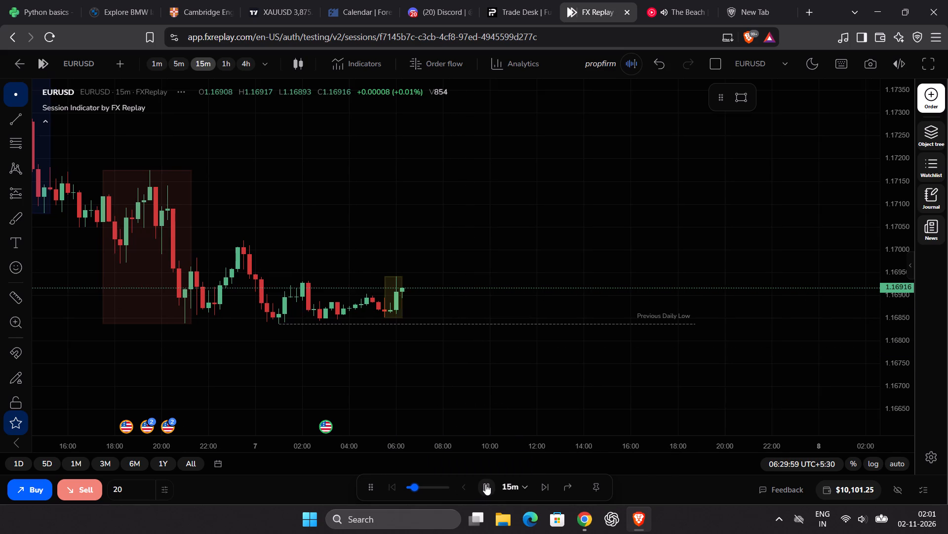
click(485, 484)
click(485, 484)
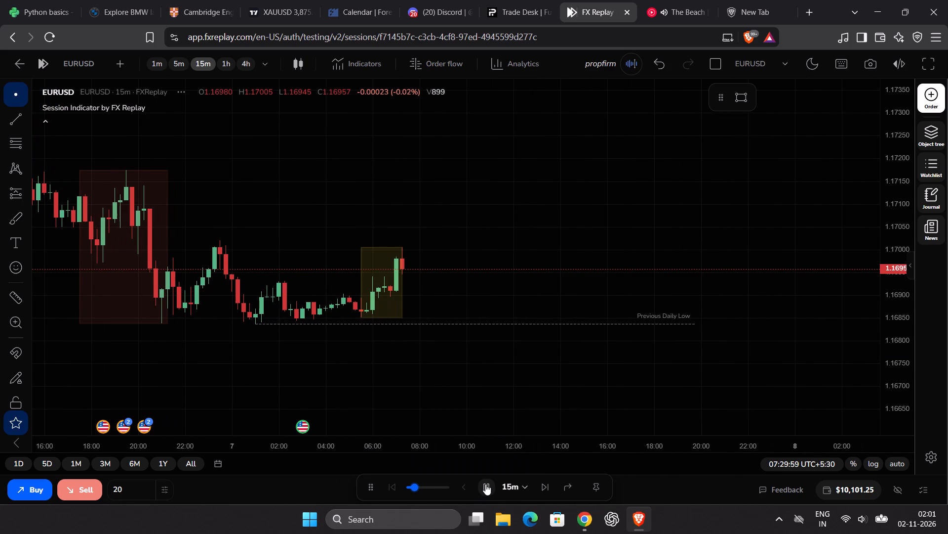
click(485, 484)
click(485, 484)
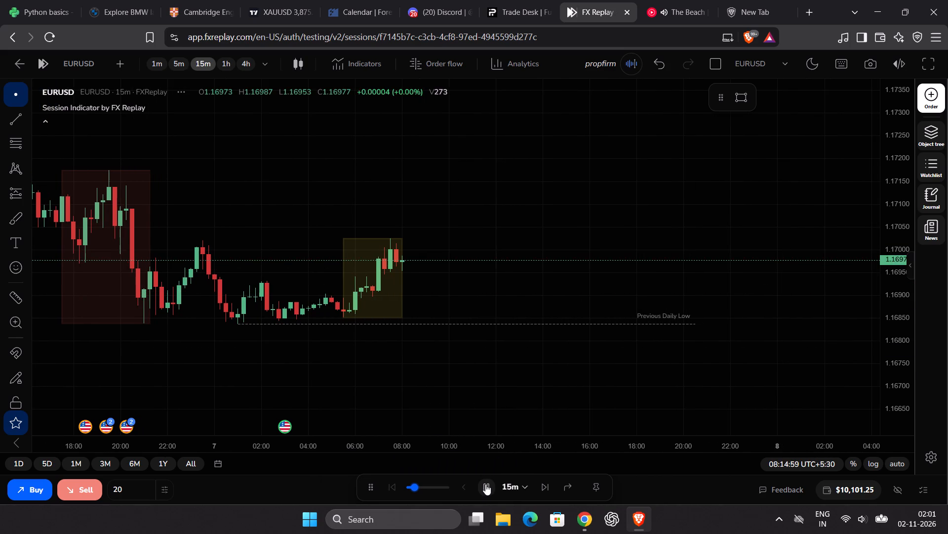
click(485, 484)
click(485, 484)
click(485, 484)
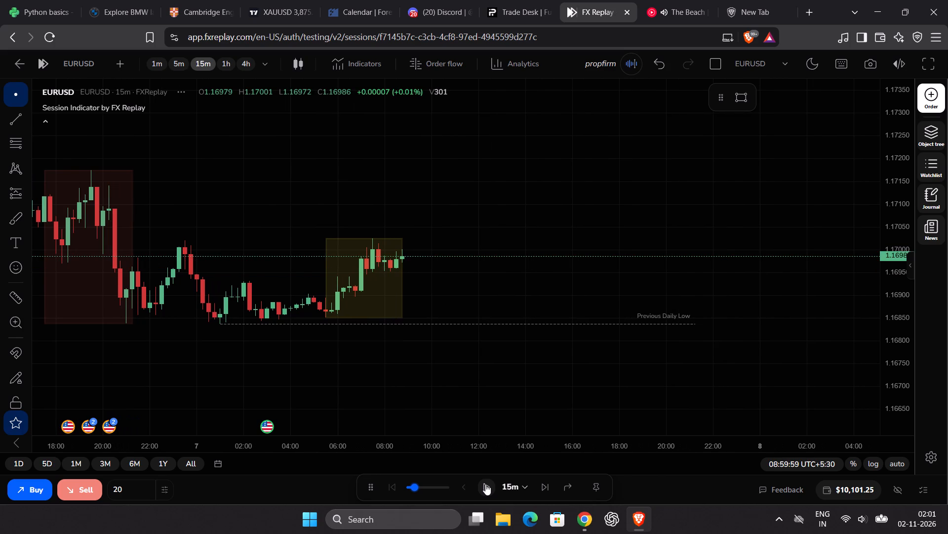
click(485, 484)
click(485, 484)
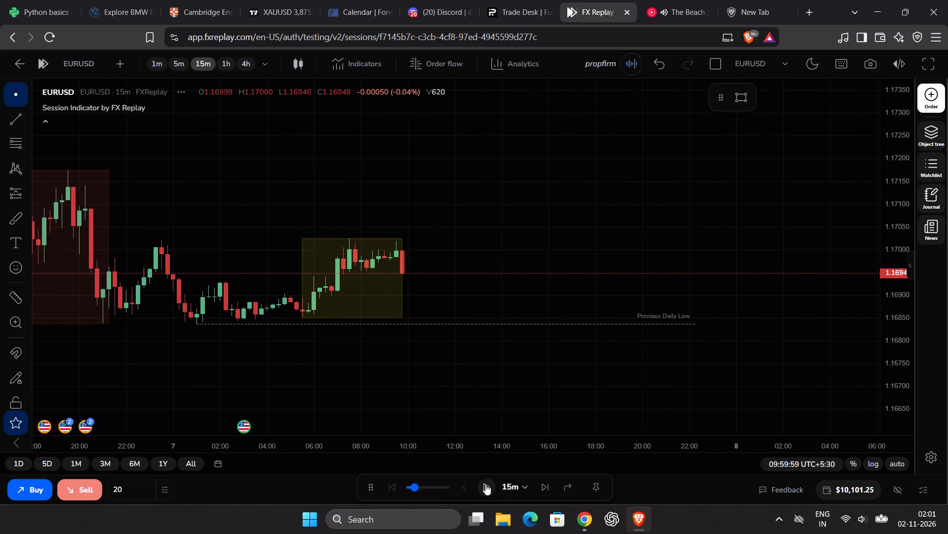
click(485, 484)
click(485, 484)
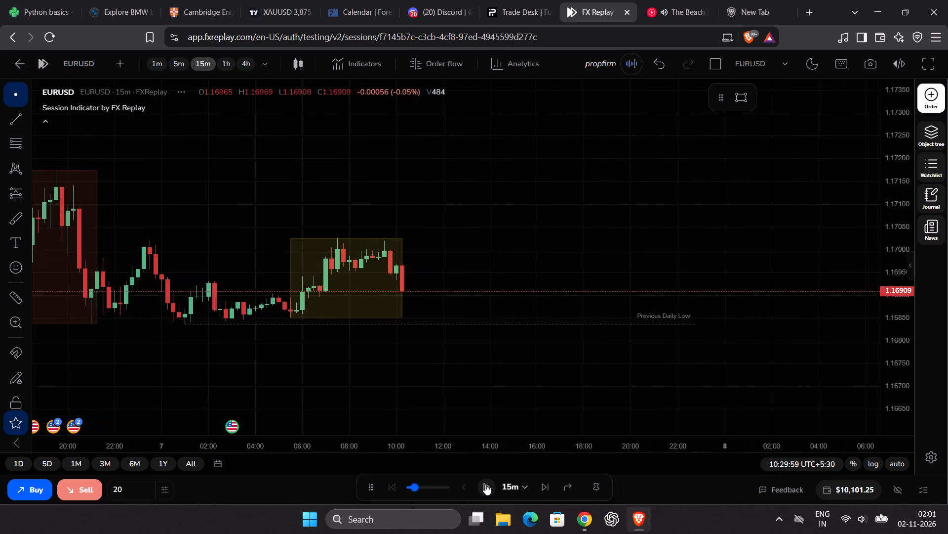
click(485, 484)
click(485, 484)
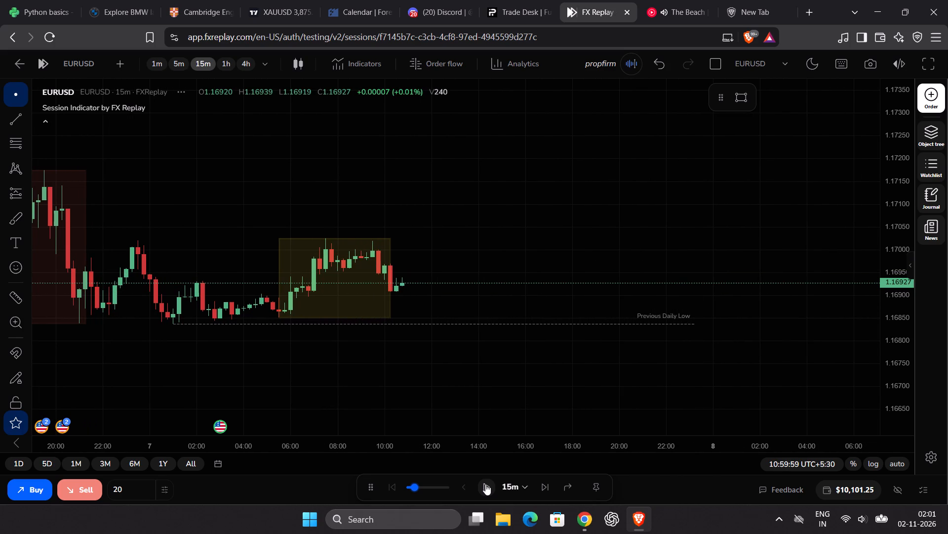
Set the replay speed to 1x per sec and the replay interval to 5m, and switch the EURUSD chart to 5m.
drag(410, 487, 399, 489)
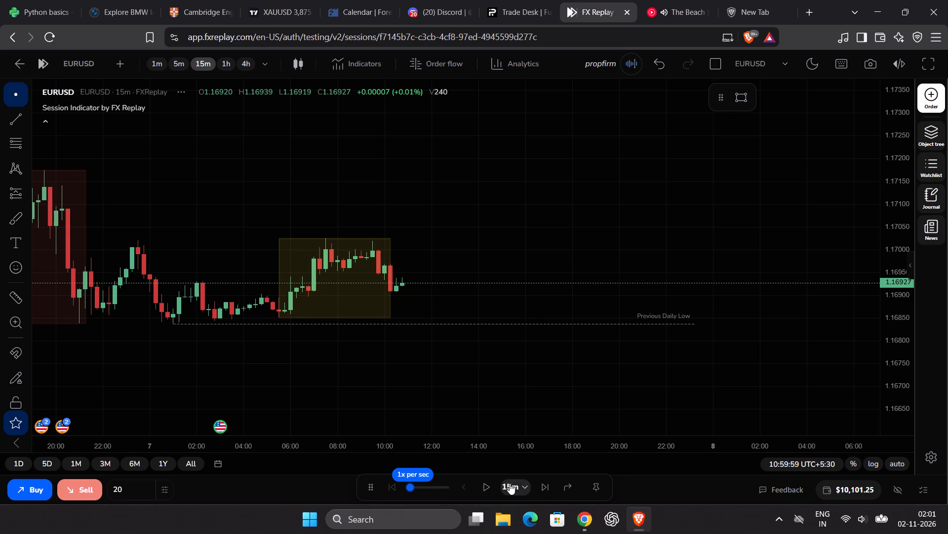
click(510, 484)
scroll(487, 402, down, 3)
scroll(482, 405, up, 1)
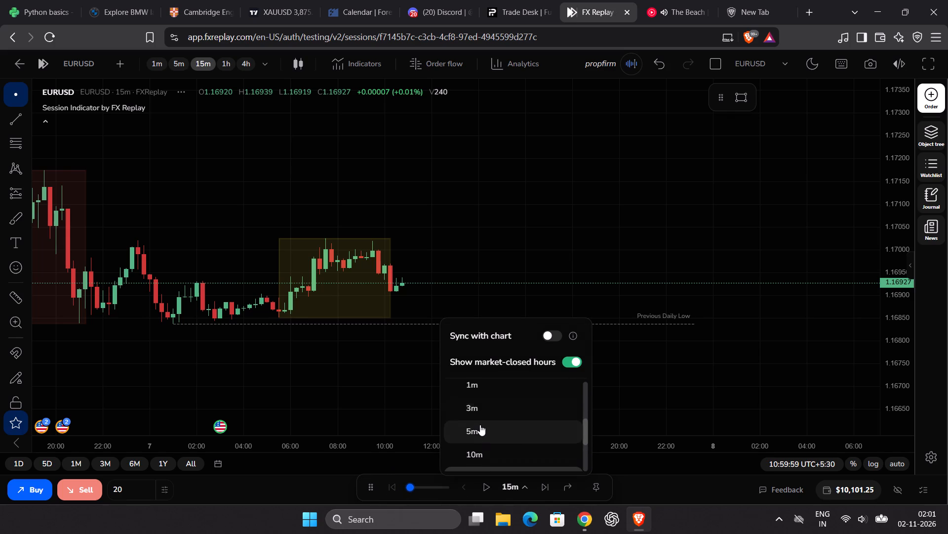
click(479, 426)
click(190, 58)
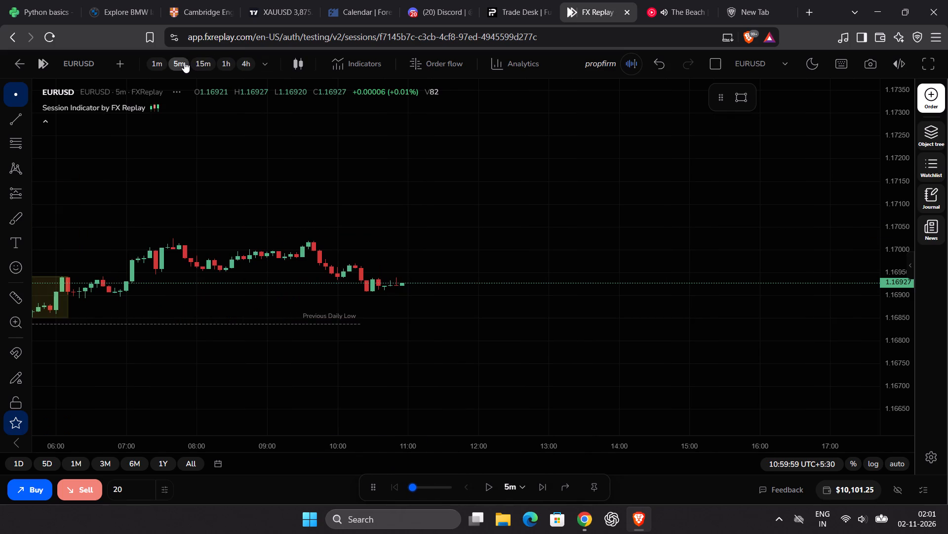
drag(886, 390, 873, 280)
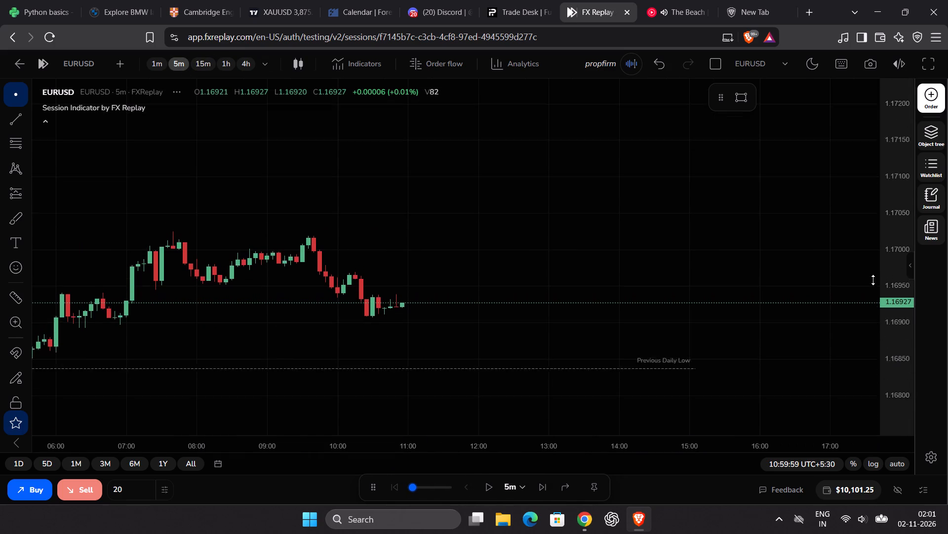
drag(873, 280, 859, 183)
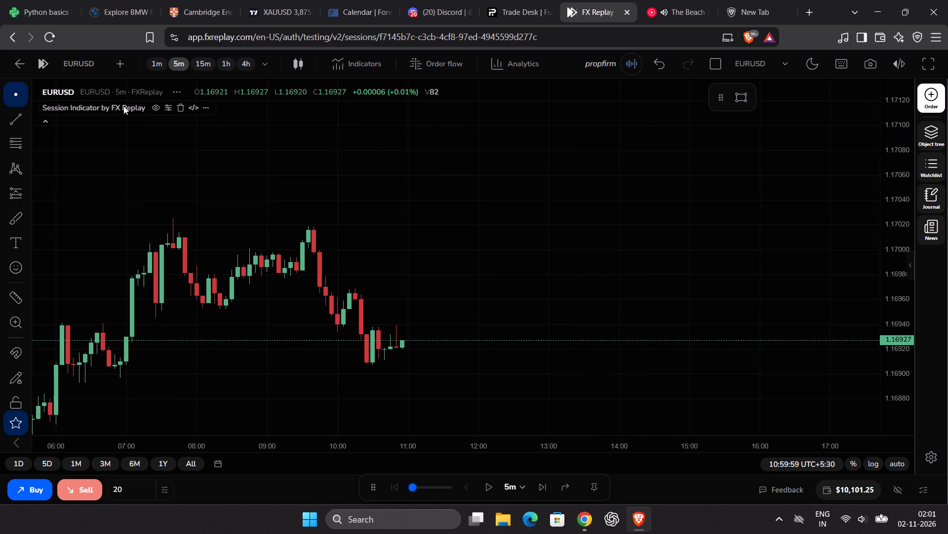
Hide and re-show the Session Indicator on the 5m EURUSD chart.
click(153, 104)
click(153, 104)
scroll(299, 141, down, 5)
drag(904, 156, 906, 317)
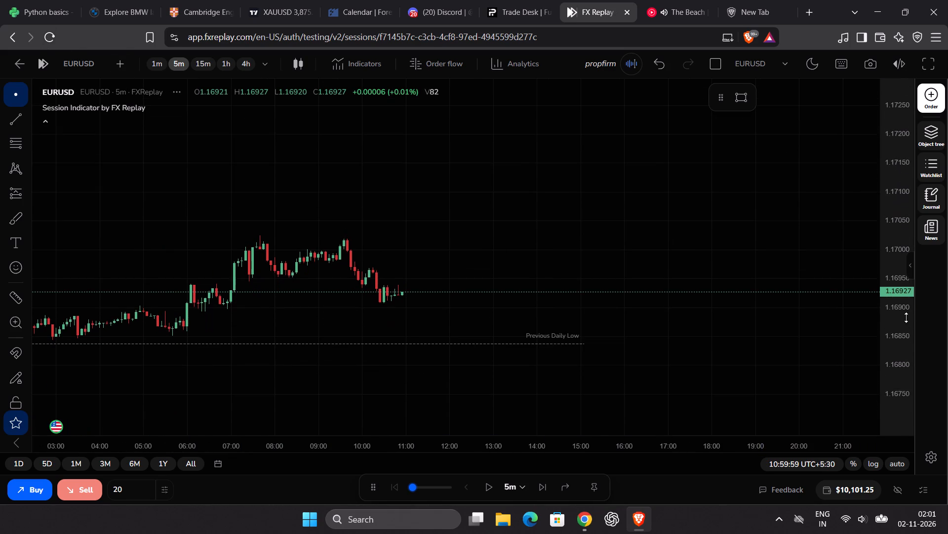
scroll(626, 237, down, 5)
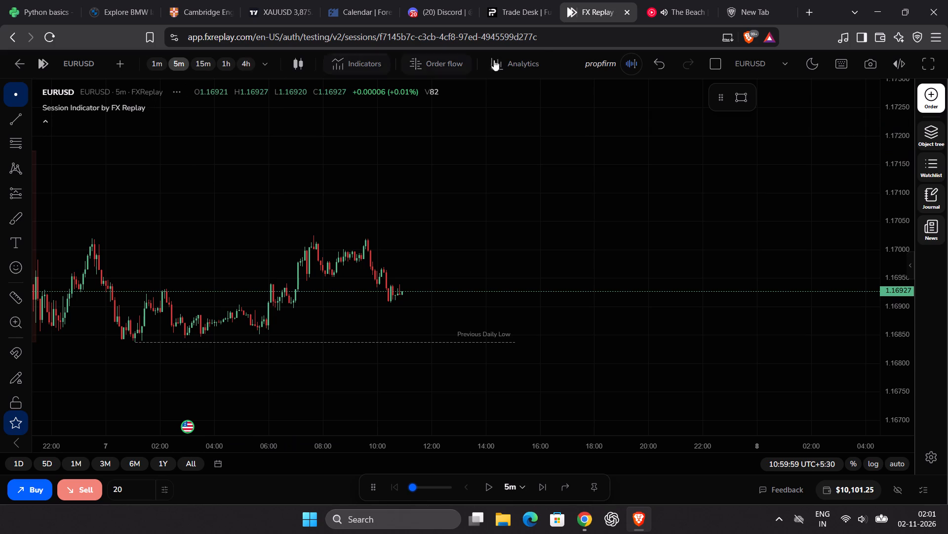
Open the backtesting analytics for the propfirm session.
click(534, 60)
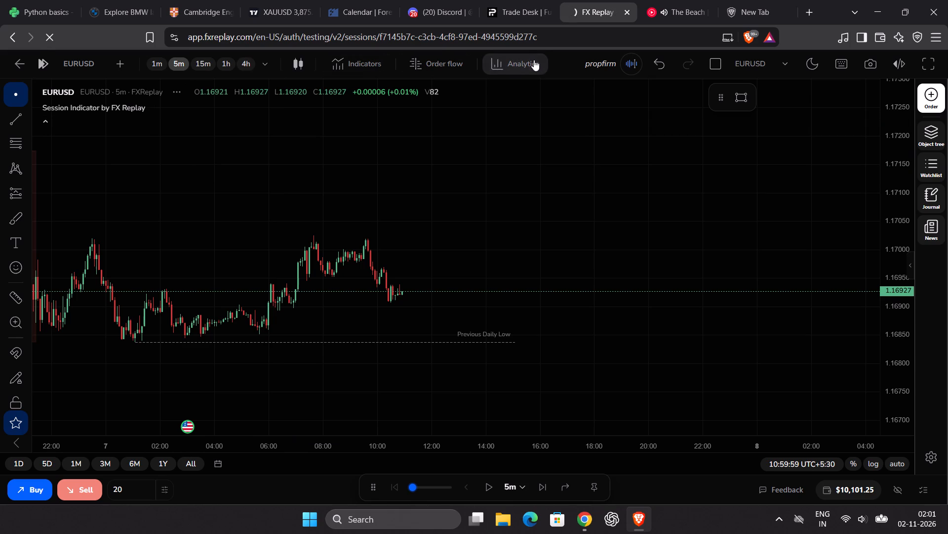
click(671, 0)
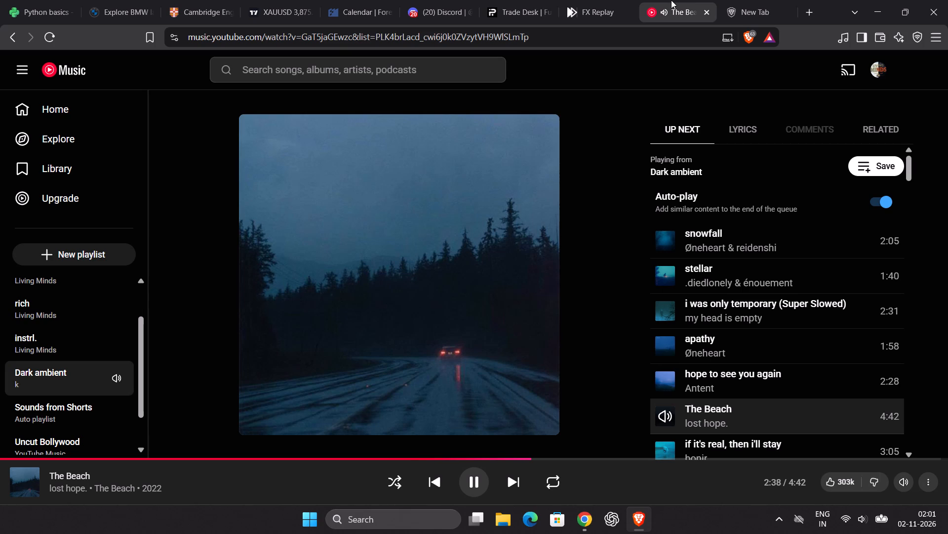
click(576, 0)
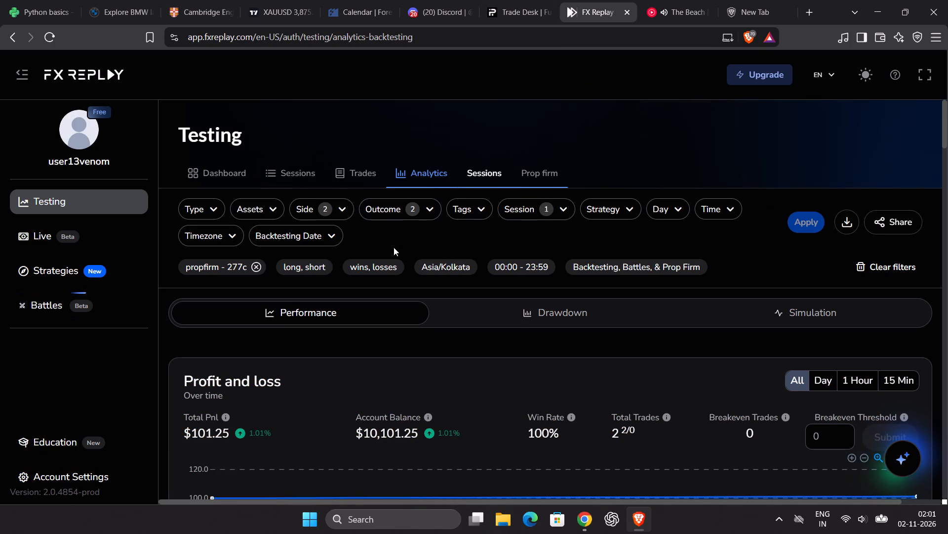
Review the propfirm session's performance analytics, covering profit and loss, RR, expectancy and profit factor.
scroll(394, 248, down, 2)
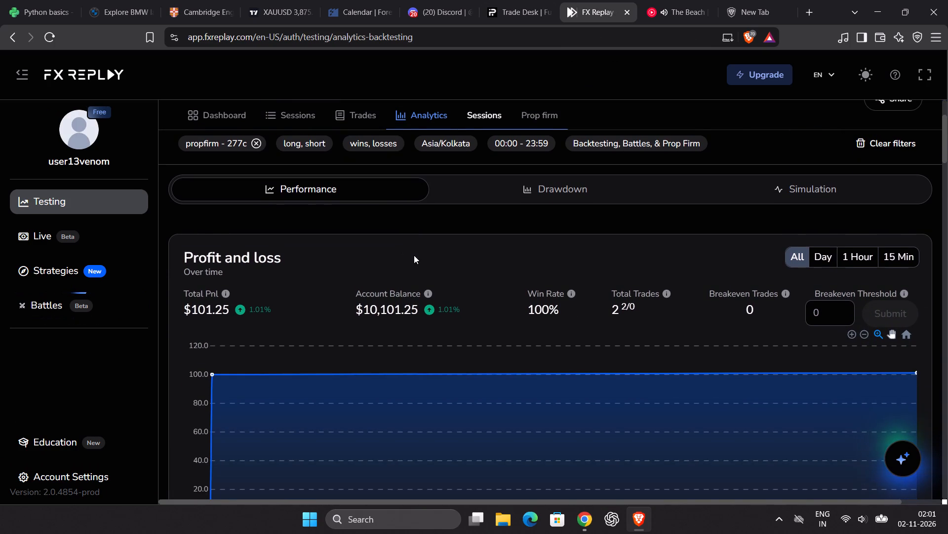
scroll(414, 256, down, 11)
scroll(417, 262, up, 5)
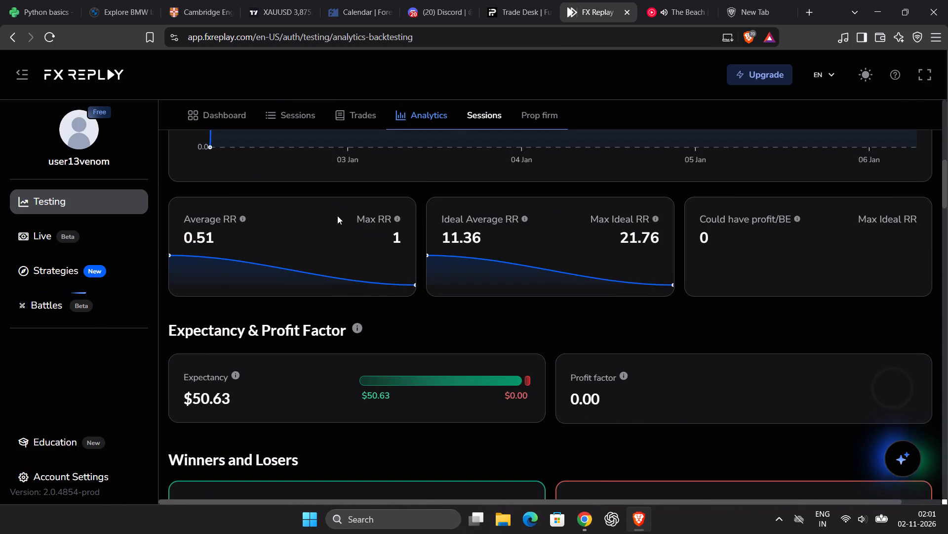
scroll(337, 216, up, 3)
Return to the testing sessions list and reopen the propfirm session's EURUSD chart.
click(304, 126)
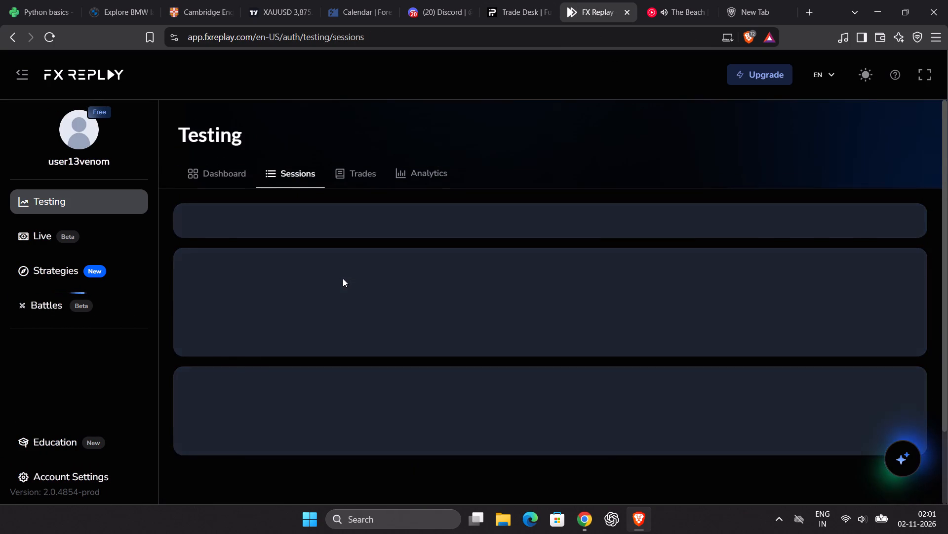
click(241, 403)
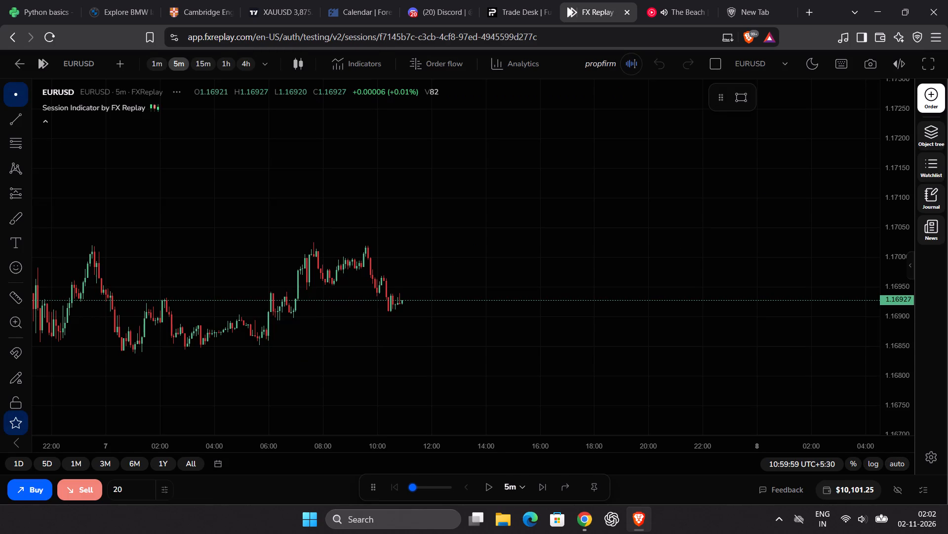
Play EURUSD forward on the 5m chart, pausing at 11:59:59 on Wed 7 Jan '26.
scroll(486, 320, down, 3)
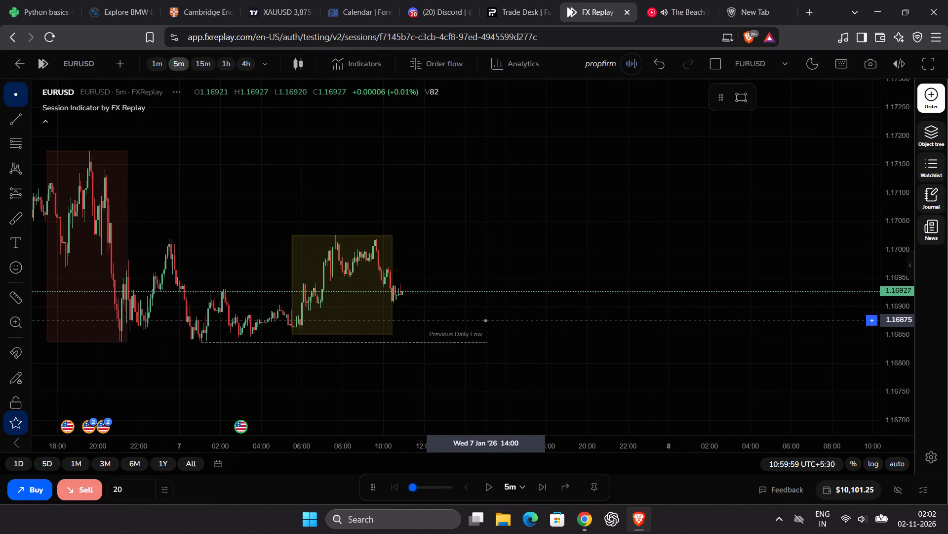
scroll(481, 319, up, 5)
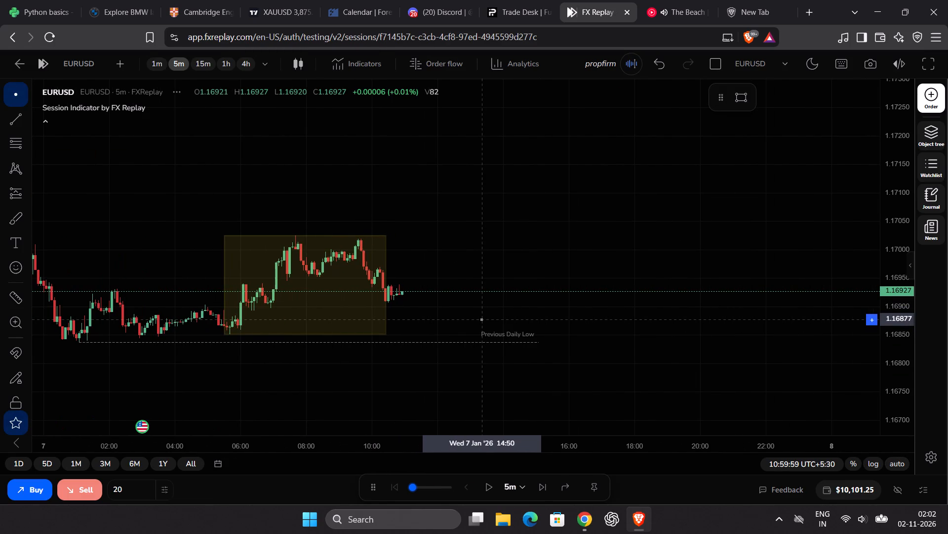
scroll(481, 319, up, 1)
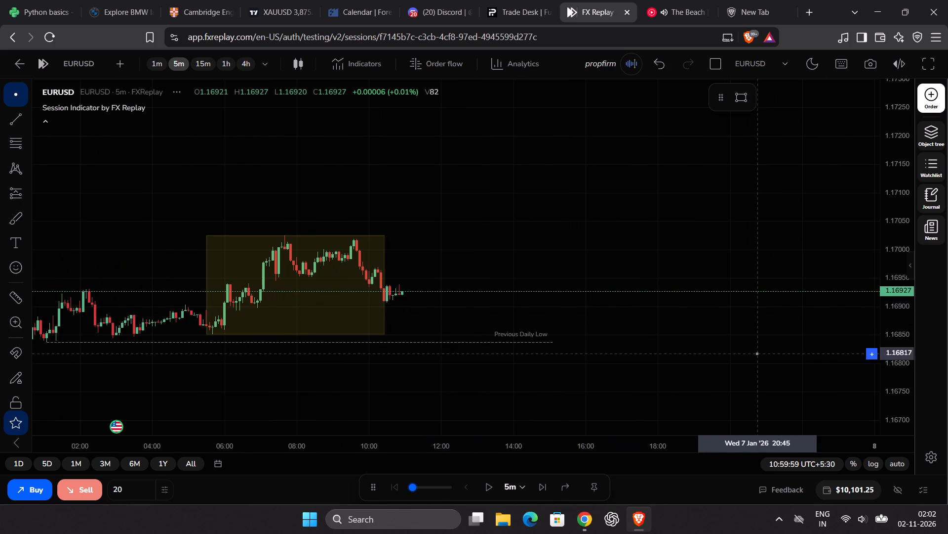
drag(899, 377, 893, 306)
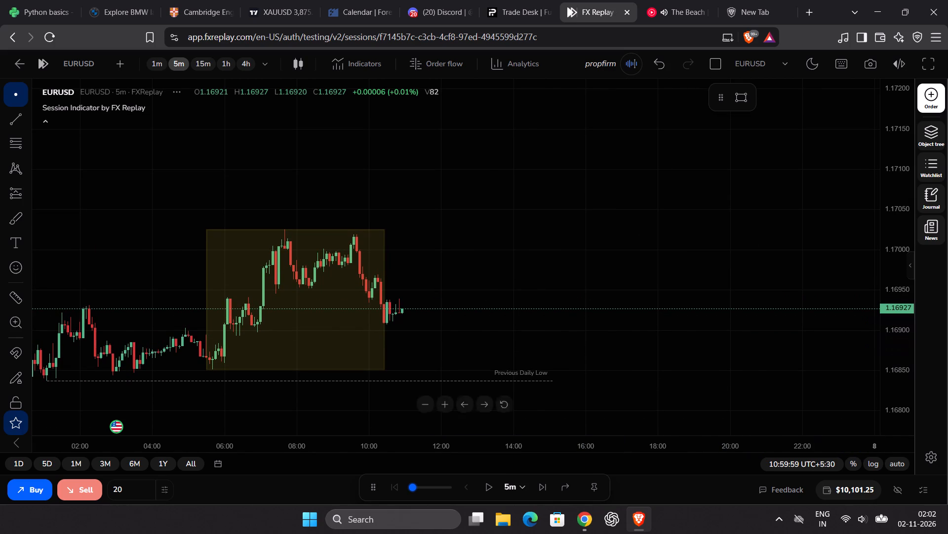
click(409, 488)
click(487, 483)
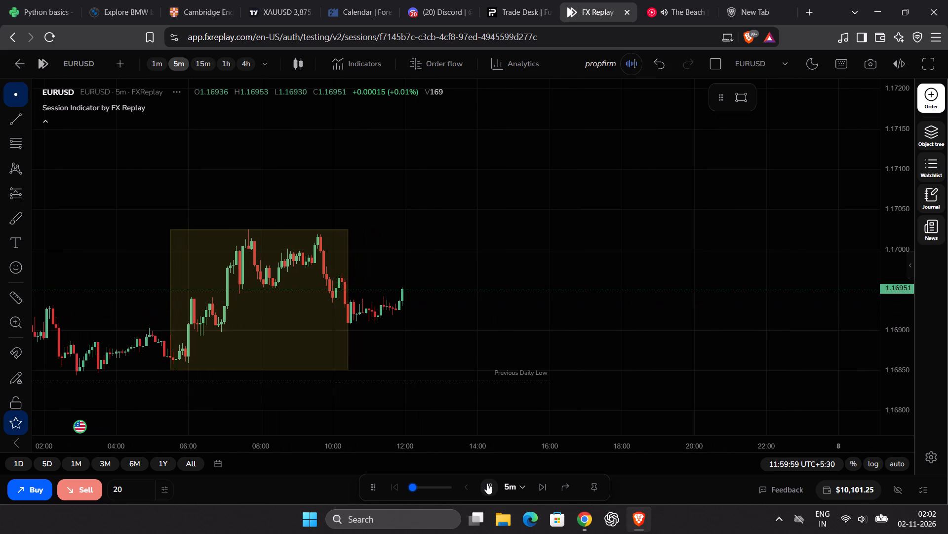
click(487, 483)
drag(459, 267, 458, 274)
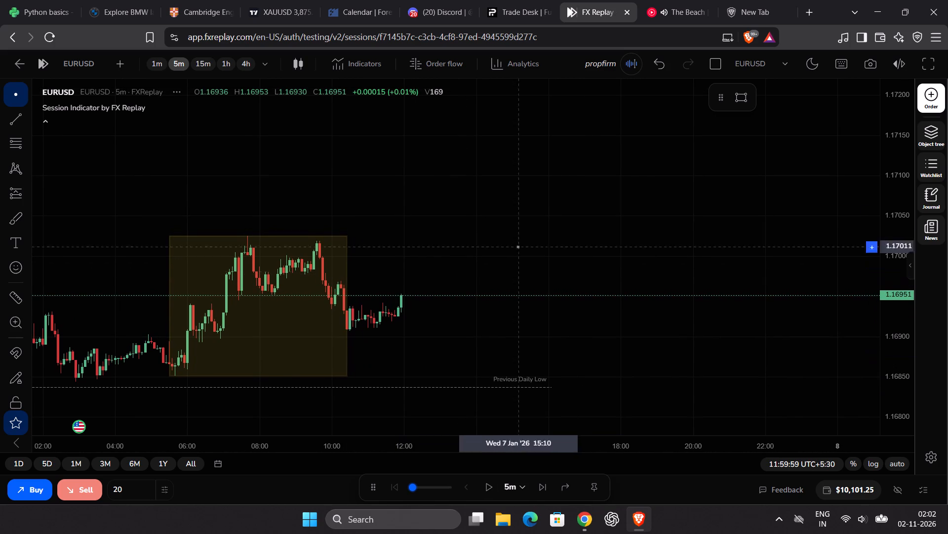
Open a EURUSD buy market order ticket and play the replay forward, pausing at 12:24:59.
click(931, 106)
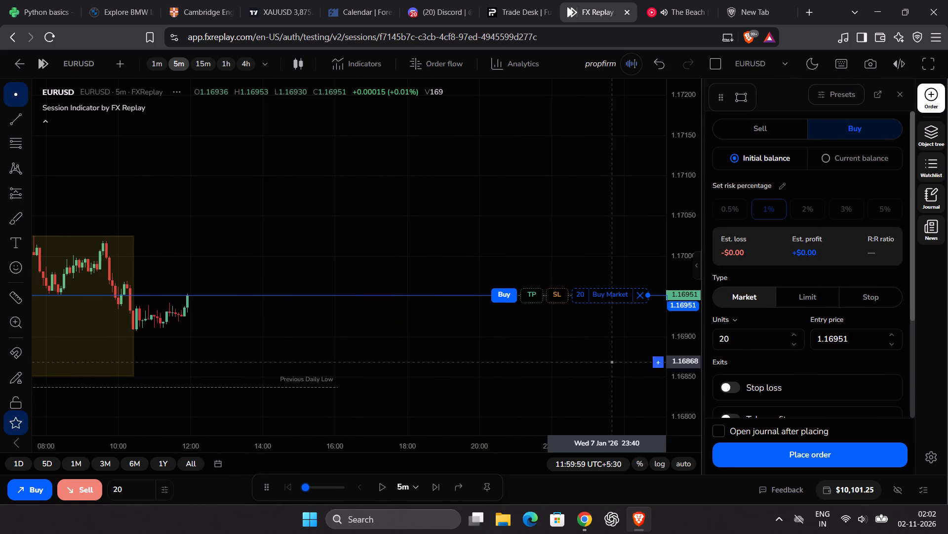
click(380, 482)
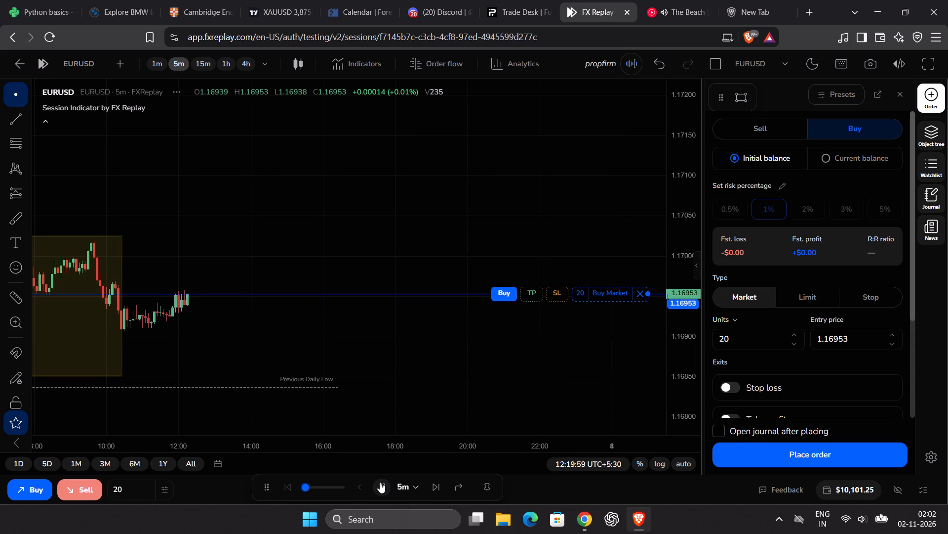
click(380, 482)
drag(328, 360, 355, 370)
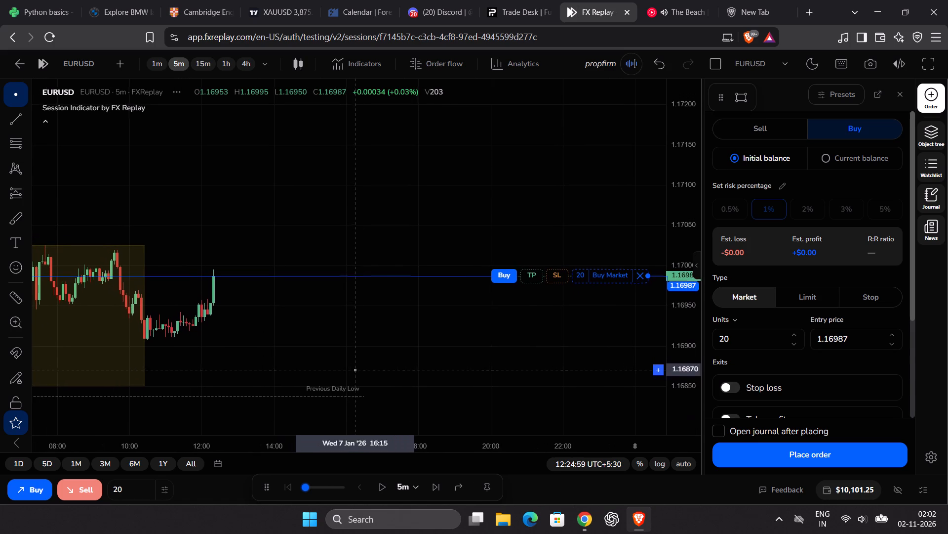
Add a stop loss to the buy market order and adjust it to 1.16910.
drag(554, 275, 550, 339)
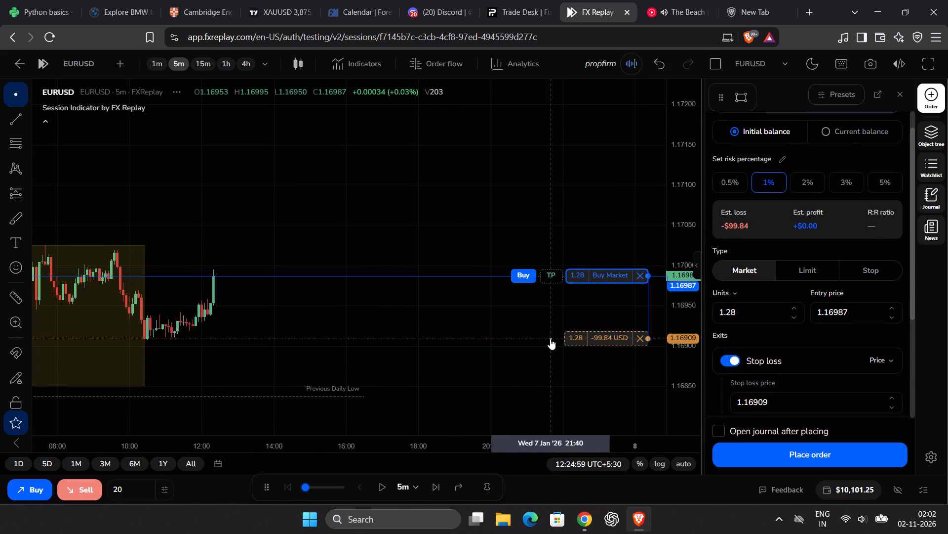
drag(550, 339, 551, 340)
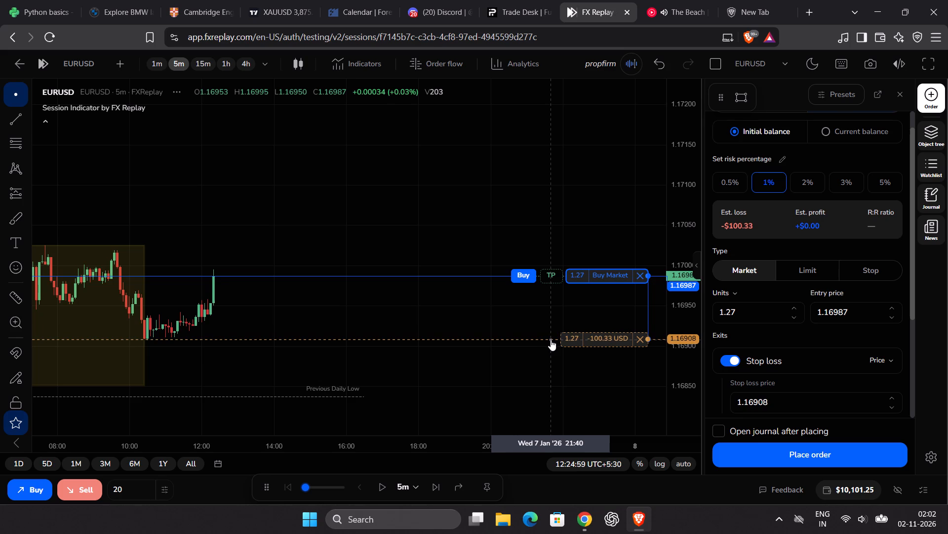
drag(551, 340, 552, 337)
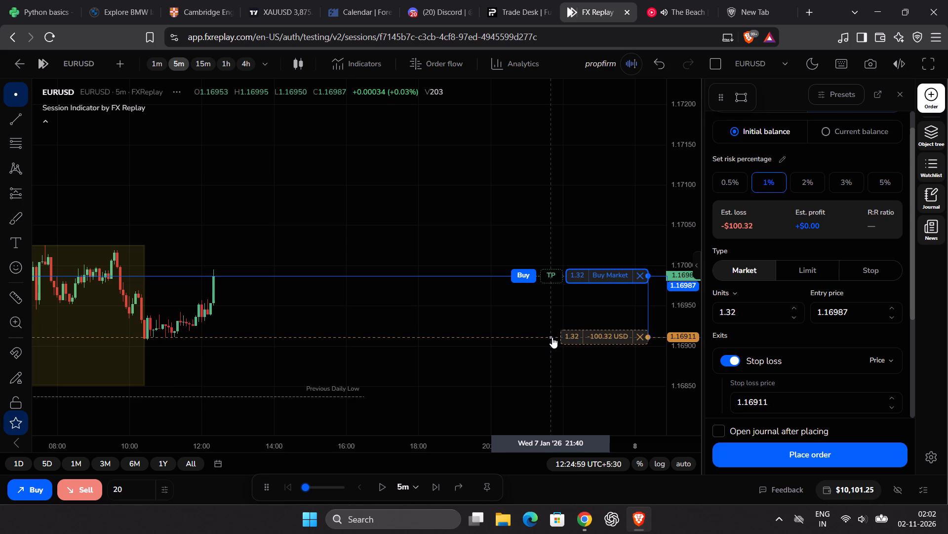
drag(552, 337, 554, 337)
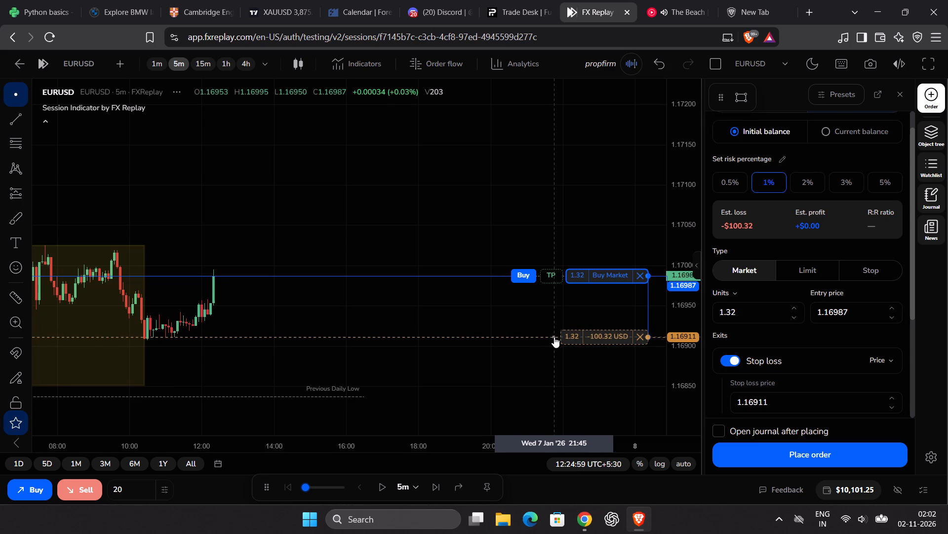
drag(554, 337, 555, 338)
Add a take profit at 1.17064 and place the 1.3-unit EURUSD buy market order.
drag(553, 274, 553, 236)
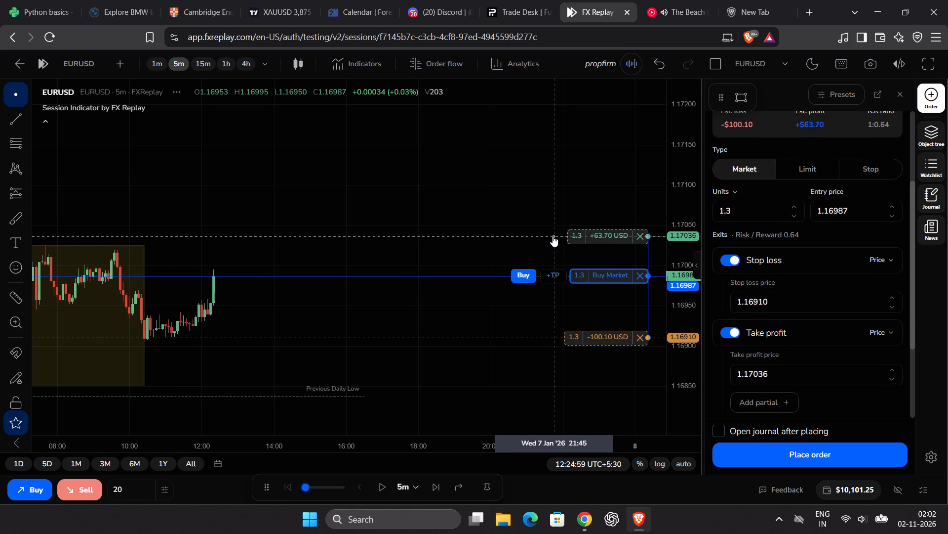
drag(553, 236, 552, 213)
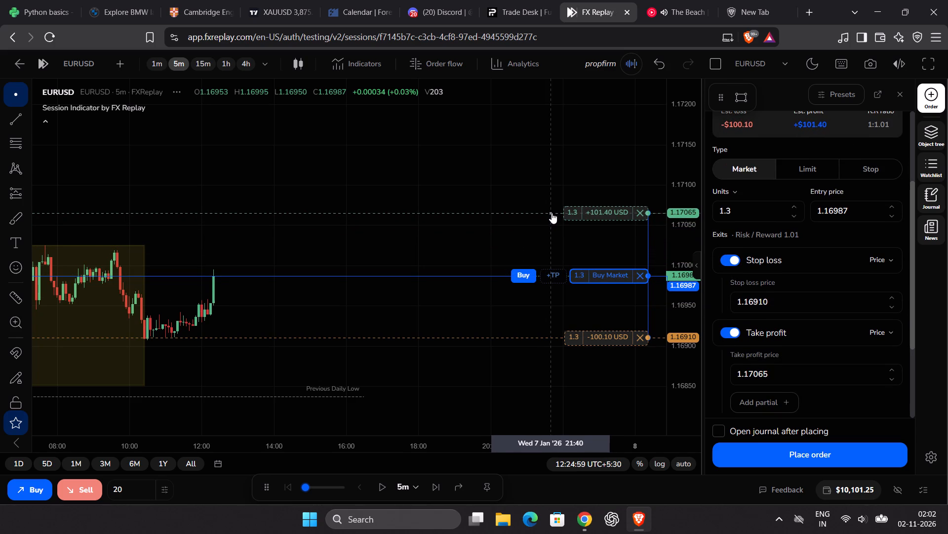
drag(552, 213, 553, 213)
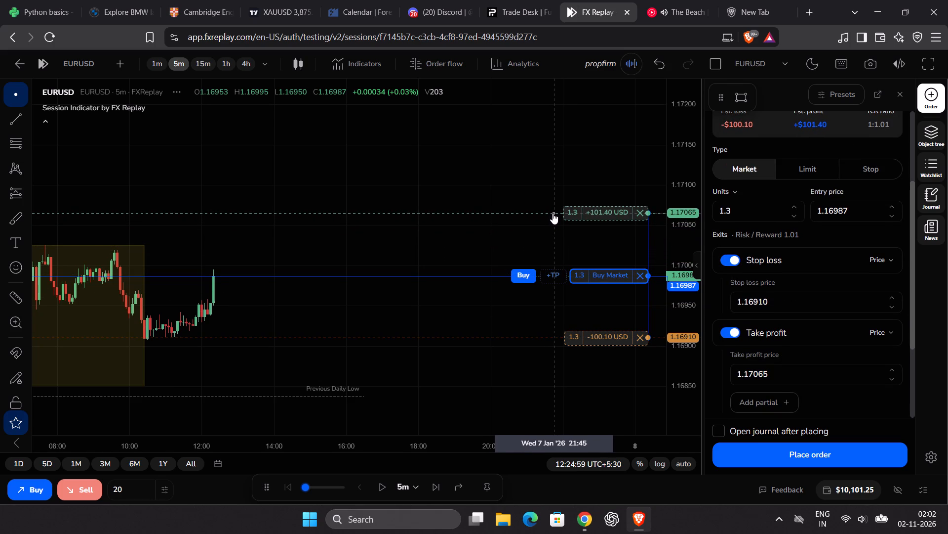
drag(553, 213, 553, 215)
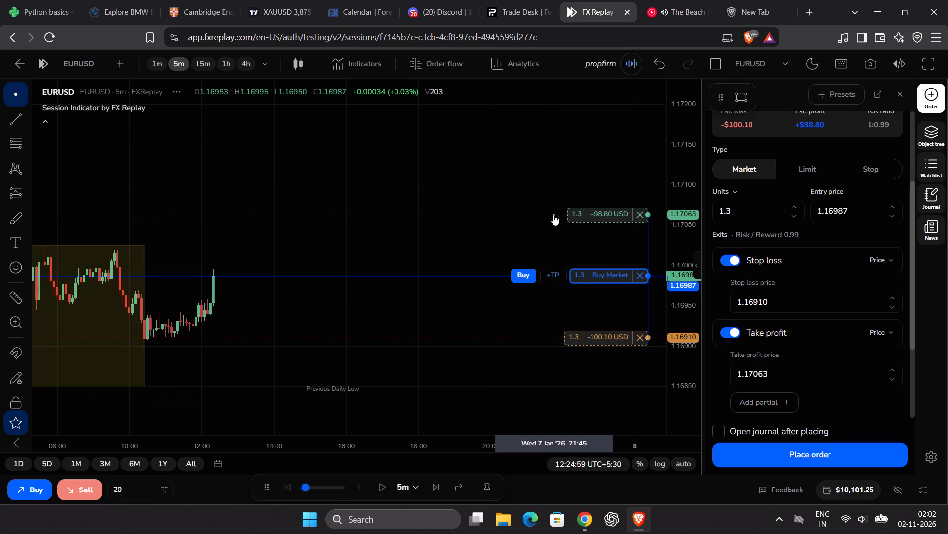
drag(553, 215, 553, 214)
click(519, 276)
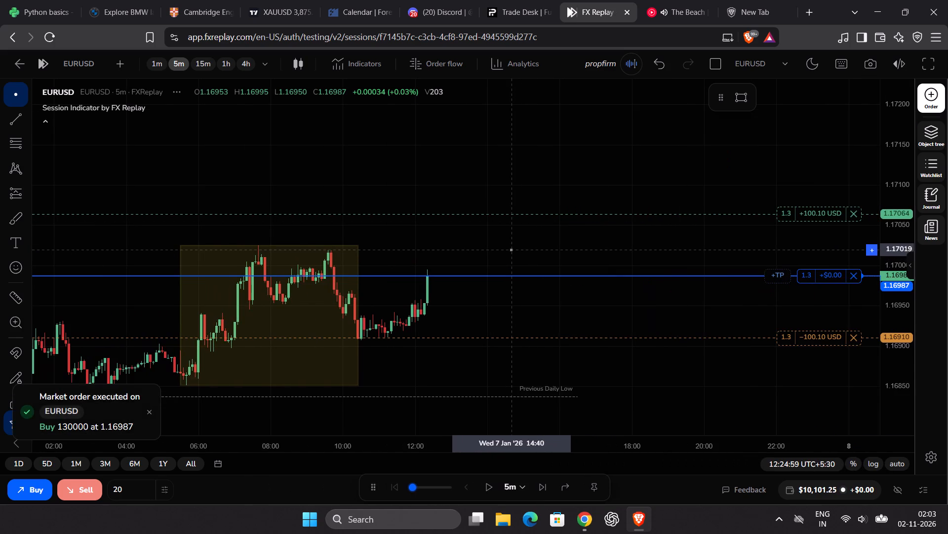
Play EURUSD forward in short bursts to follow the buy trade, pausing at 13:09:59 on 7 January.
drag(511, 250, 506, 266)
click(487, 485)
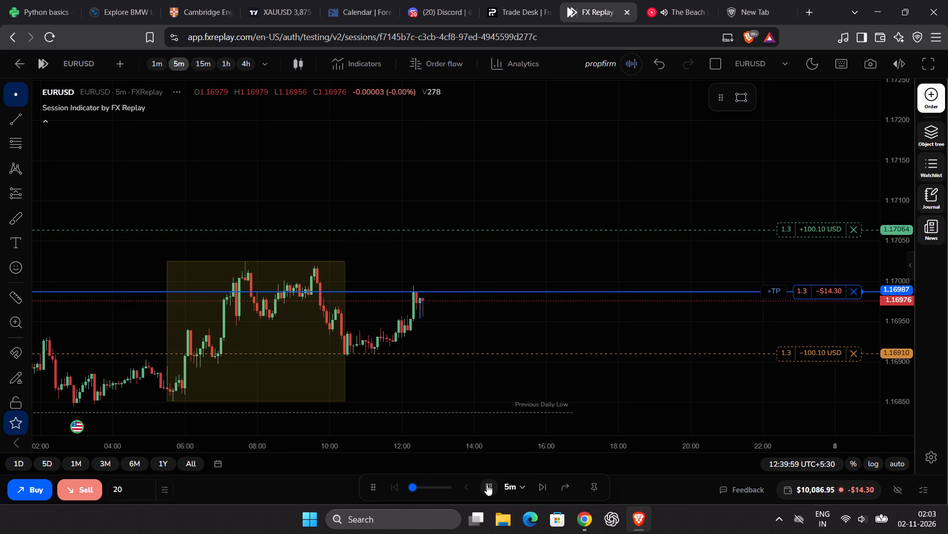
click(487, 485)
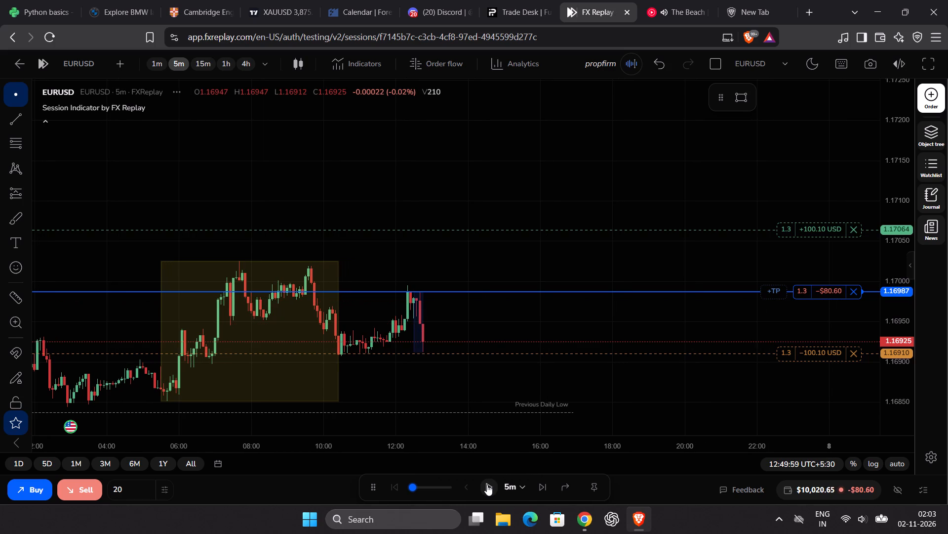
click(487, 485)
click(487, 485)
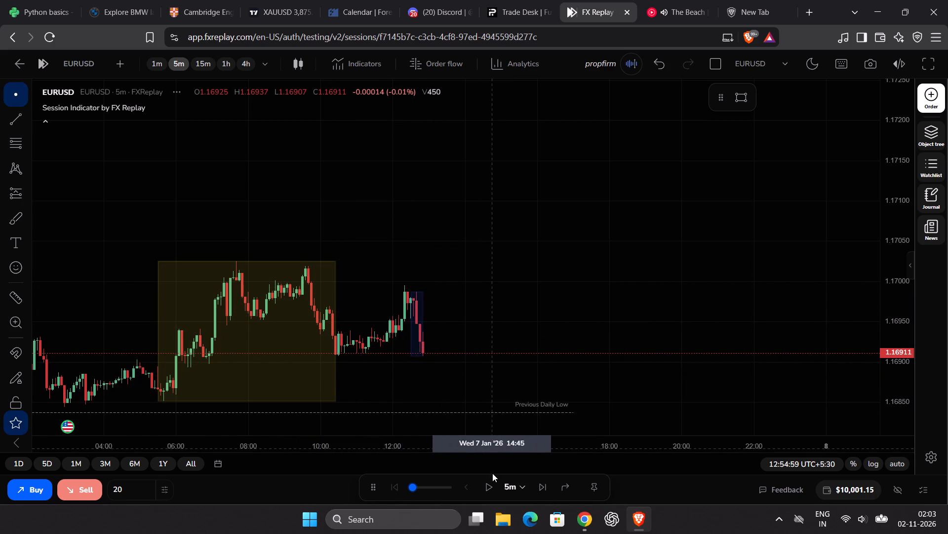
click(488, 488)
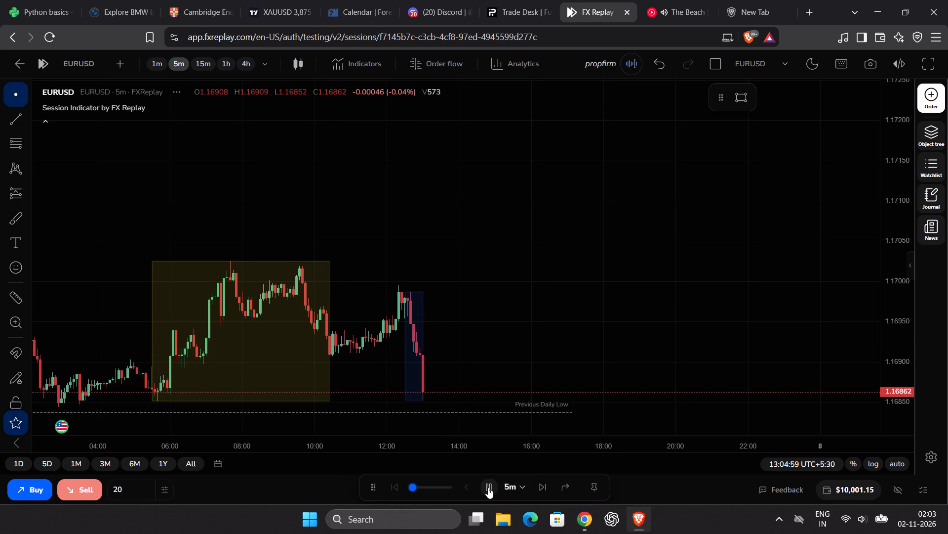
click(488, 488)
drag(471, 336, 456, 299)
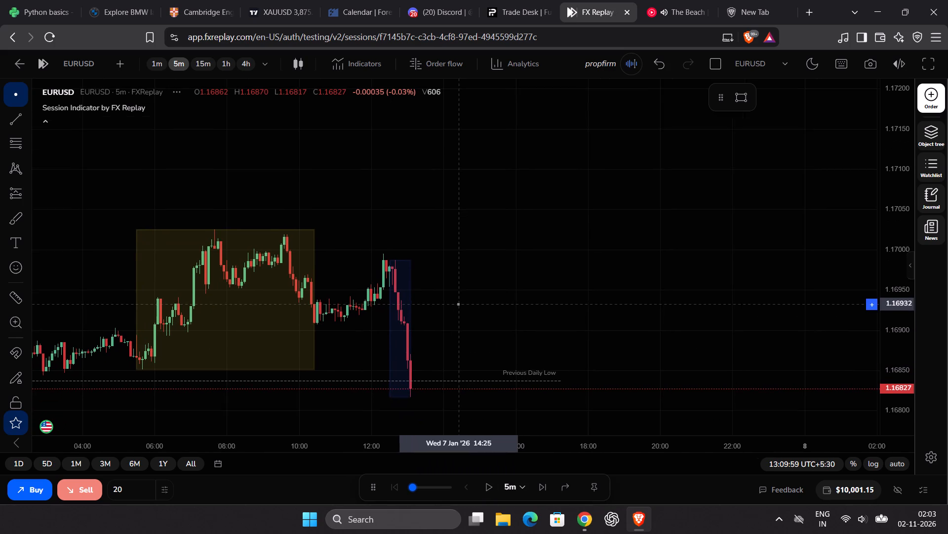
drag(456, 299, 450, 288)
Raise the replay speed, set the replay interval to 15m, and switch the EURUSD chart to 15m.
drag(409, 481, 420, 484)
drag(431, 488, 437, 487)
click(514, 483)
scroll(511, 427, down, 3)
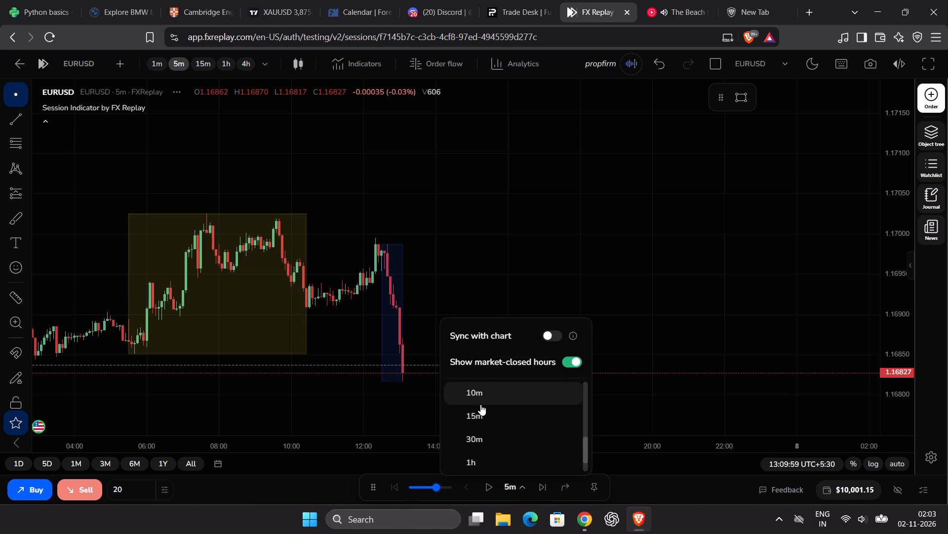
click(477, 414)
click(194, 62)
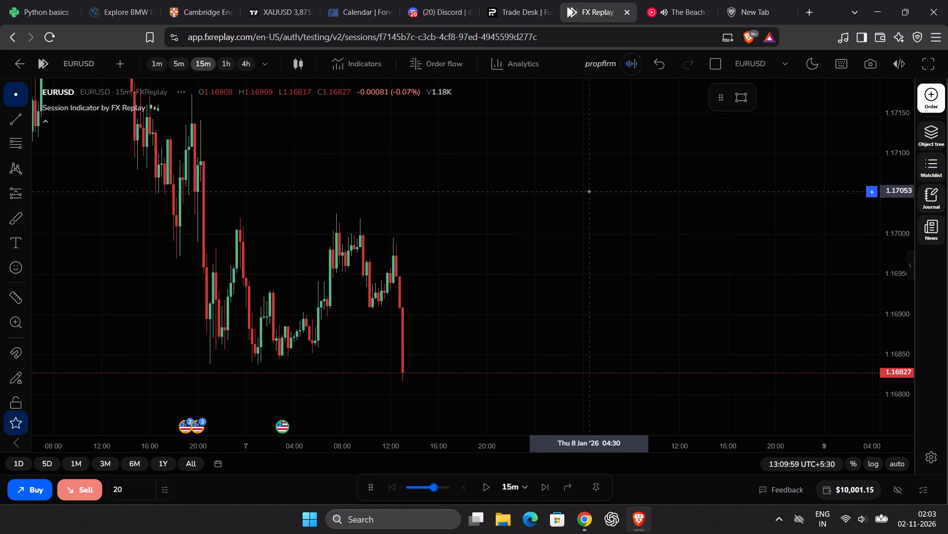
Play EURUSD forward in short bursts on the 15m chart, pausing at 02:29:59 on Thu 8 Jan '26.
drag(886, 157, 894, 298)
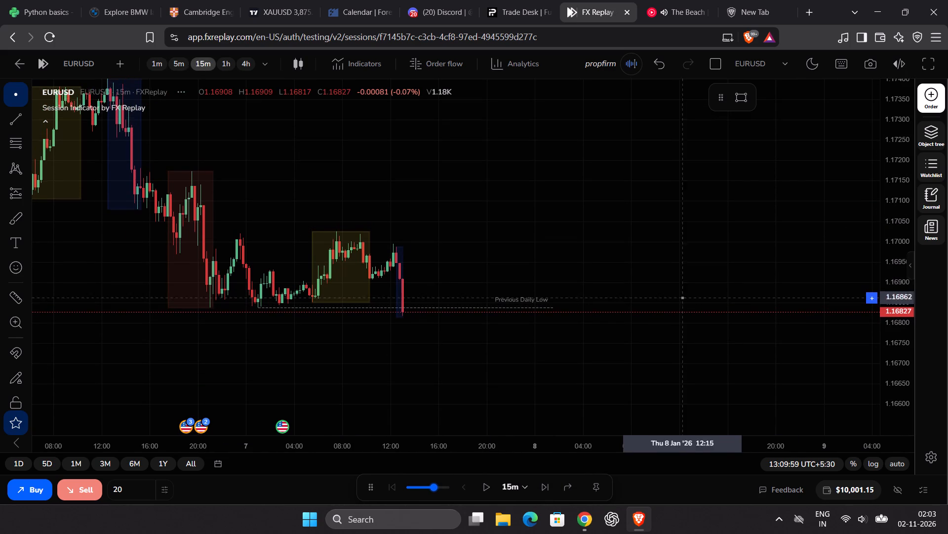
scroll(661, 280, up, 3)
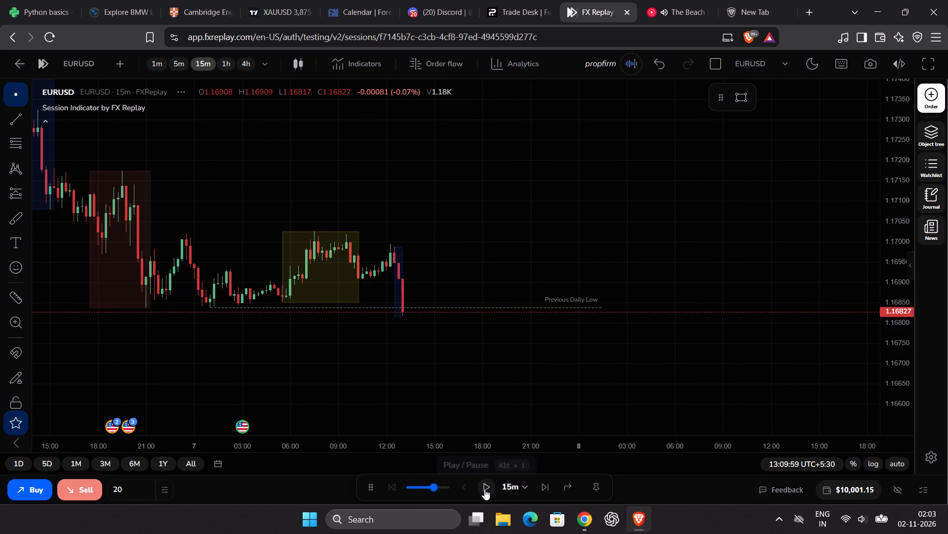
click(484, 489)
scroll(494, 352, up, 3)
click(484, 484)
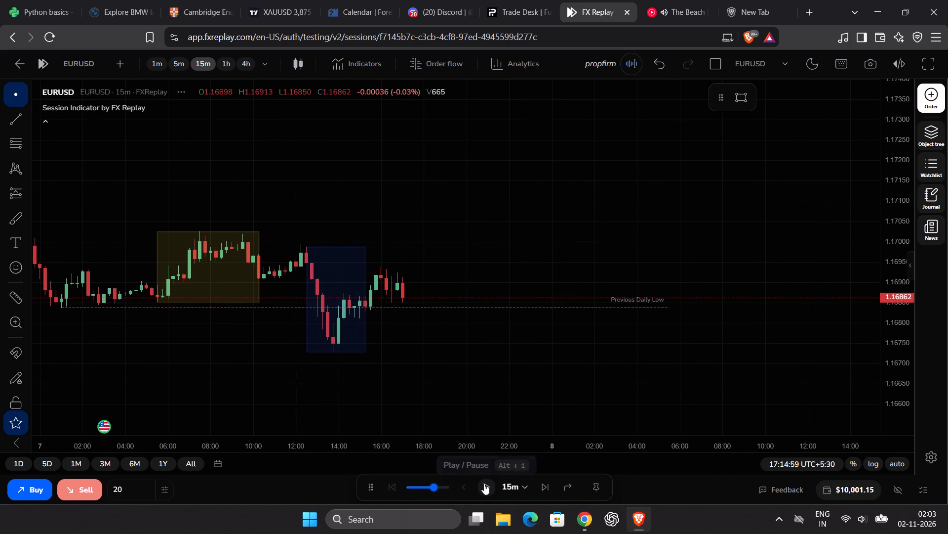
click(484, 484)
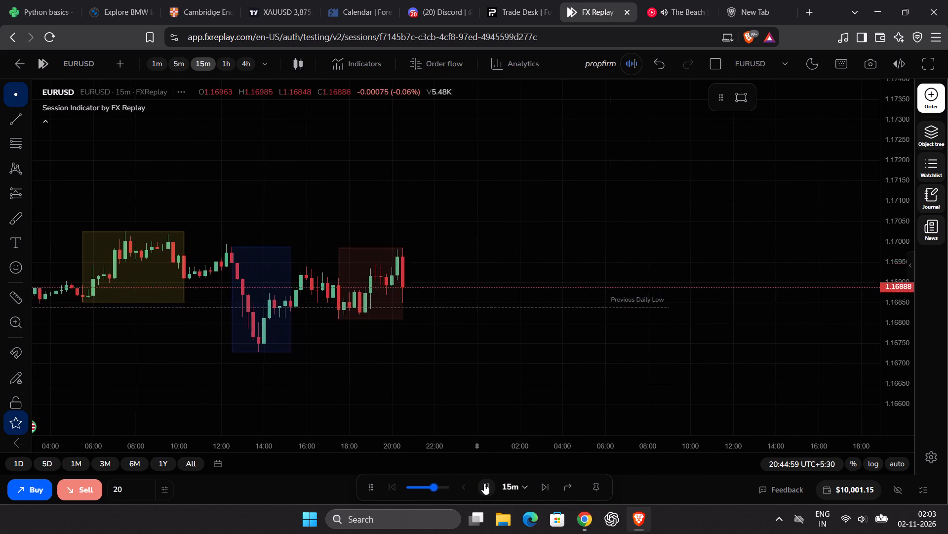
click(484, 484)
click(484, 484)
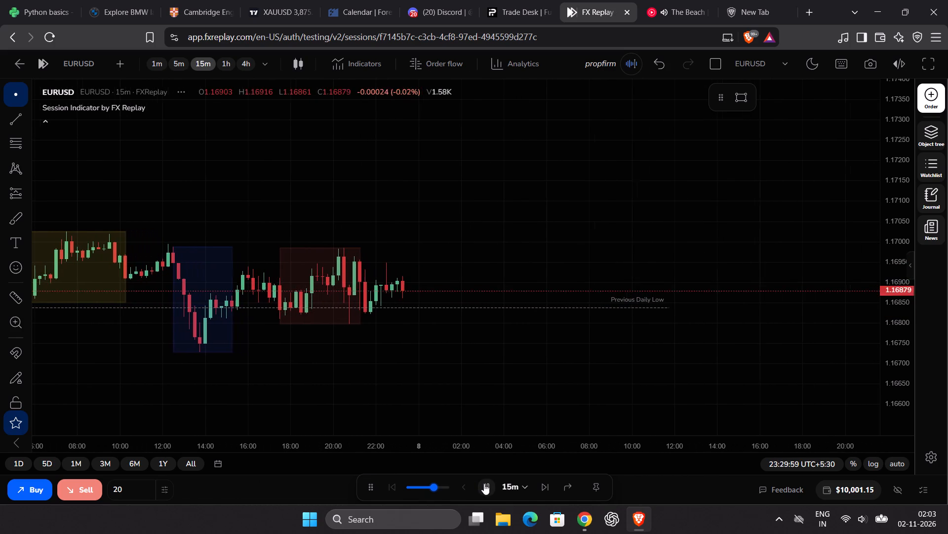
click(484, 484)
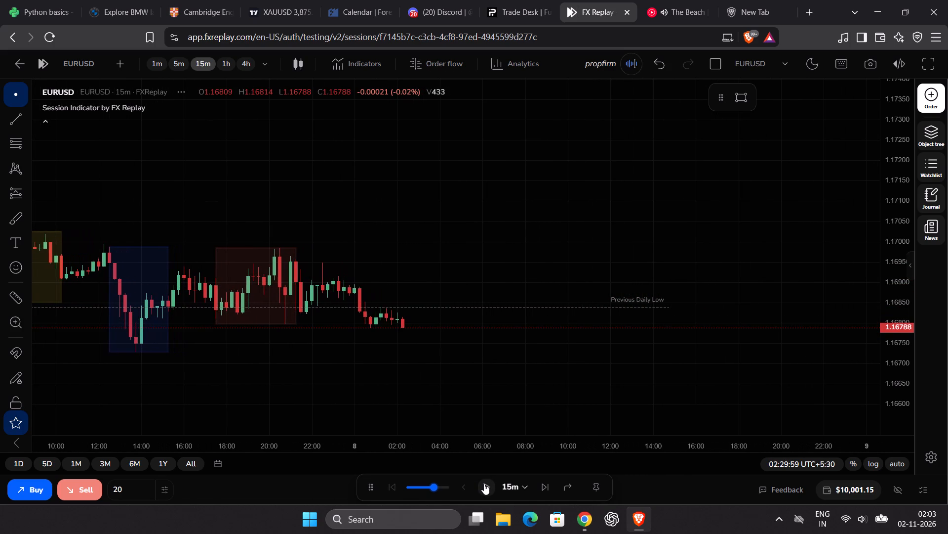
Lower the replay speed to 3x per sec and play EURUSD forward in bursts, pausing at 08:29:59 on 8 January.
scroll(479, 399, up, 1)
scroll(459, 364, up, 1)
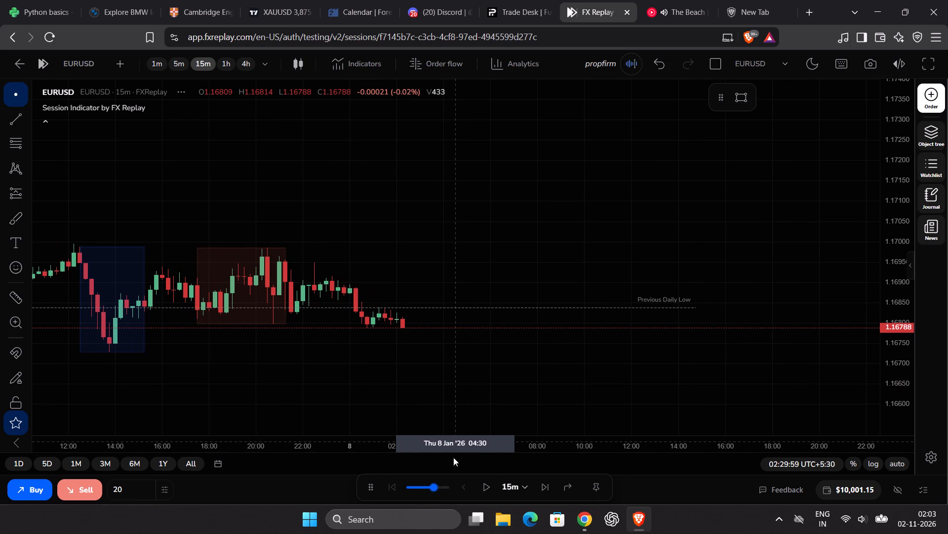
click(413, 485)
click(418, 485)
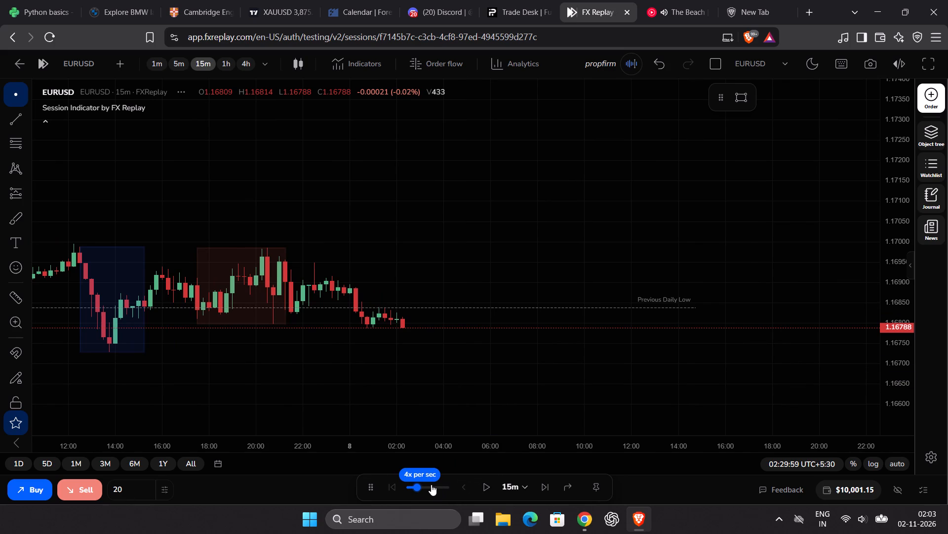
click(419, 485)
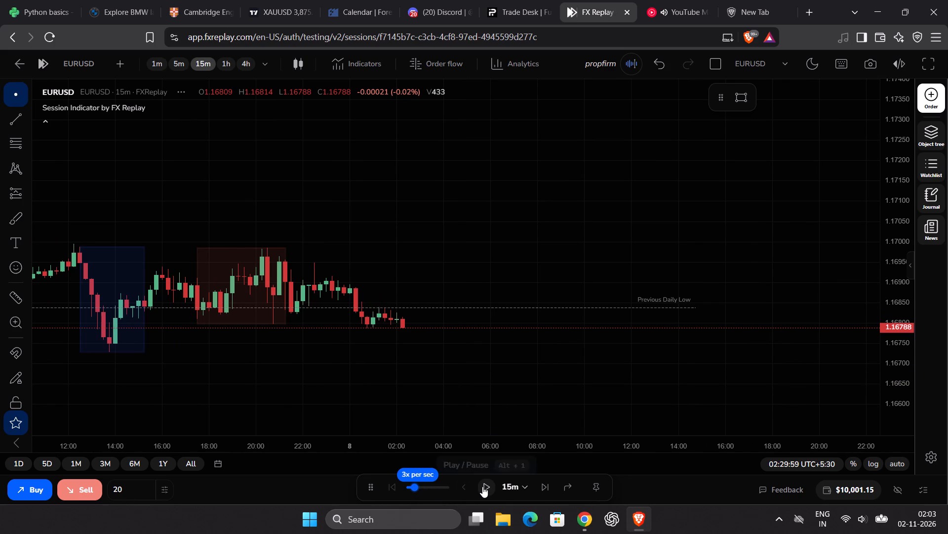
click(482, 487)
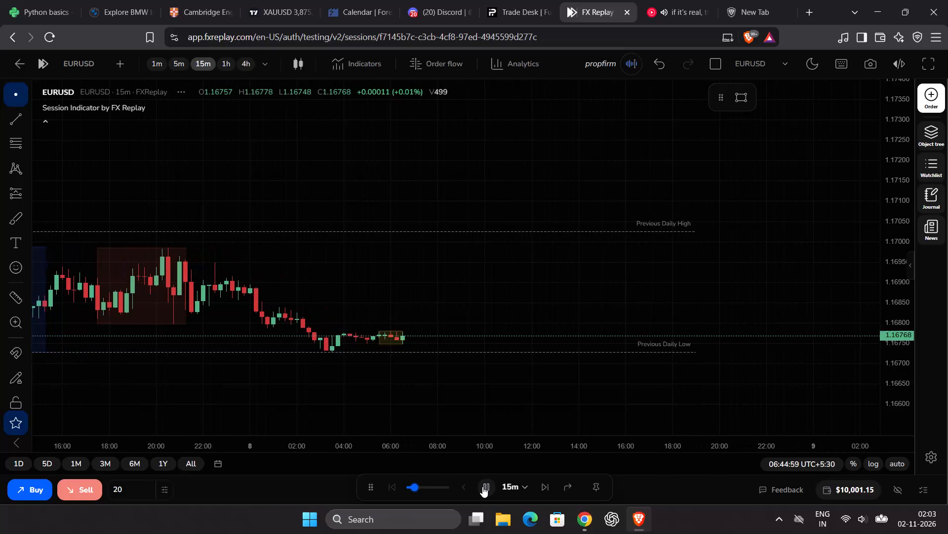
click(482, 487)
click(482, 487)
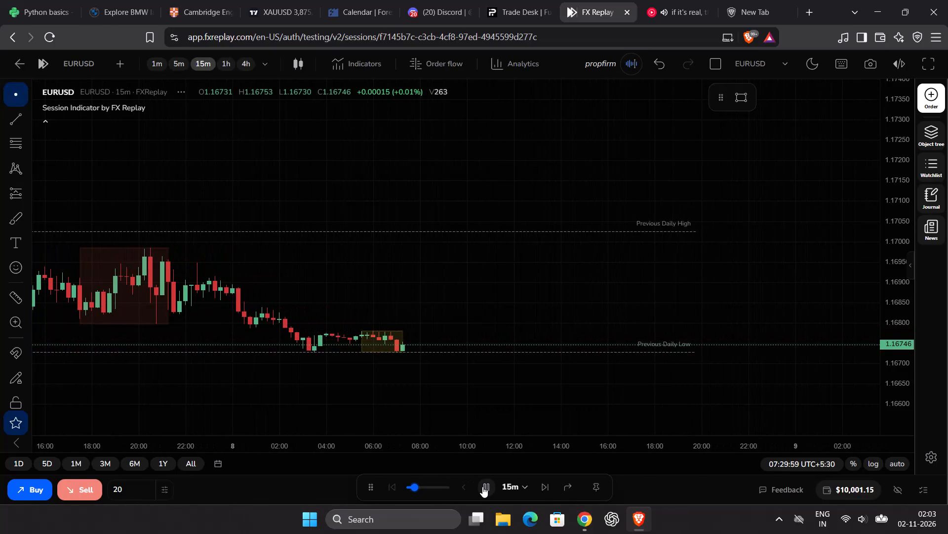
click(482, 487)
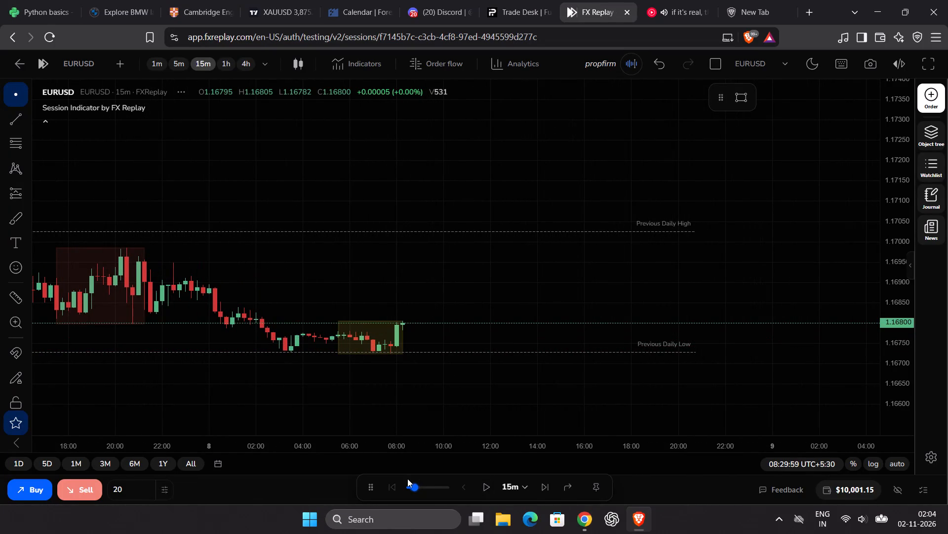
Reduce the replay speed to its minimum and play EURUSD forward, pausing at 10:44:59 on 8 January.
drag(409, 483, 408, 489)
click(408, 489)
click(486, 490)
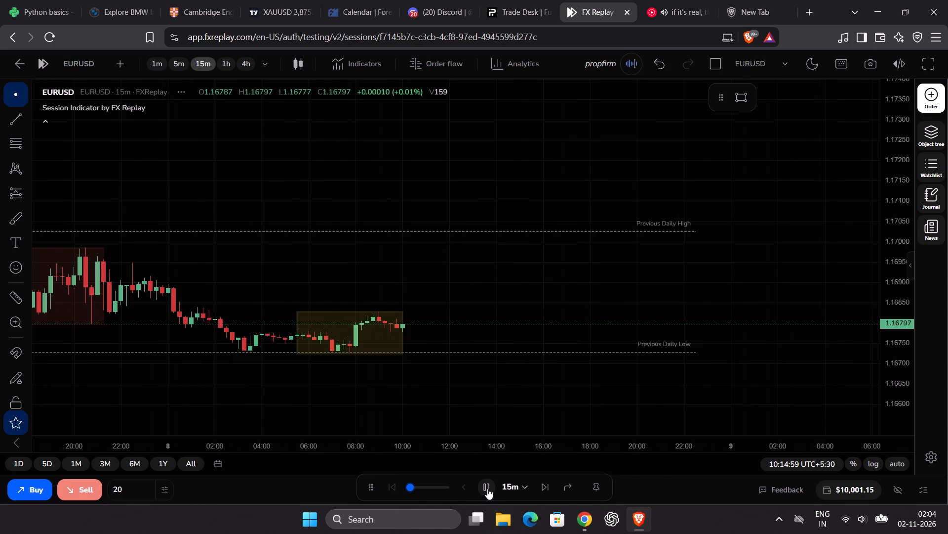
click(487, 489)
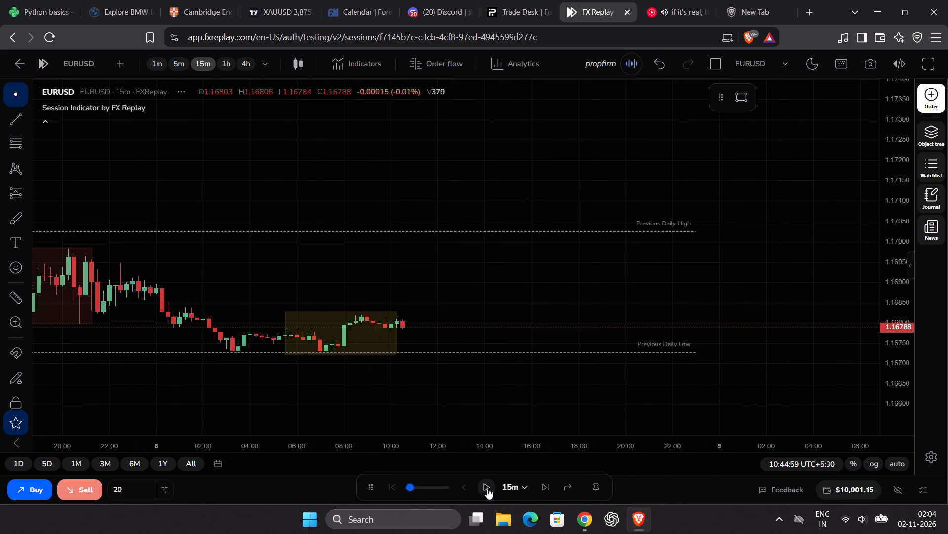
Examine EURUSD's wider price structure on the 15m and 1h charts, around the previous daily high and low and earlier swings.
scroll(467, 331, down, 4)
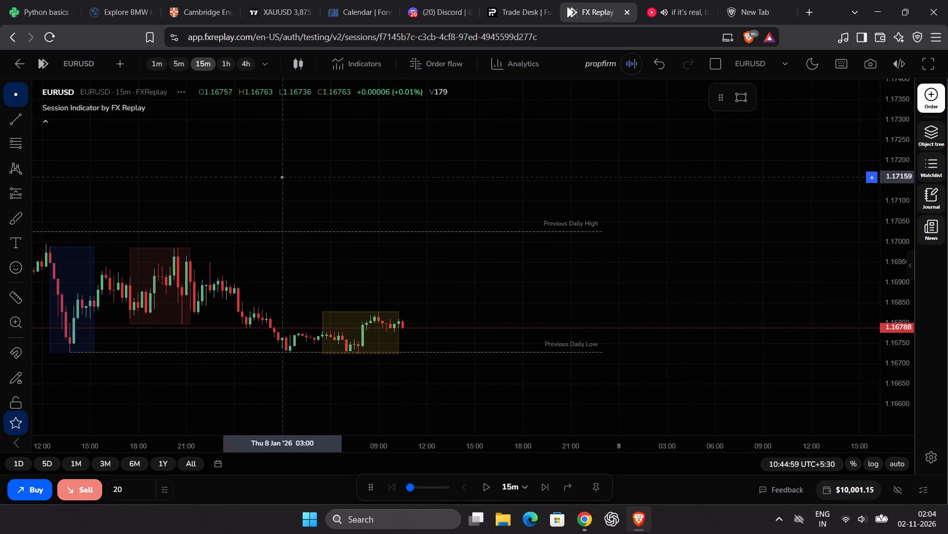
scroll(313, 200, down, 4)
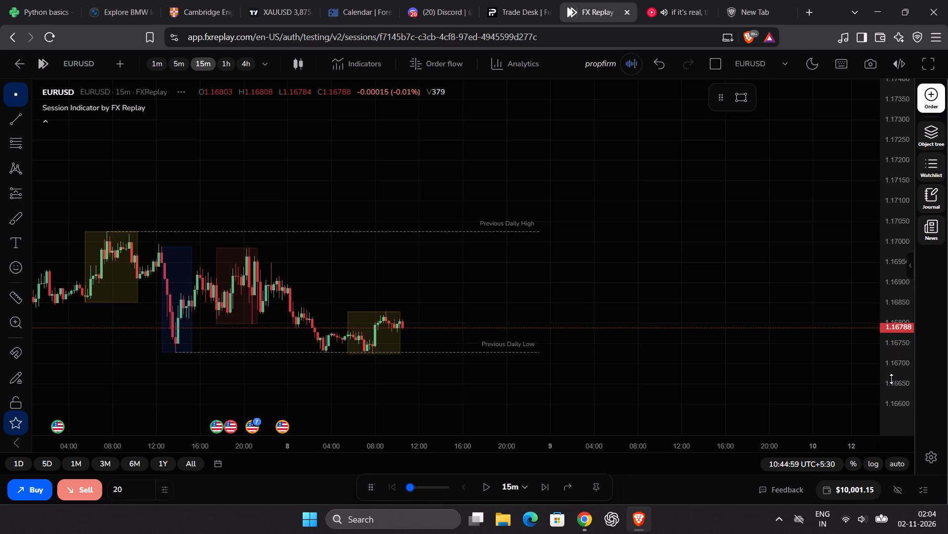
drag(569, 293, 750, 291)
scroll(695, 278, down, 3)
drag(597, 187, 627, 249)
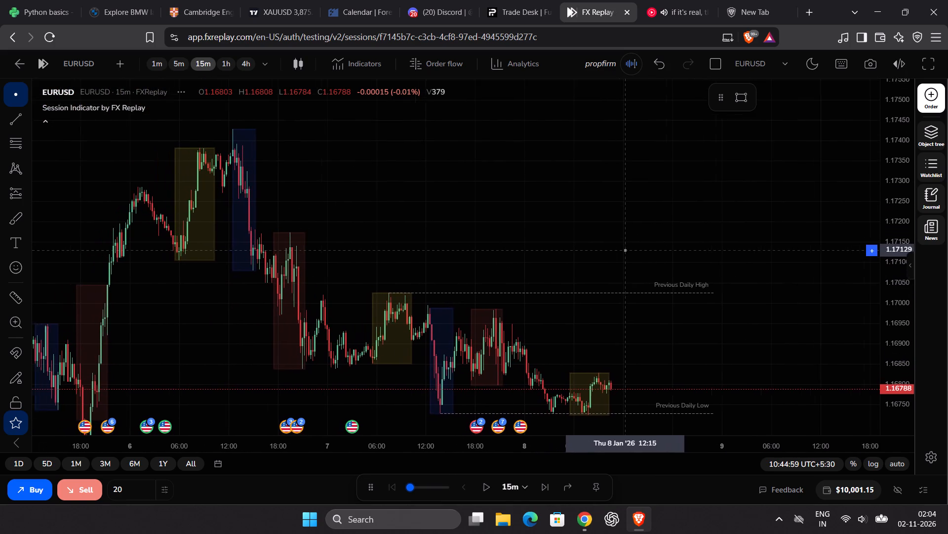
drag(627, 249, 675, 194)
scroll(675, 194, down, 7)
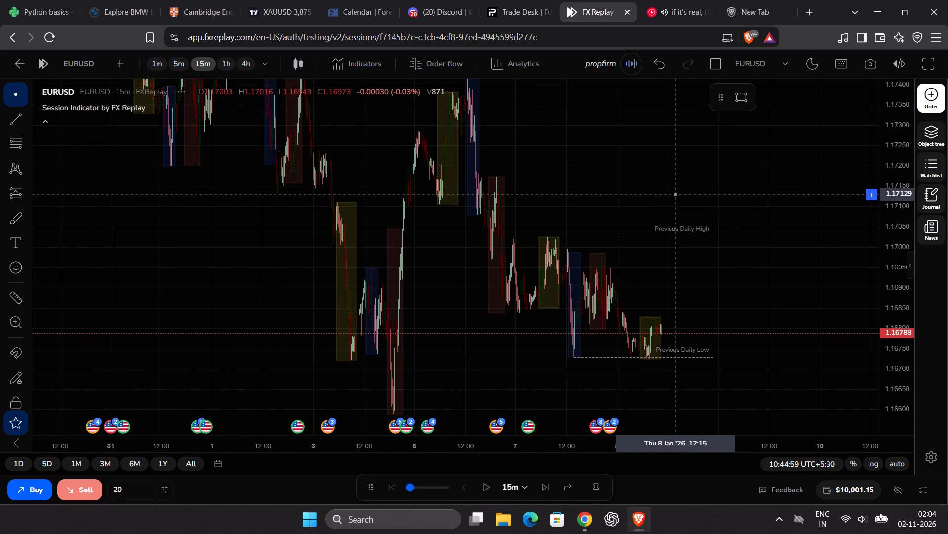
scroll(675, 194, down, 5)
click(226, 59)
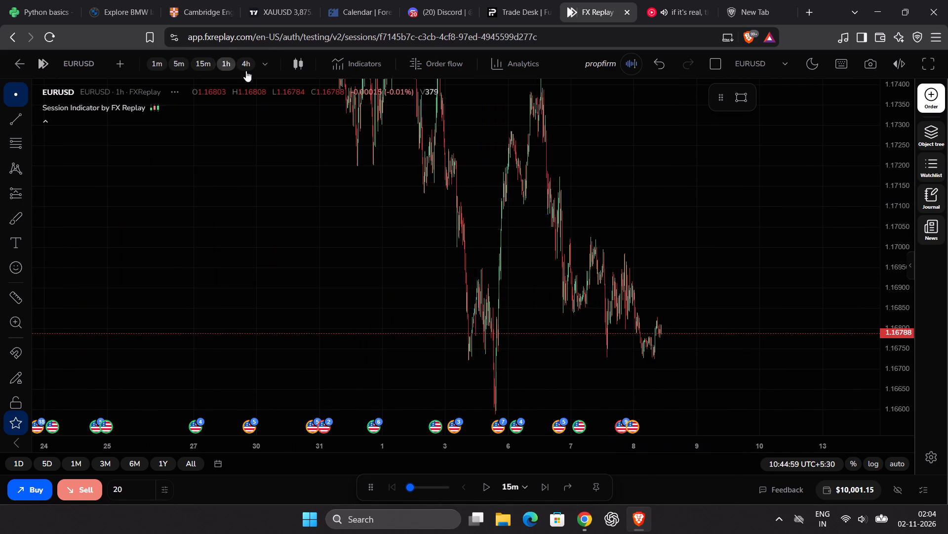
drag(908, 181, 874, 410)
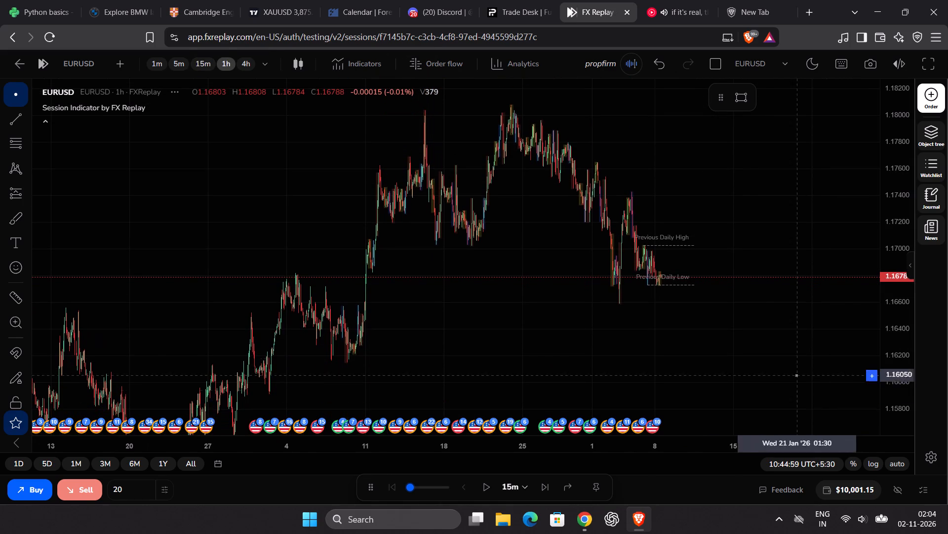
scroll(735, 334, up, 8)
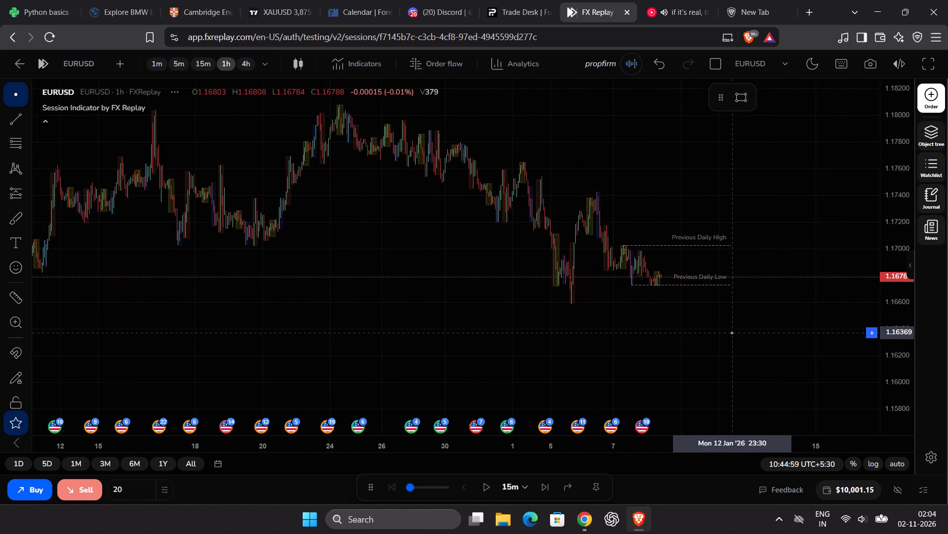
scroll(732, 333, up, 2)
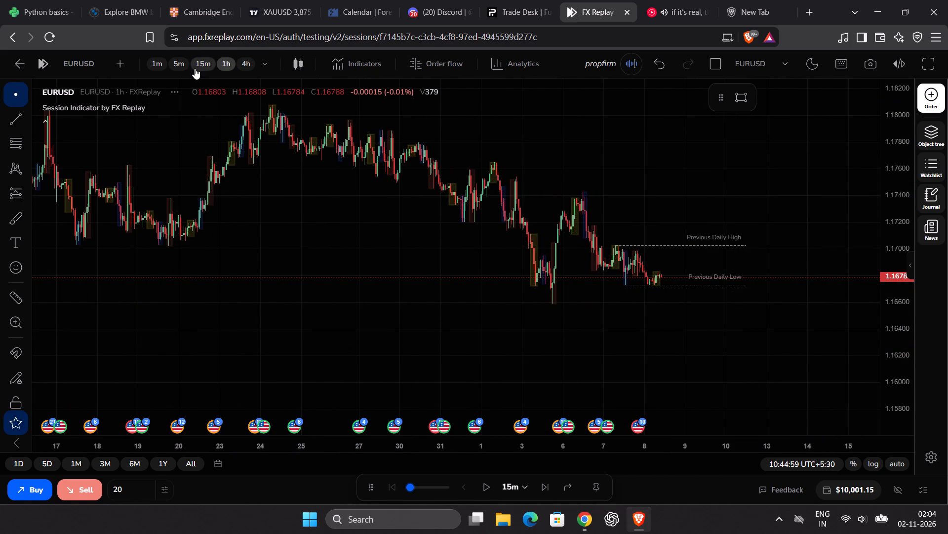
Switch the EURUSD chart to 5m and stretch the price scale around the 7–8 January candles.
click(195, 68)
click(180, 66)
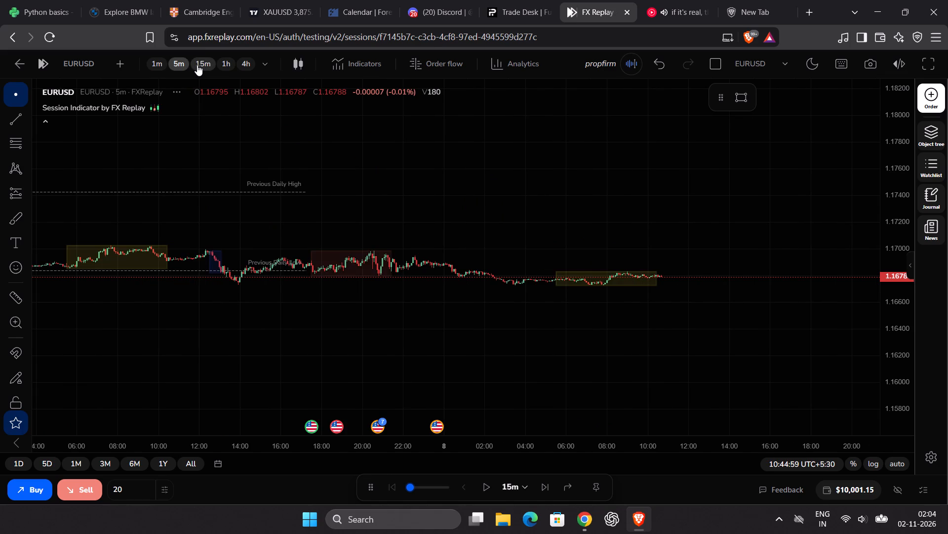
click(197, 65)
click(174, 65)
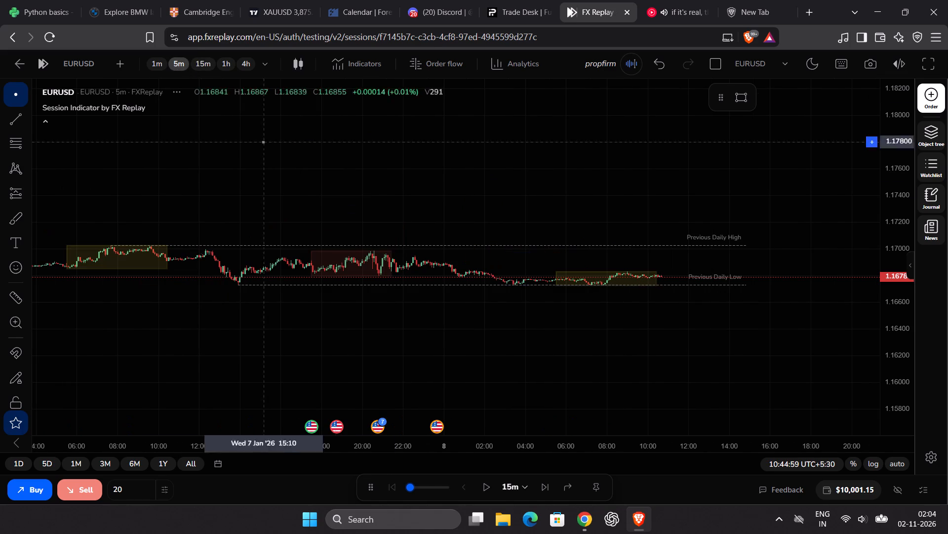
drag(894, 408, 900, 153)
drag(834, 297, 833, 296)
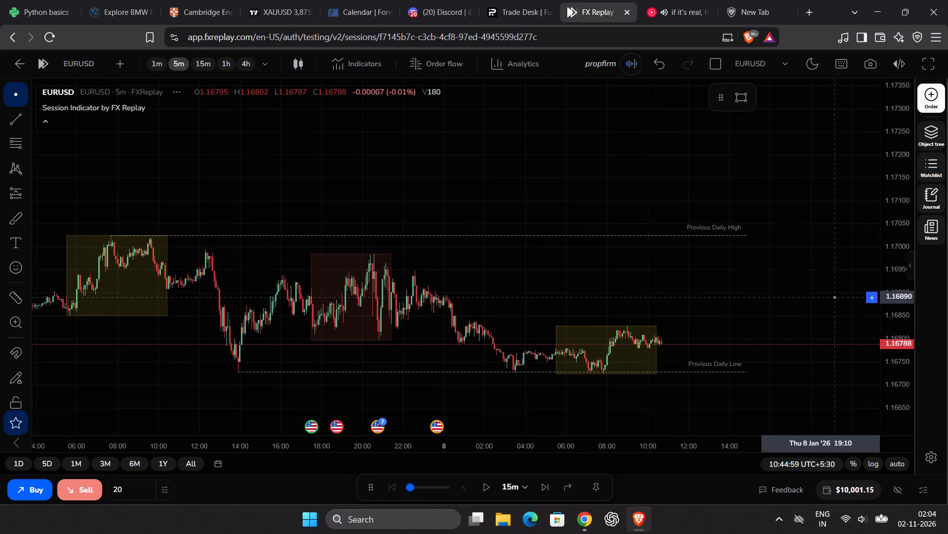
drag(833, 296, 770, 245)
drag(892, 361, 883, 223)
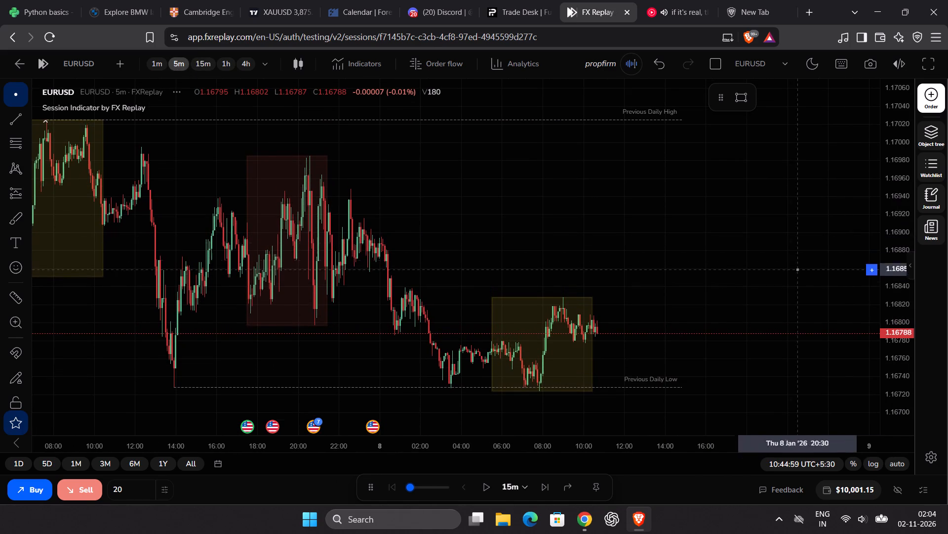
Examine the 5m price action around the 8 January yellow session box relative to the previous daily high and low.
scroll(782, 274, up, 5)
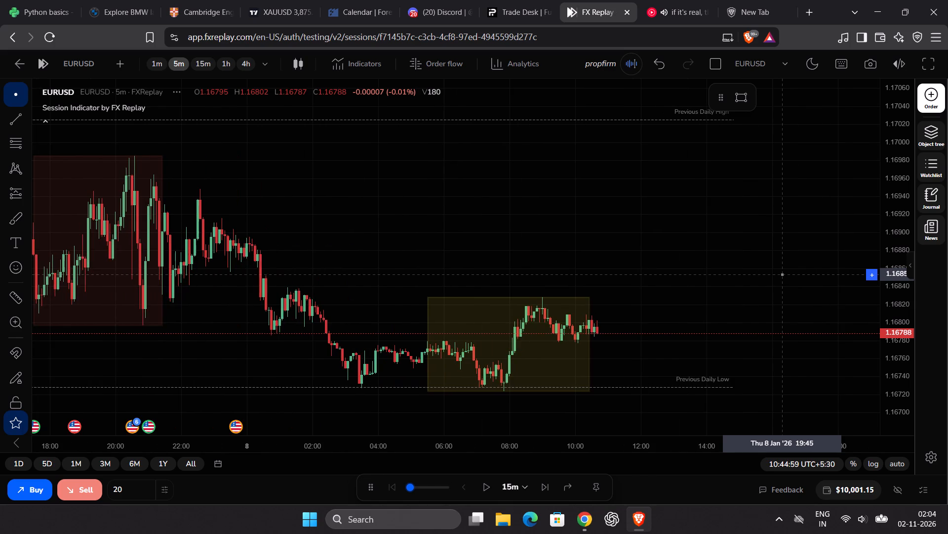
scroll(781, 274, up, 3)
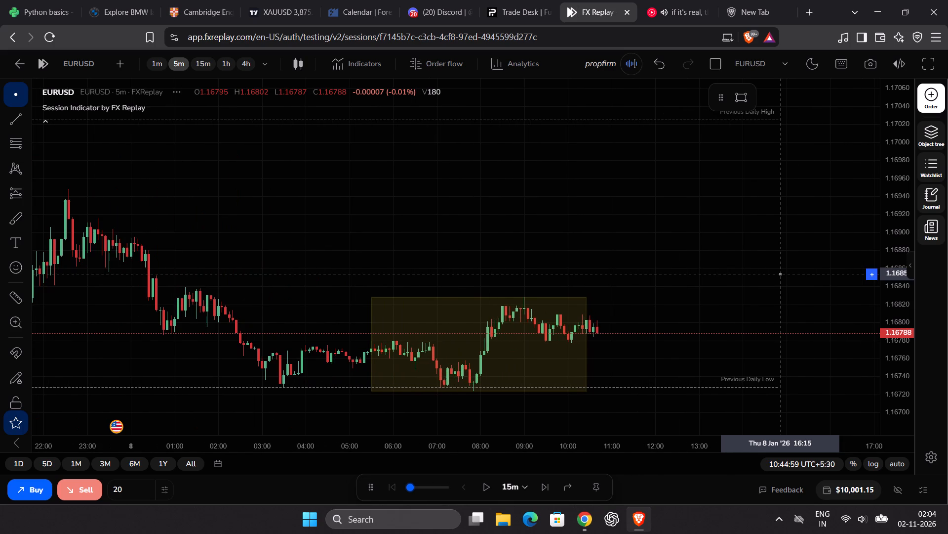
scroll(777, 277, down, 5)
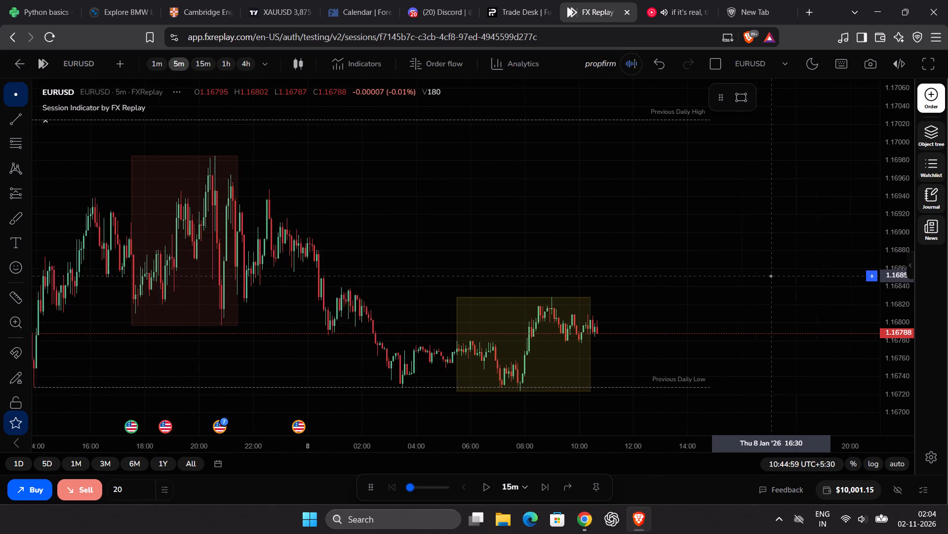
scroll(771, 276, down, 6)
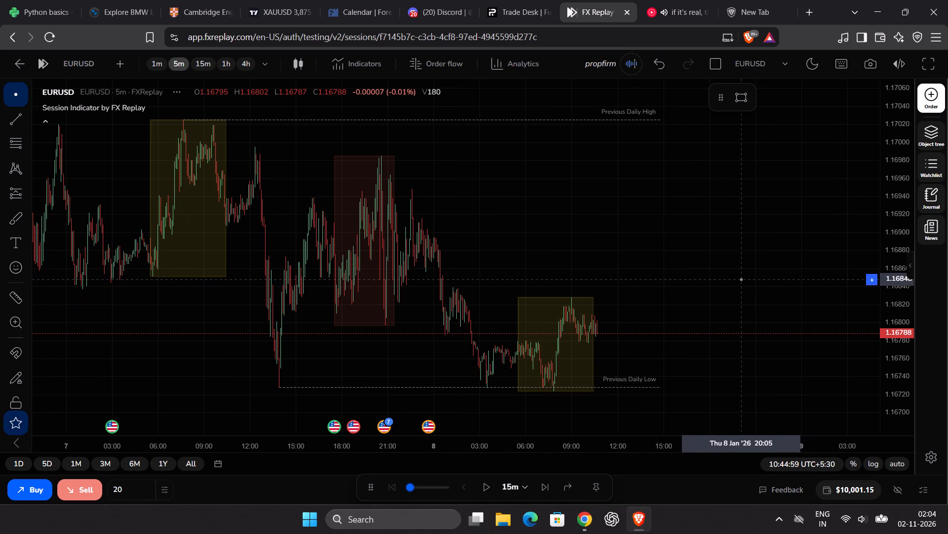
scroll(742, 279, up, 7)
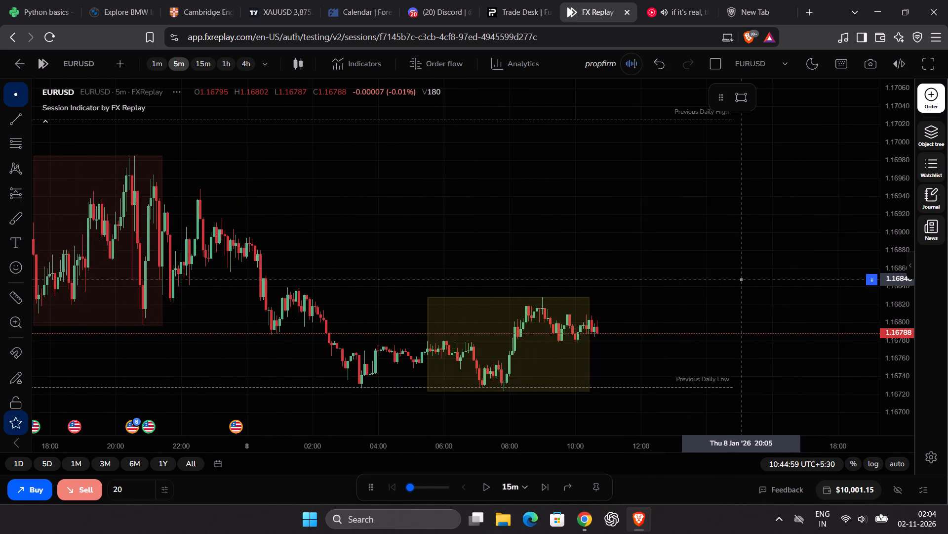
scroll(742, 279, up, 3)
drag(675, 303, 647, 309)
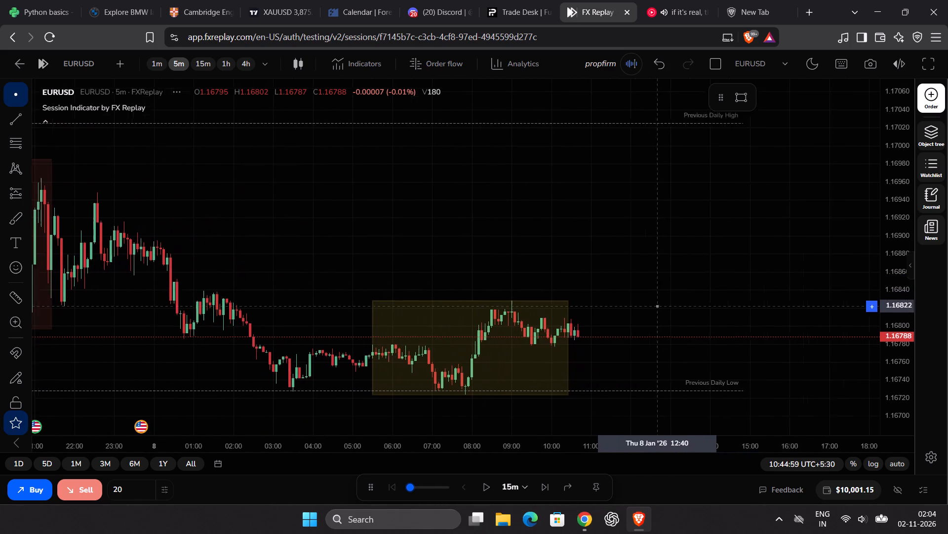
drag(647, 309, 574, 299)
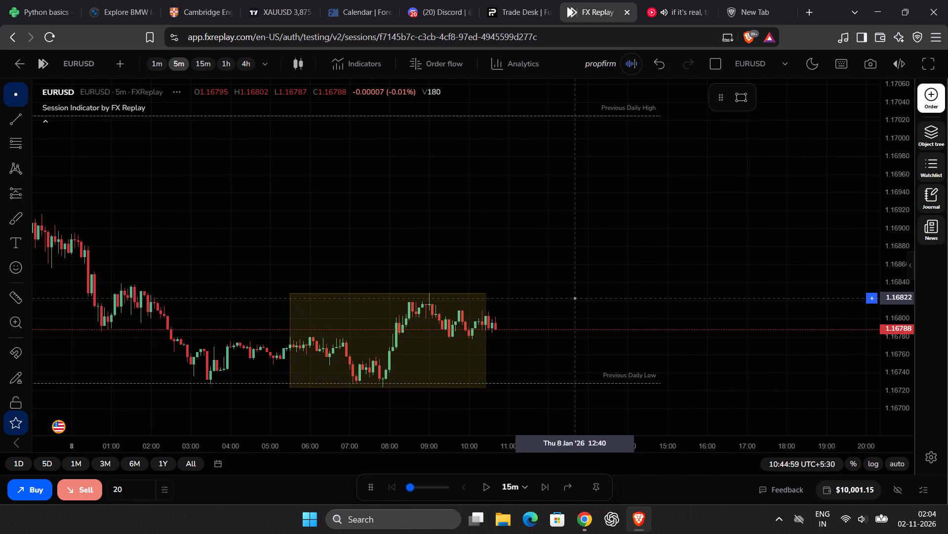
Set the replay interval to 5m and play EURUSD forward, pausing at 11:09:59 on 8 January.
click(505, 488)
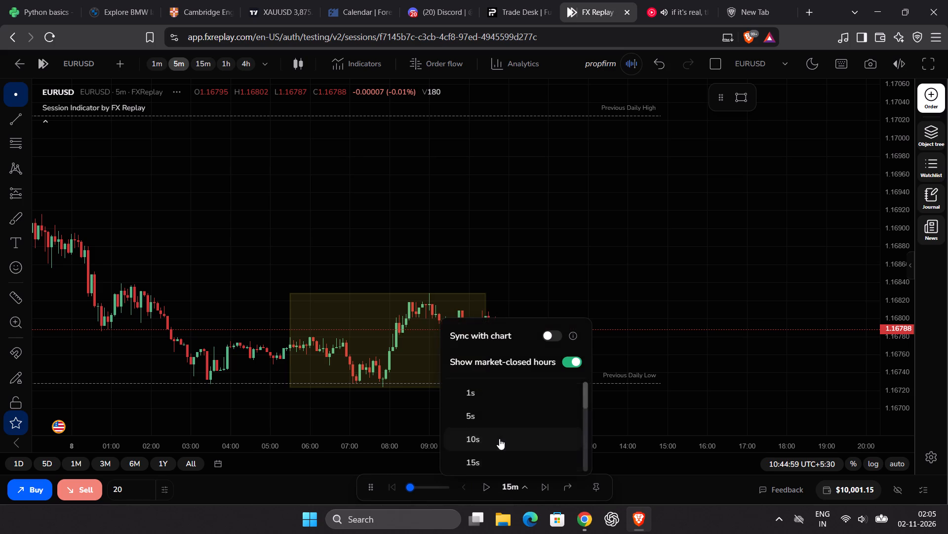
scroll(499, 439, down, 2)
click(494, 428)
click(490, 486)
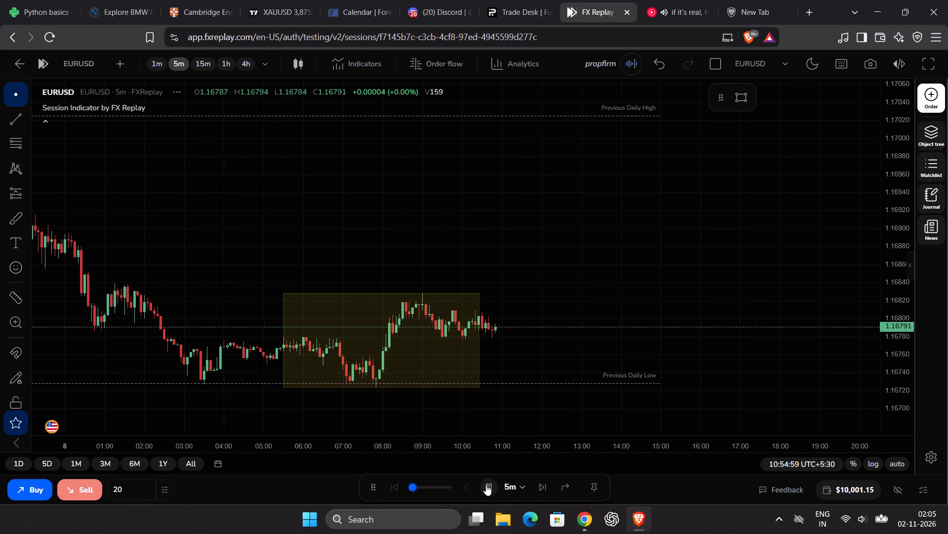
click(486, 485)
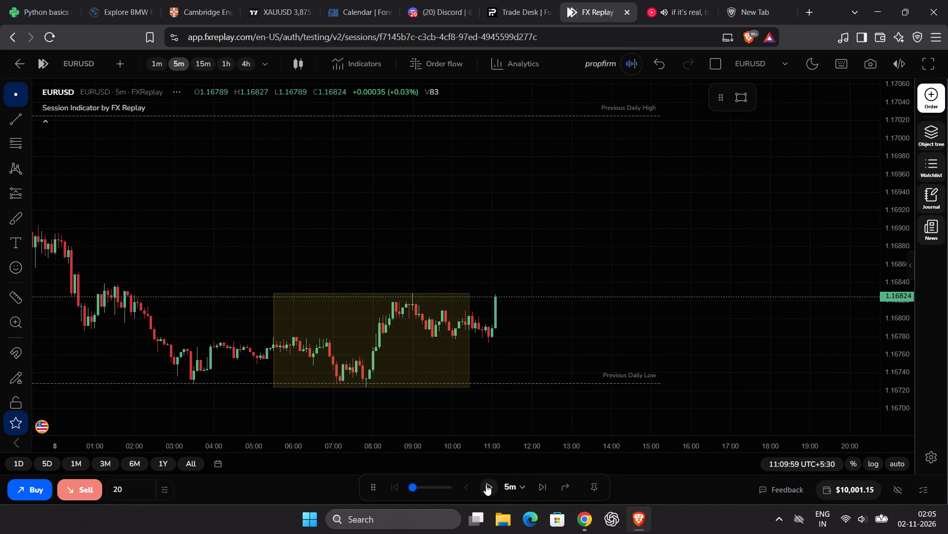
Play EURUSD forward in short bursts on the 5m chart, pausing at 11:24:59 on 8 January.
drag(511, 336, 501, 340)
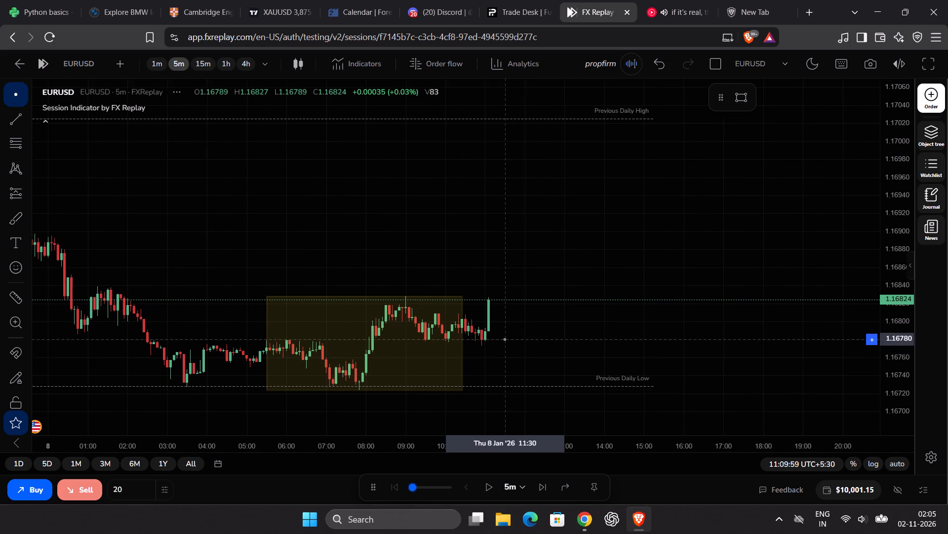
drag(501, 340, 479, 347)
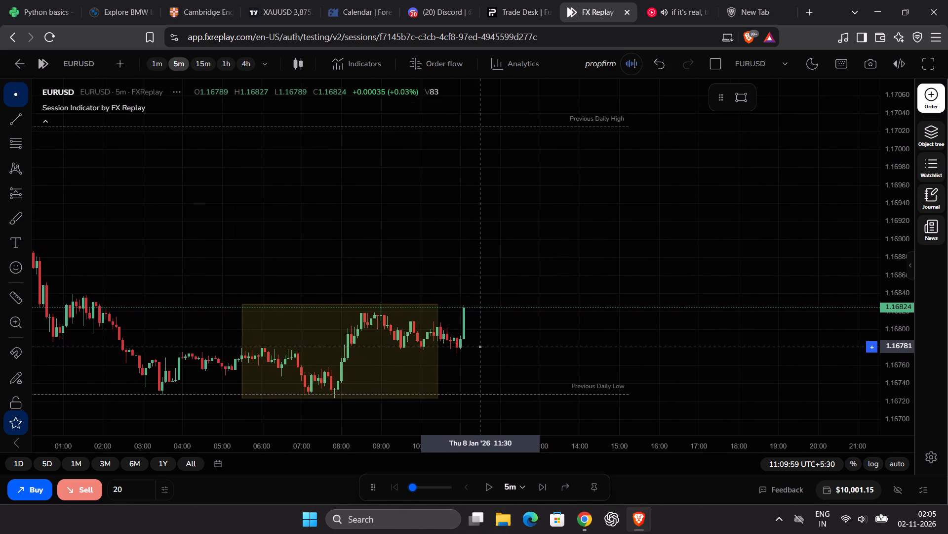
click(484, 487)
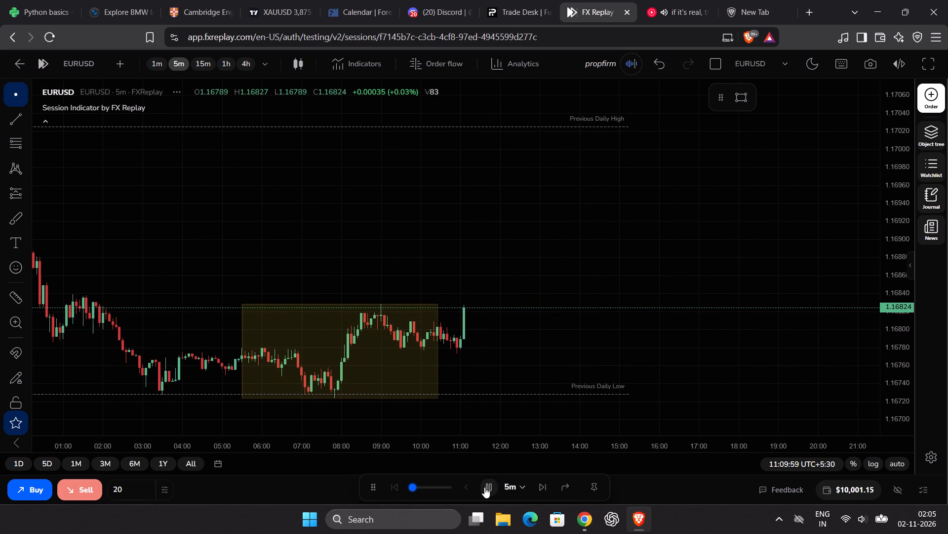
click(484, 487)
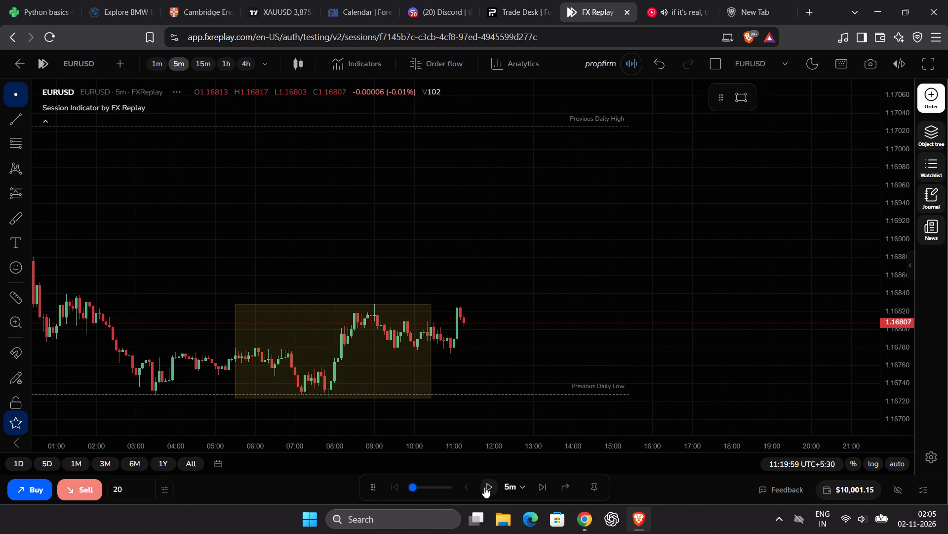
click(484, 487)
click(486, 484)
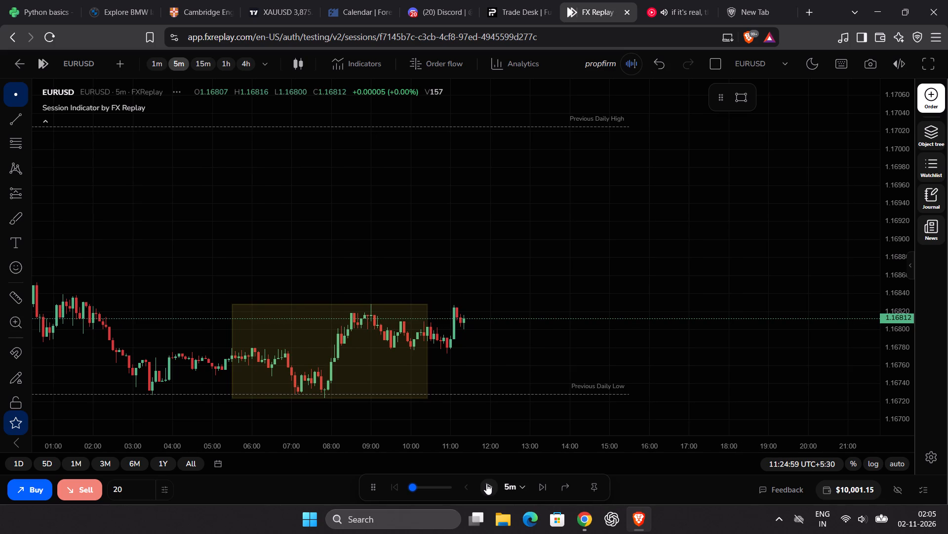
Play EURUSD forward on the 5m chart, pausing at 11:29:59 on 8 January.
click(486, 484)
click(486, 484)
Set up a EURUSD market buy order risking 1% of the initial balance, with the stop loss at 1.16763.
click(926, 100)
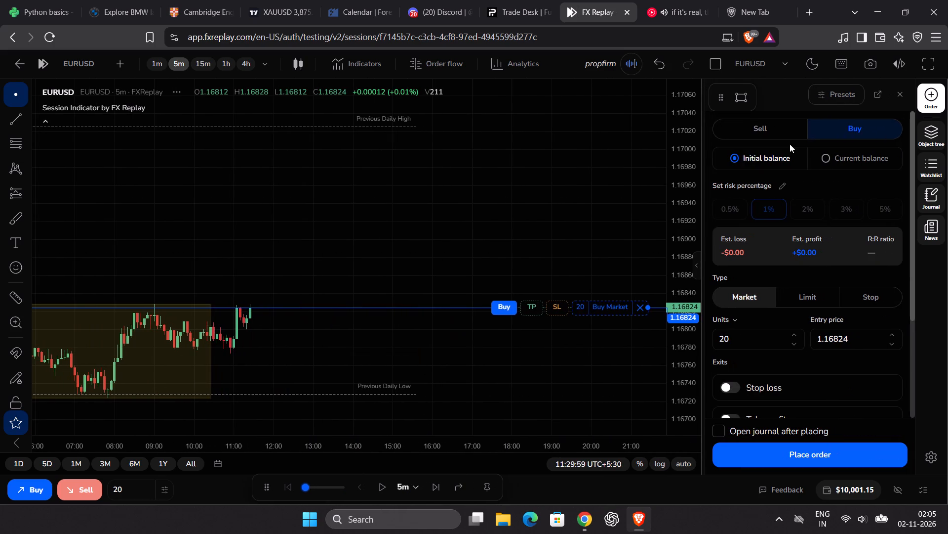
drag(556, 308, 548, 335)
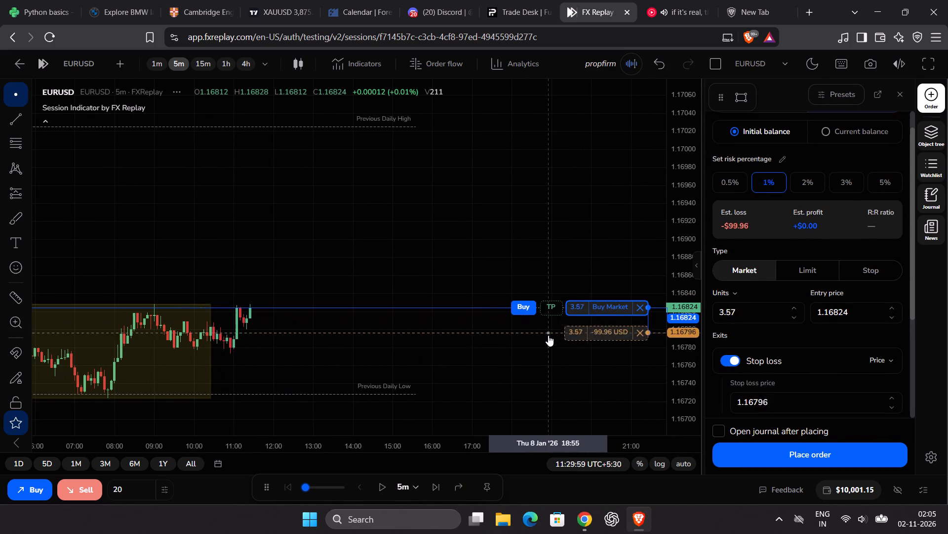
drag(548, 335, 544, 362)
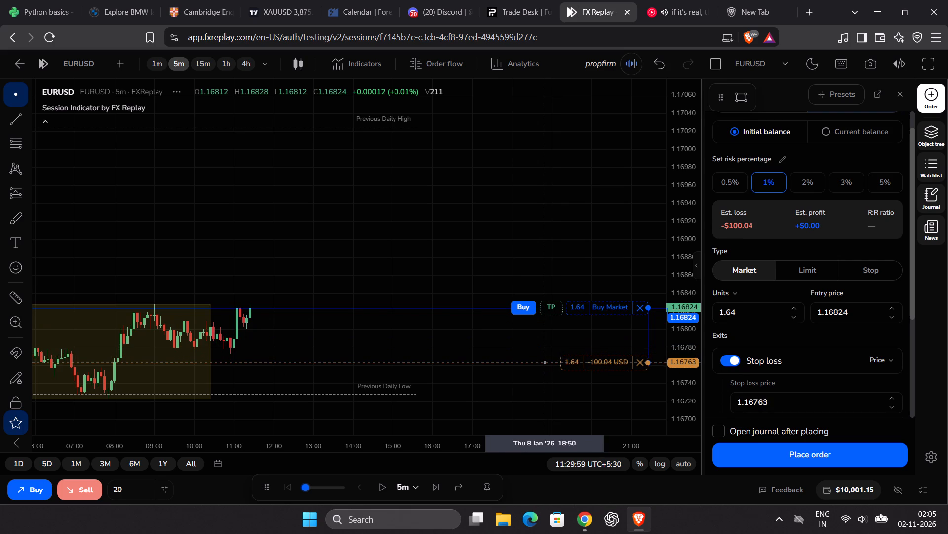
Set the buy order's take profit to 1.16885 for a 1:1 risk/reward and place the order.
drag(553, 303, 553, 245)
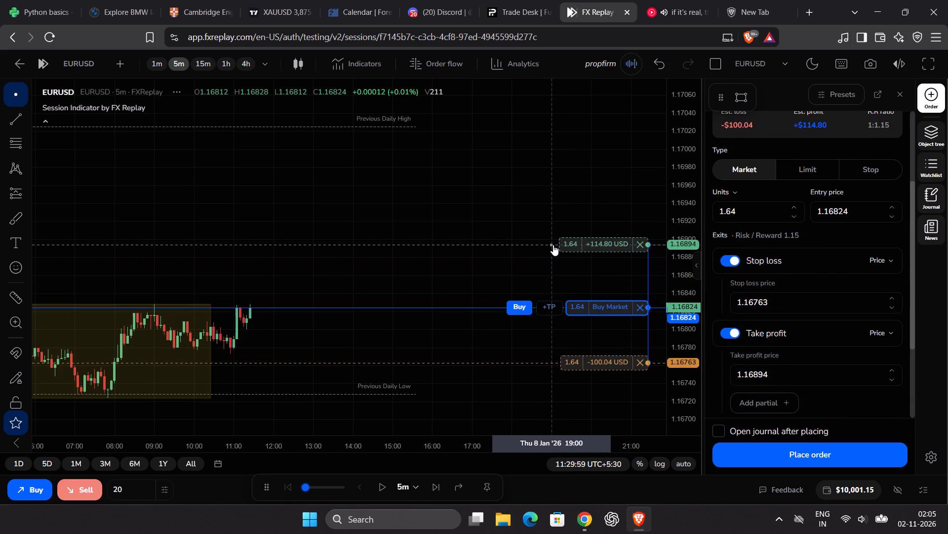
drag(553, 245, 551, 252)
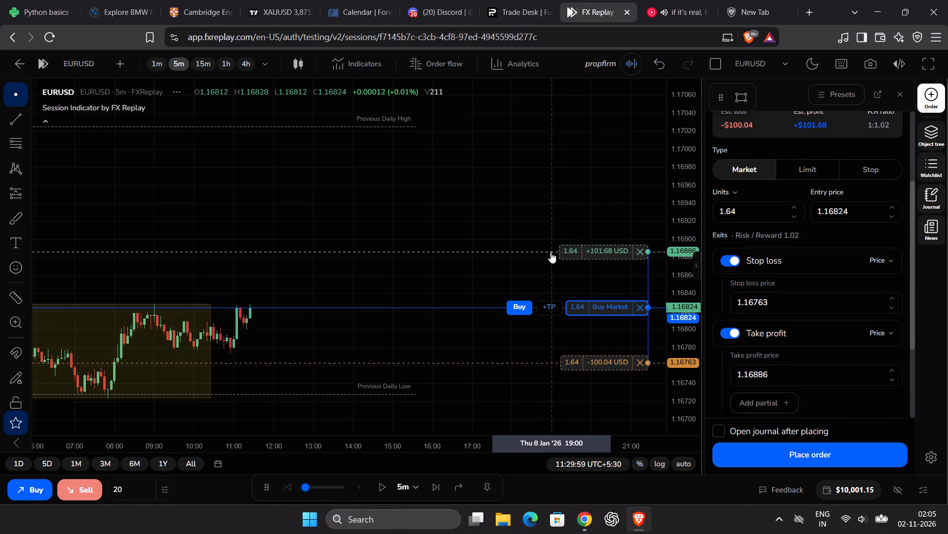
drag(551, 252, 550, 253)
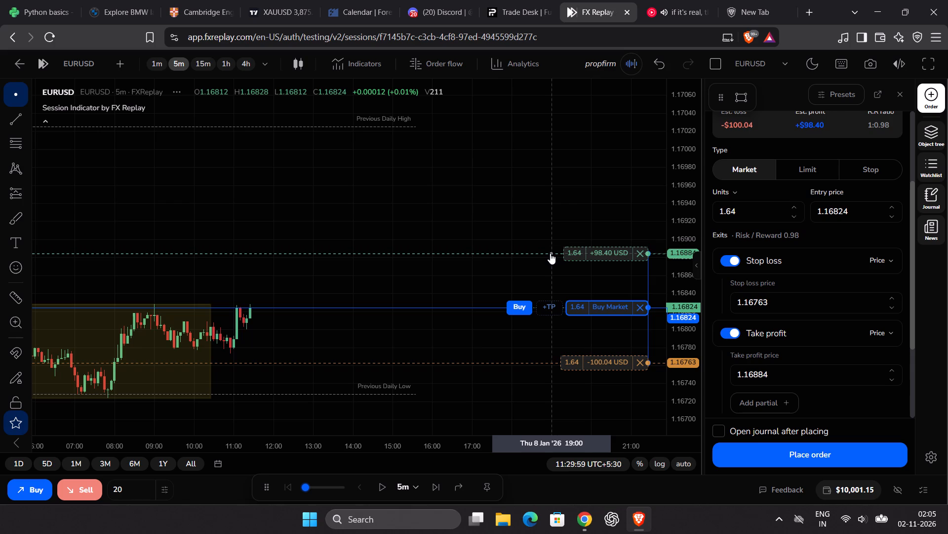
drag(550, 253, 550, 252)
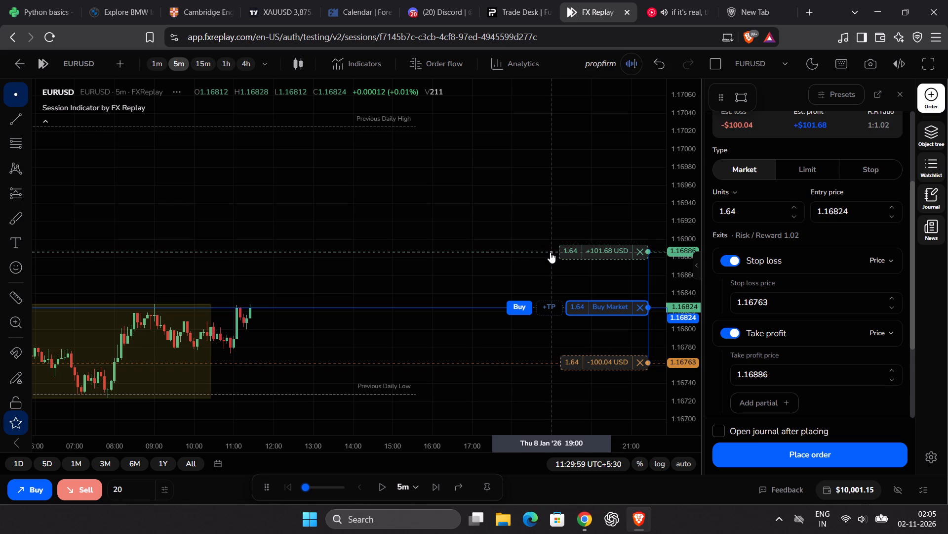
drag(550, 252, 552, 252)
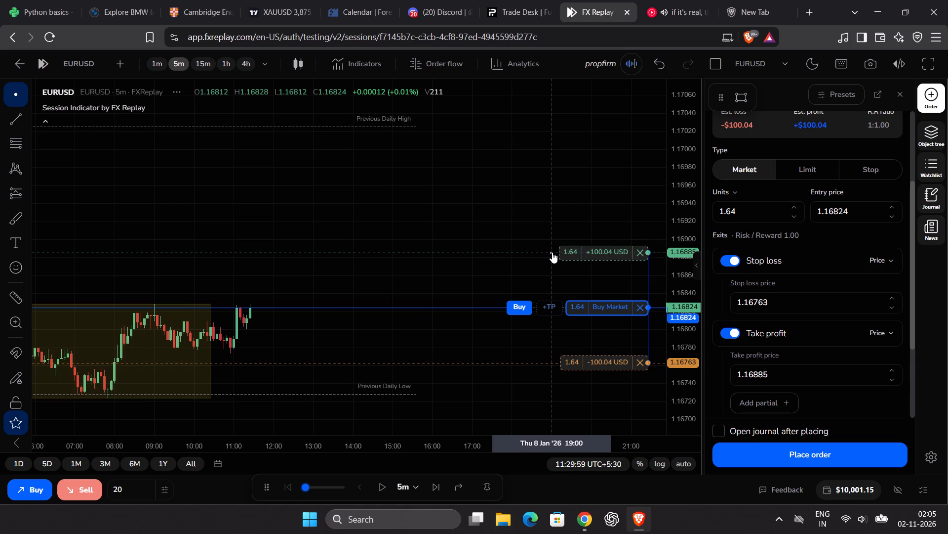
drag(552, 252, 552, 251)
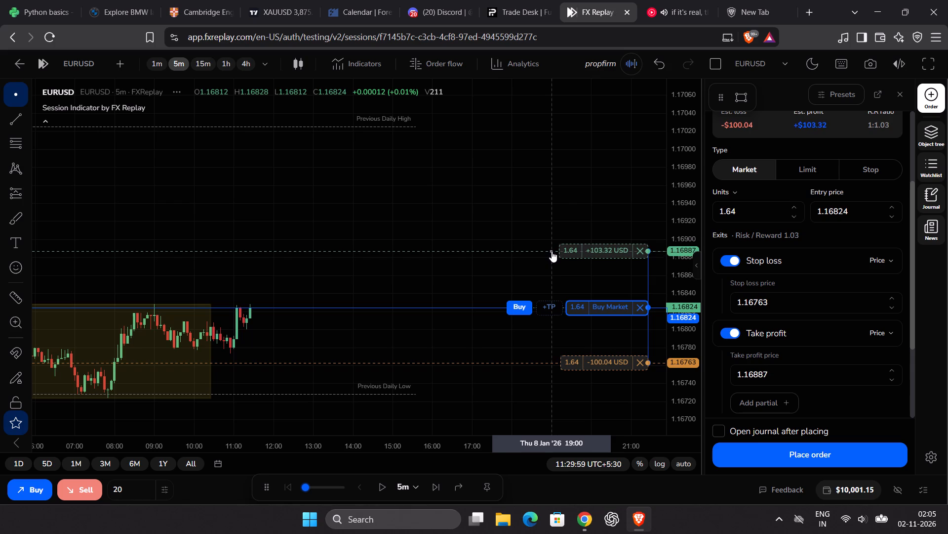
drag(552, 251, 546, 247)
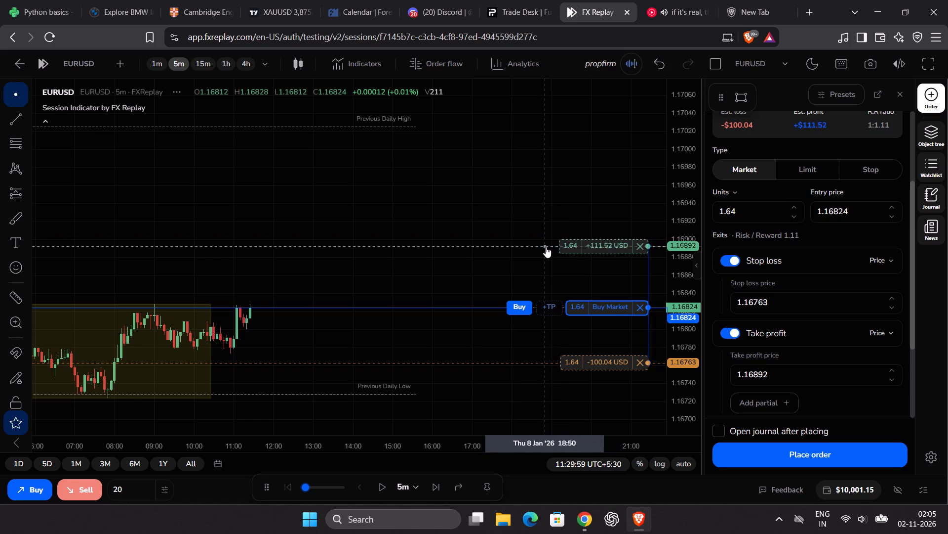
drag(546, 247, 542, 253)
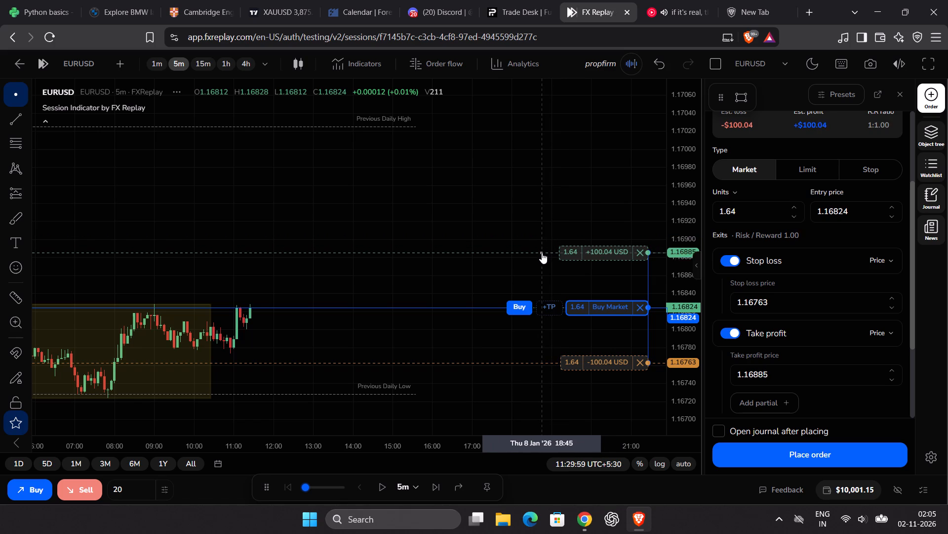
drag(542, 253, 540, 252)
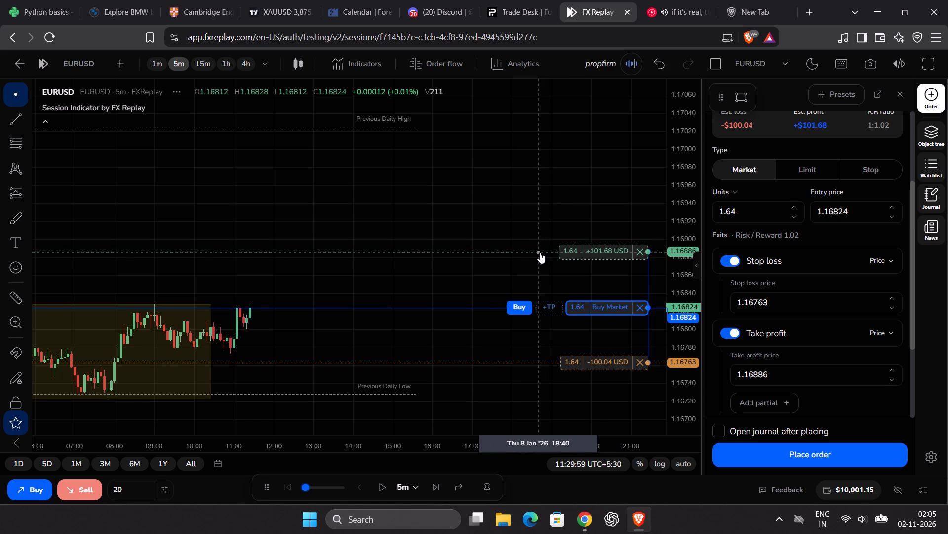
drag(540, 252, 539, 252)
drag(539, 252, 539, 252)
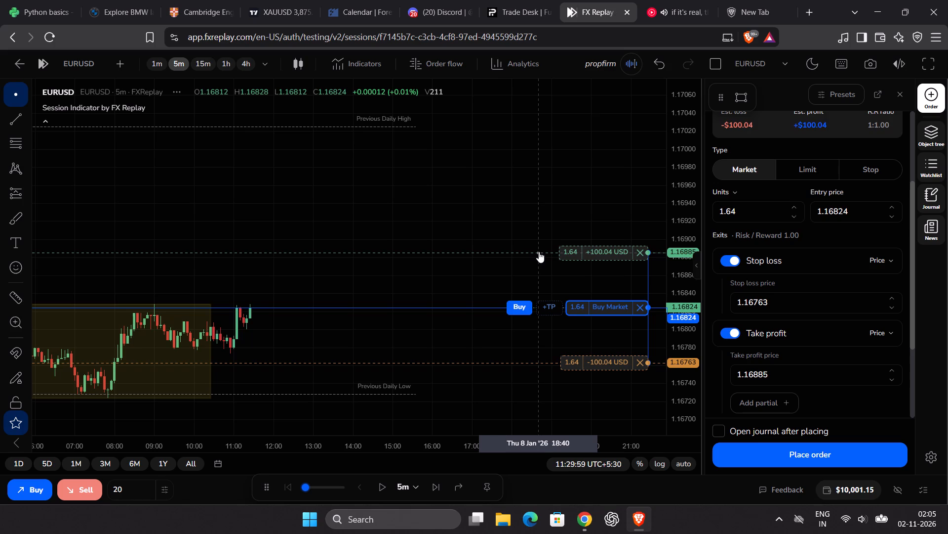
drag(539, 252, 539, 253)
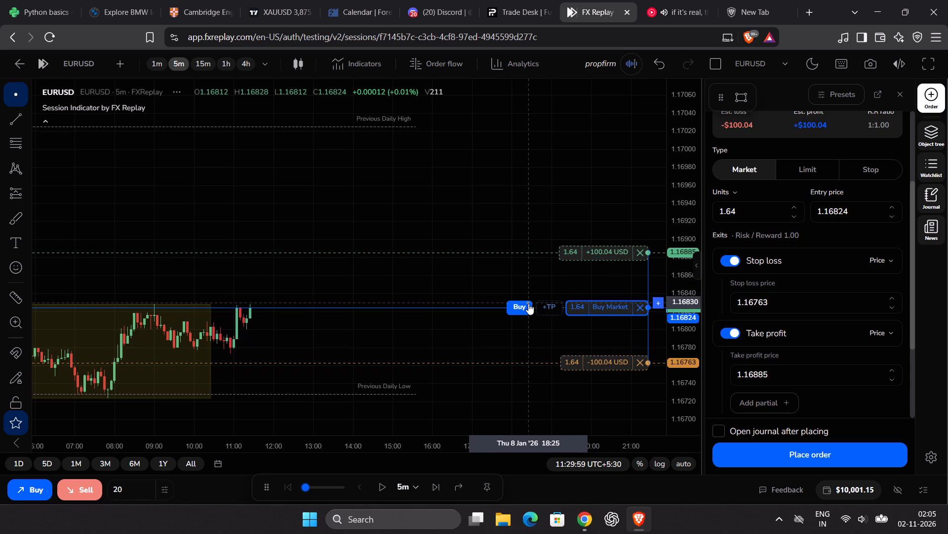
click(528, 305)
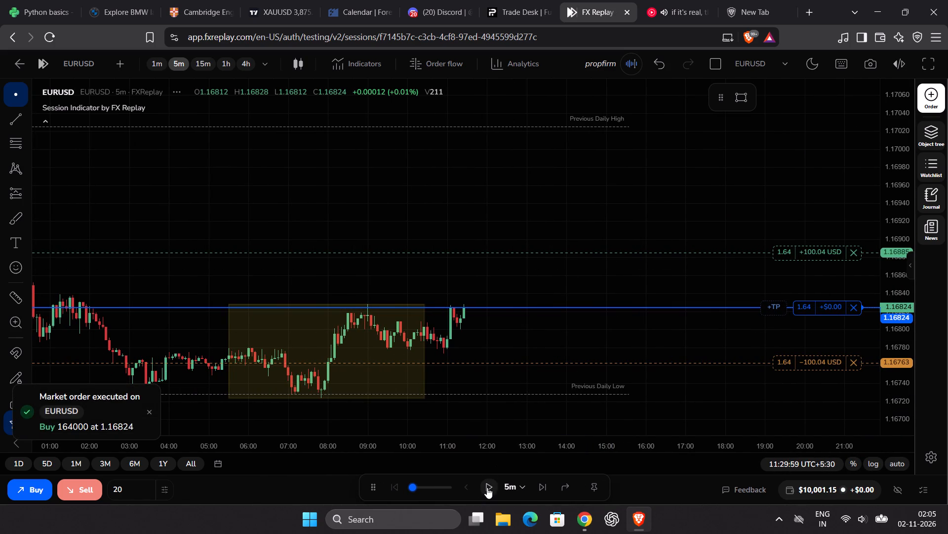
Play the replay forward with the EURUSD buy position open, pausing at 11:59:59 on 8 January.
click(487, 486)
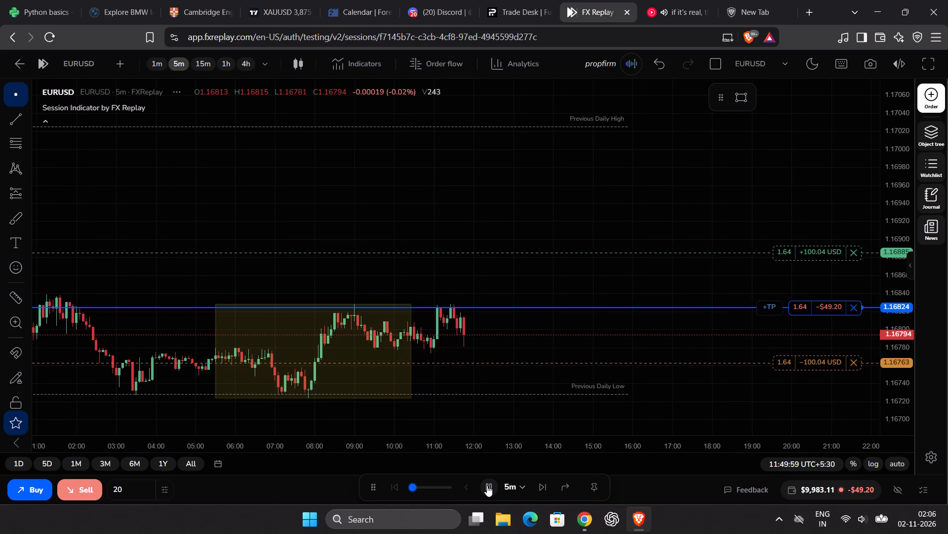
click(487, 486)
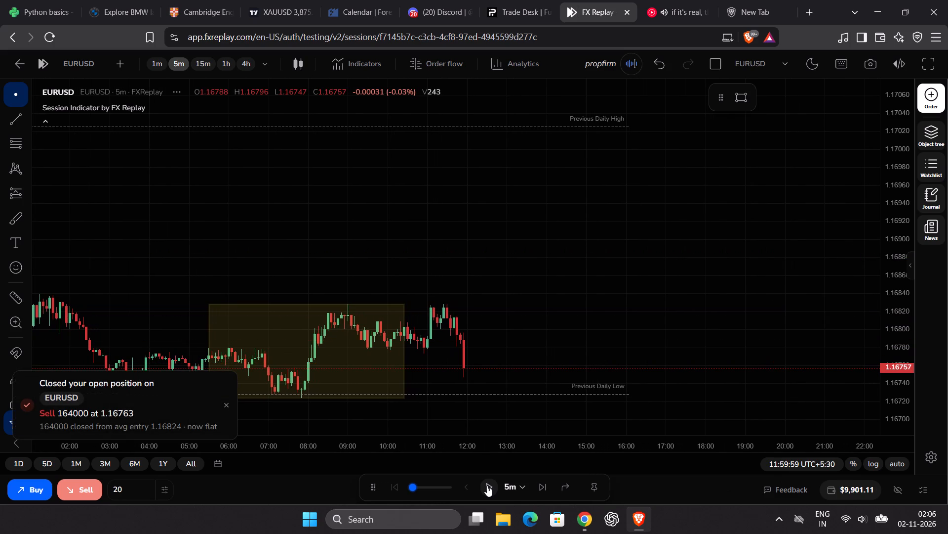
Raise the replay speed to 11x per sec and set the replay interval to 15m.
drag(533, 323, 481, 314)
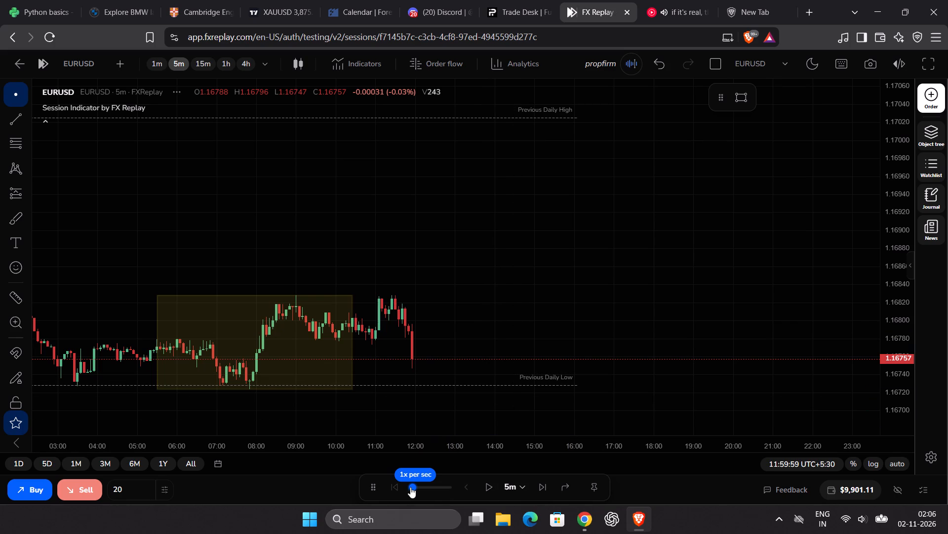
drag(412, 483, 419, 482)
drag(428, 487, 436, 488)
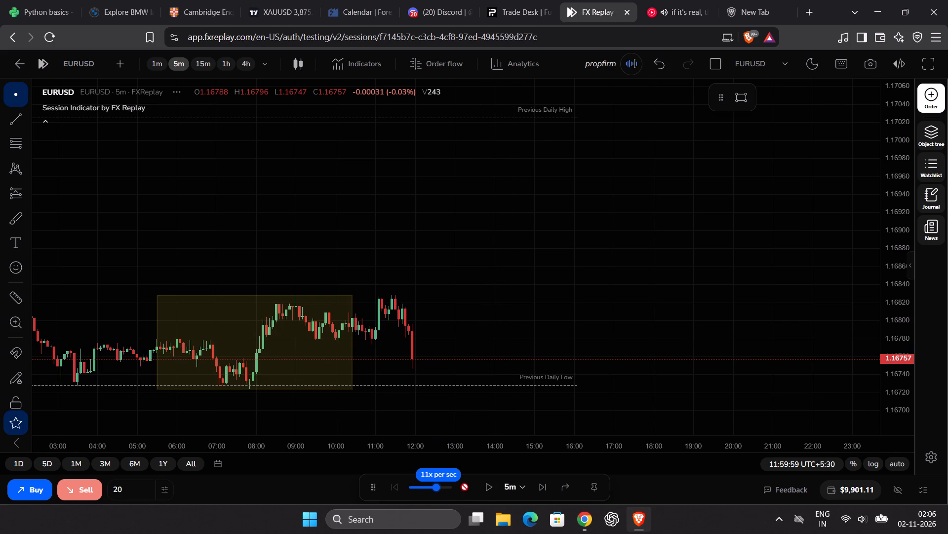
click(517, 486)
scroll(507, 428, down, 2)
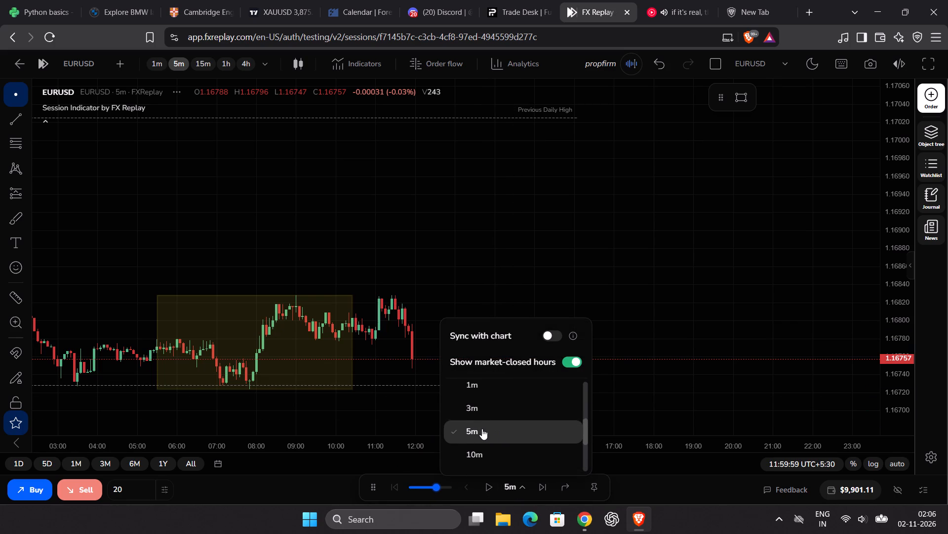
scroll(482, 429, down, 1)
click(480, 417)
Switch the EURUSD chart to 15m and play forward, pausing at 20:59:59 and again at 23:14:59 on 8 January.
click(201, 62)
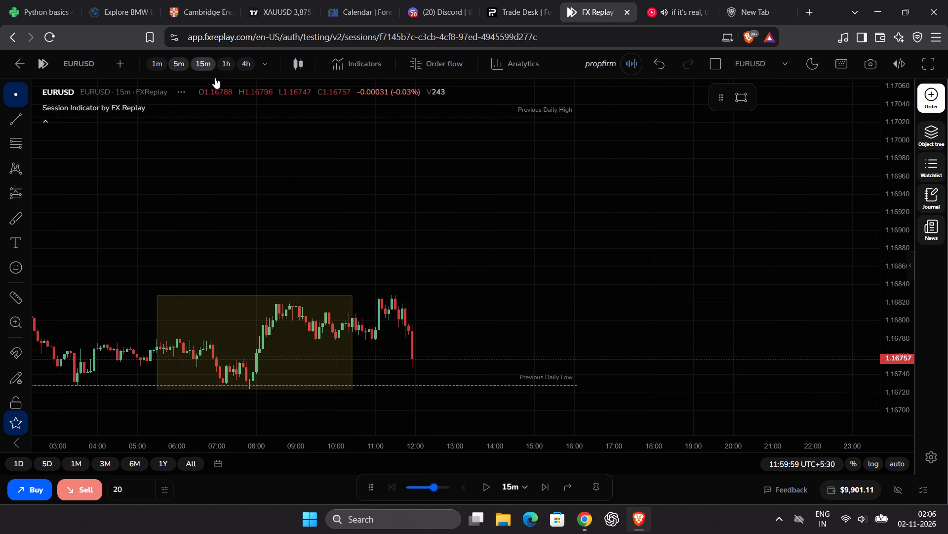
drag(896, 174, 897, 332)
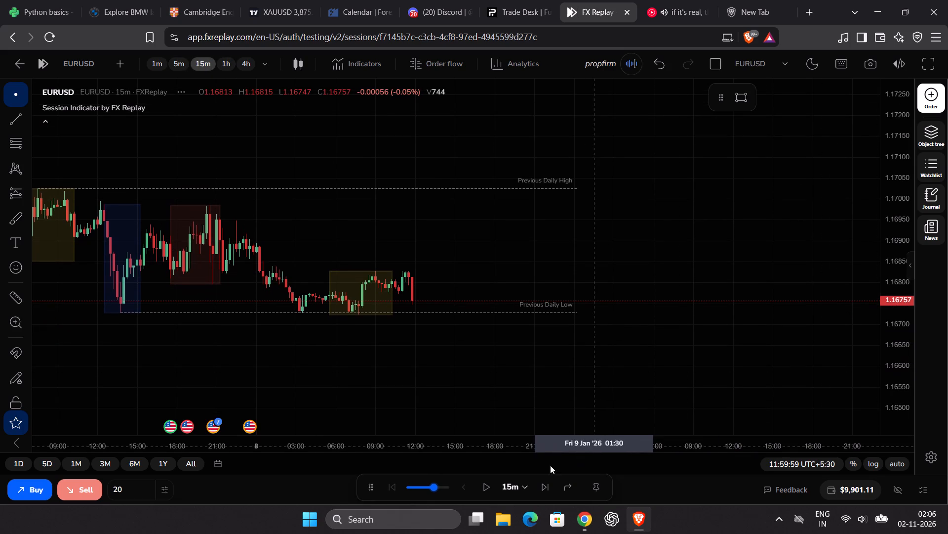
click(485, 488)
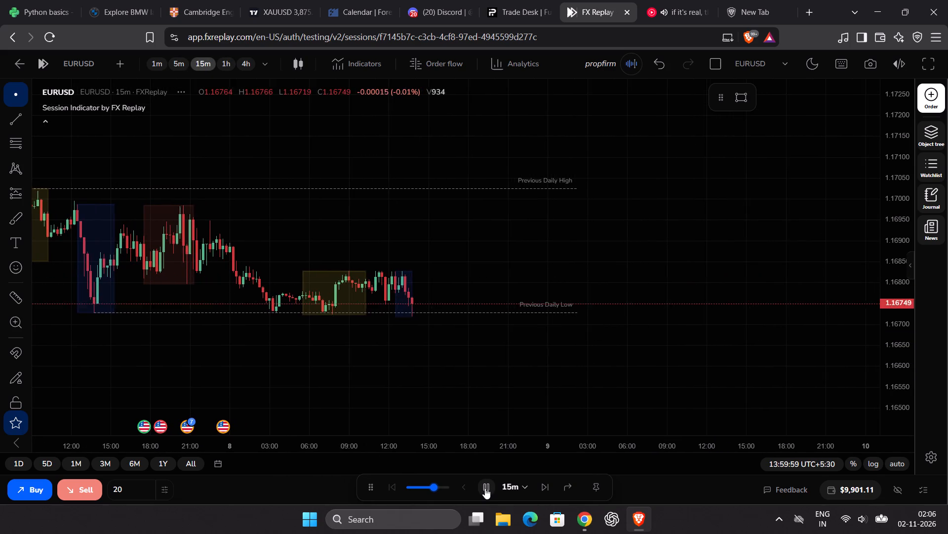
scroll(463, 327, up, 2)
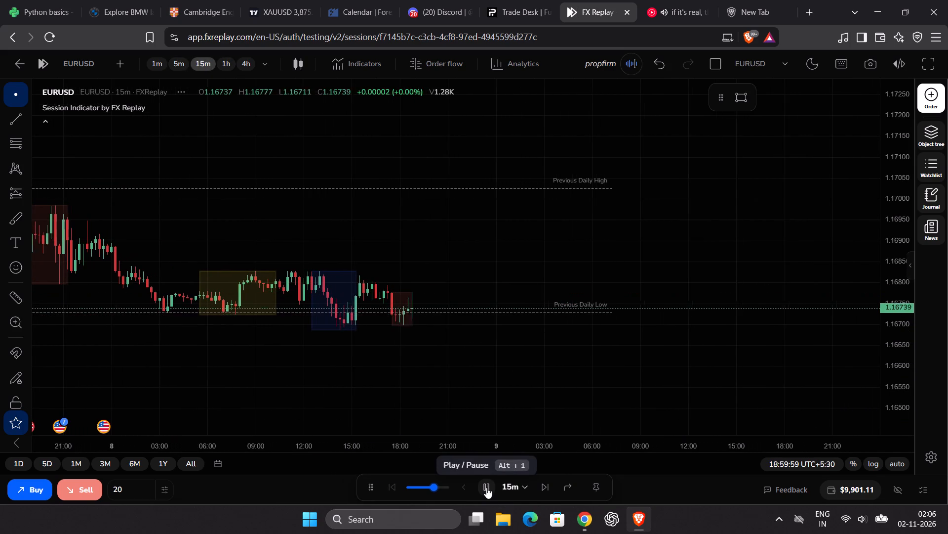
click(486, 488)
scroll(490, 320, up, 3)
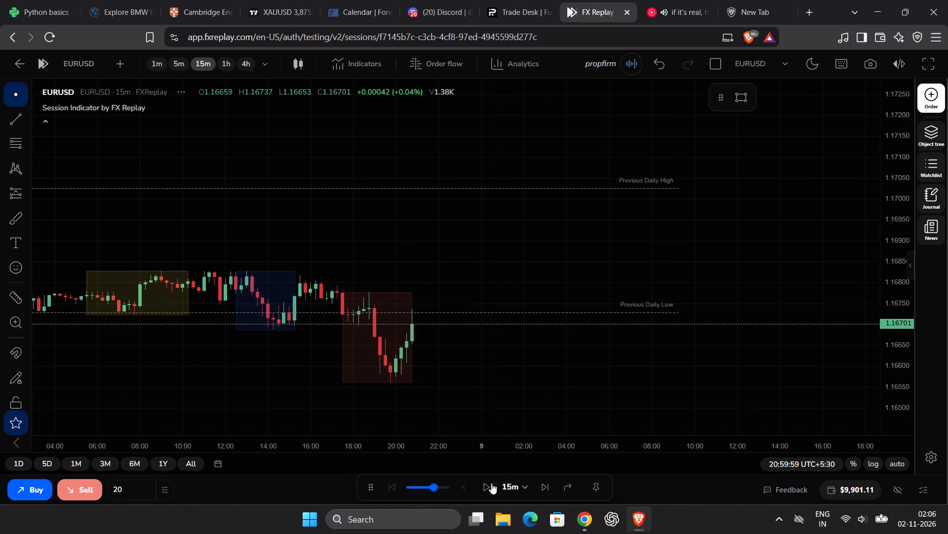
click(485, 485)
click(484, 485)
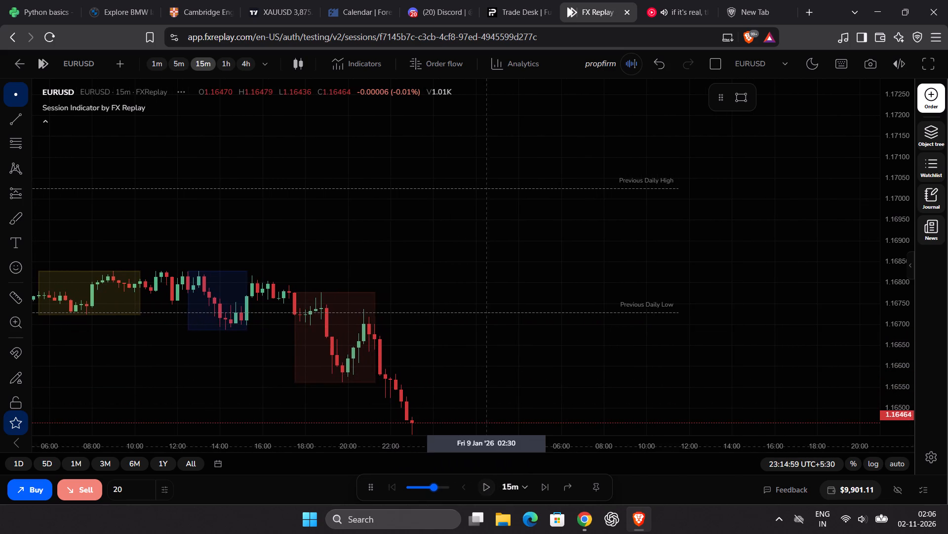
Lower the replay speed and play EURUSD forward past midnight, pausing at 04:29:59 on 9 January.
drag(497, 353, 487, 302)
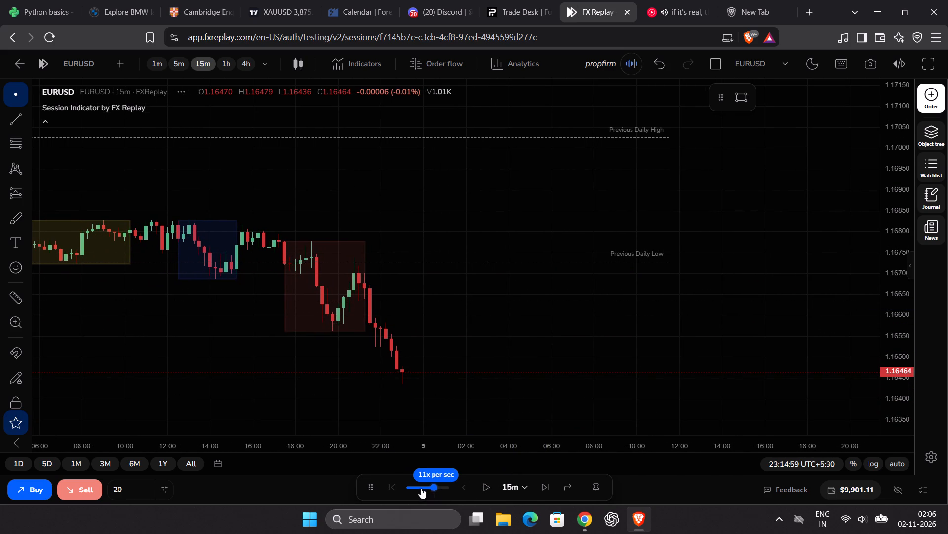
click(421, 488)
click(482, 485)
click(483, 485)
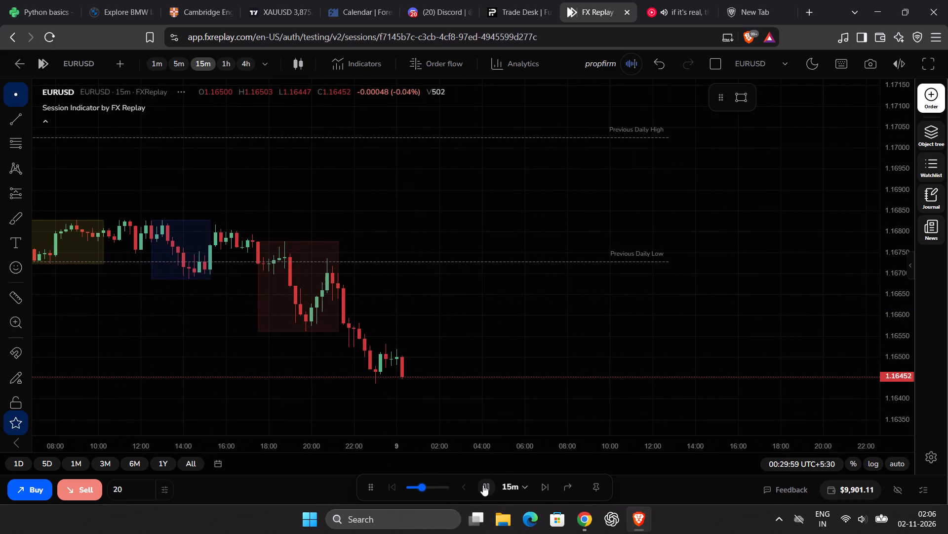
click(483, 485)
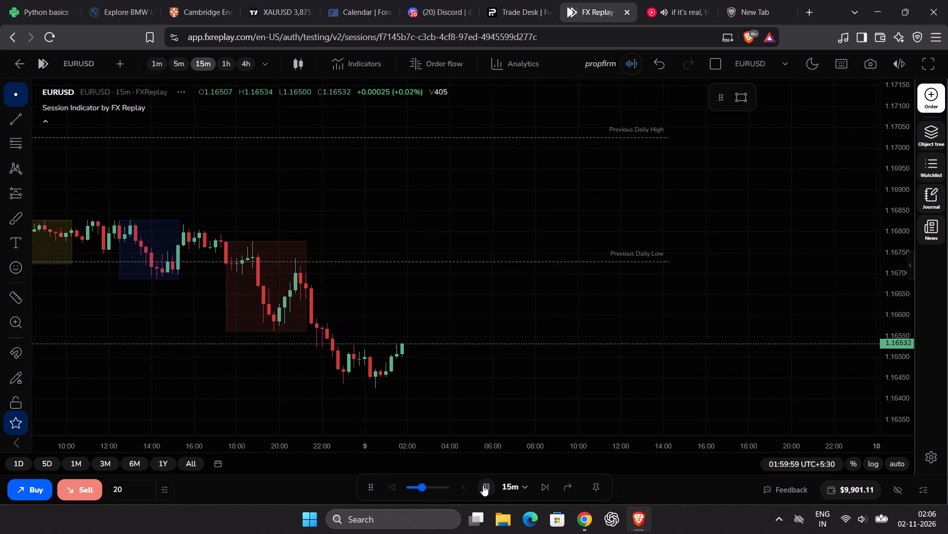
click(483, 485)
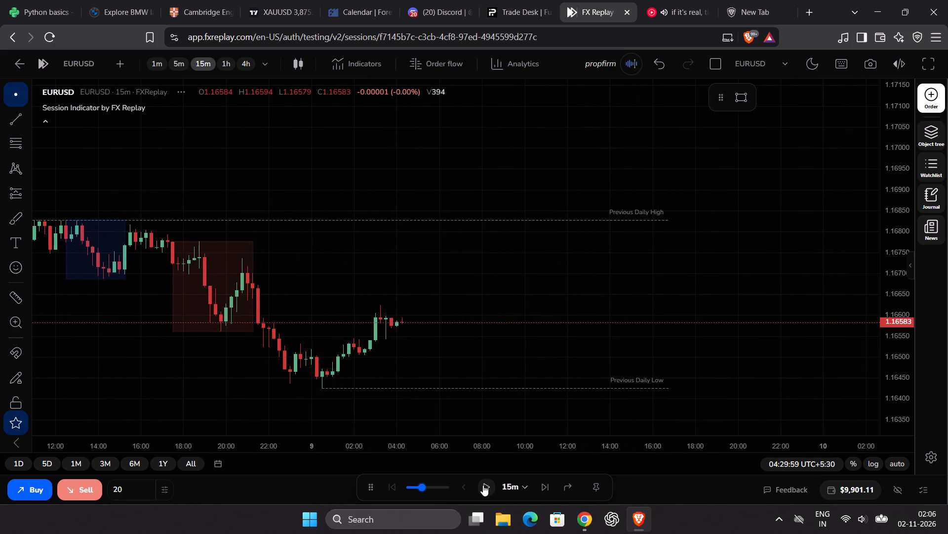
Set the replay speed to 2x per sec and play EURUSD forward, pausing at 10:59:59 on 9 January.
drag(418, 487, 412, 488)
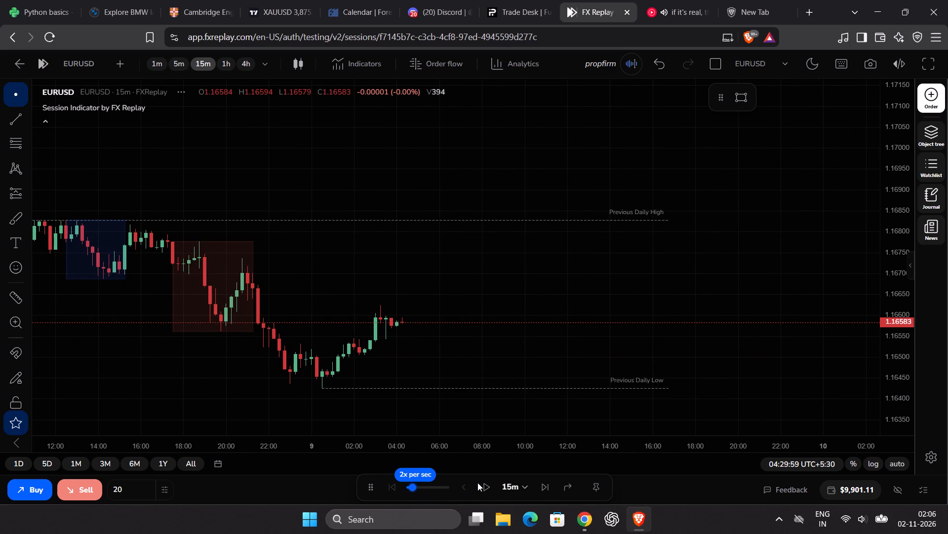
click(477, 483)
click(481, 484)
drag(493, 388, 491, 361)
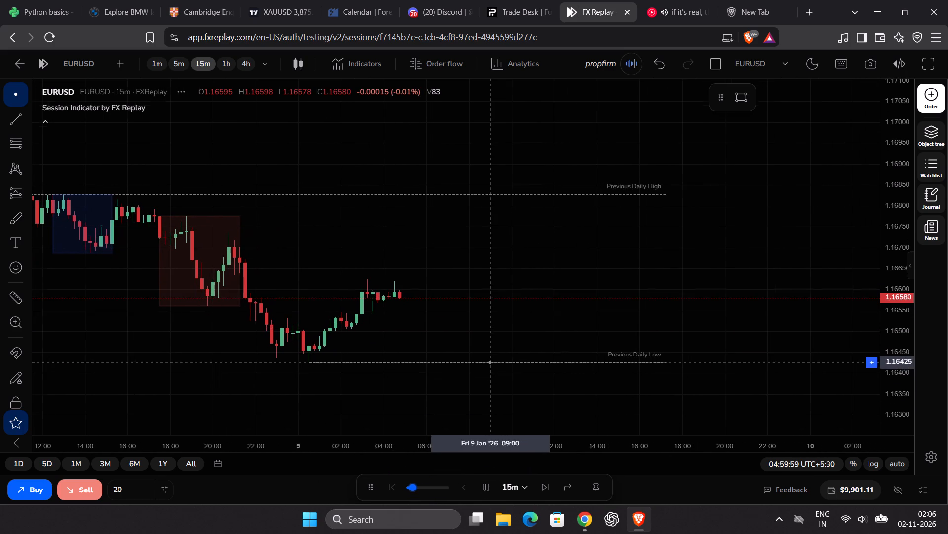
drag(491, 361, 491, 361)
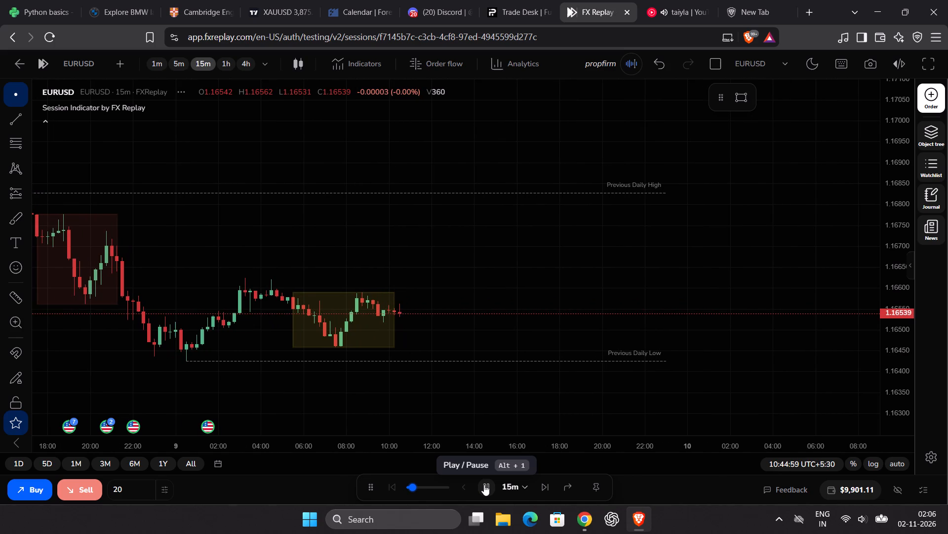
click(484, 485)
Switch the EURUSD chart to 5m, set the replay interval to 5m and lower the replay speed to 1x per sec.
scroll(436, 278, down, 3)
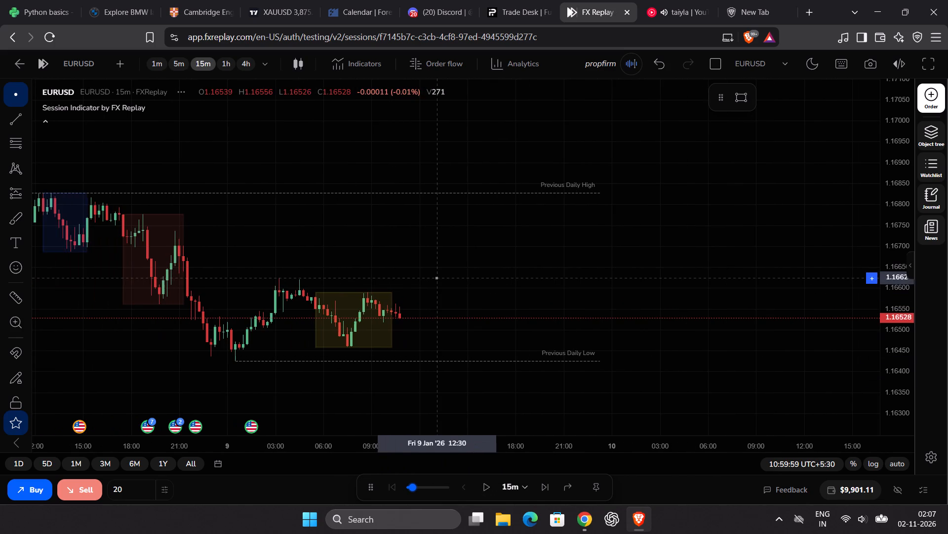
drag(293, 216, 642, 274)
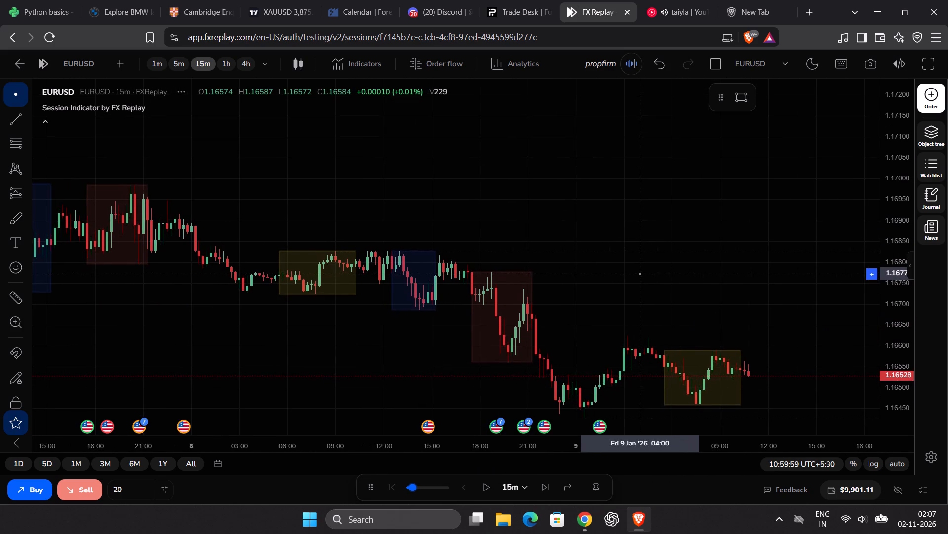
drag(642, 274, 337, 210)
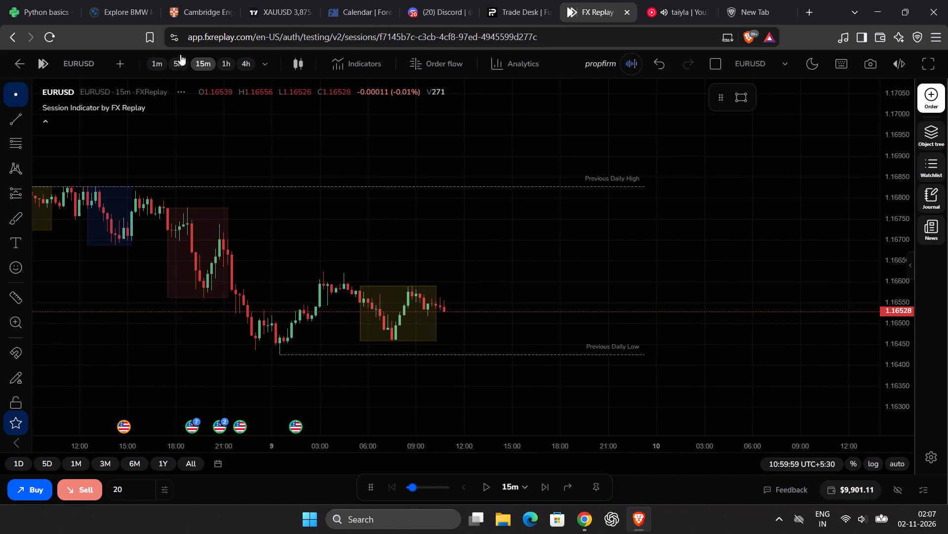
click(180, 56)
click(878, 363)
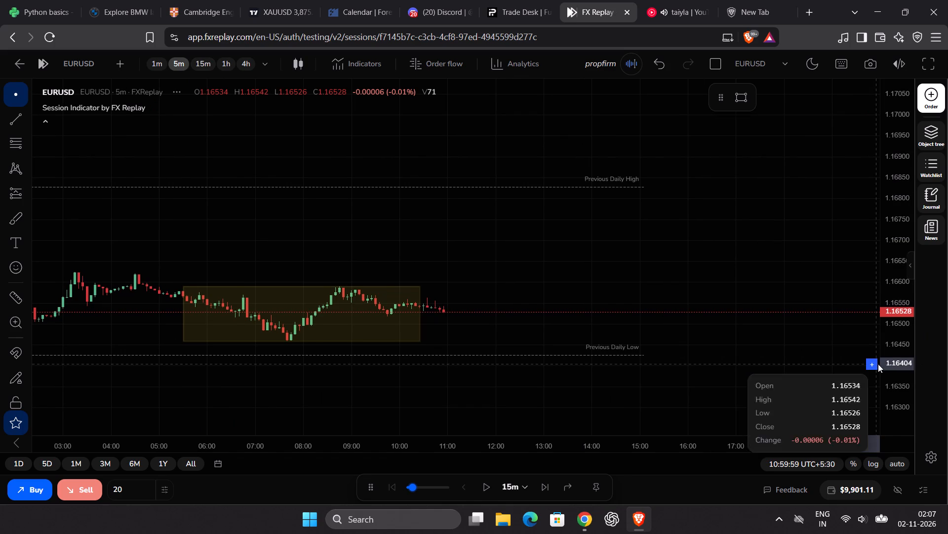
drag(896, 364, 884, 286)
drag(779, 319, 779, 318)
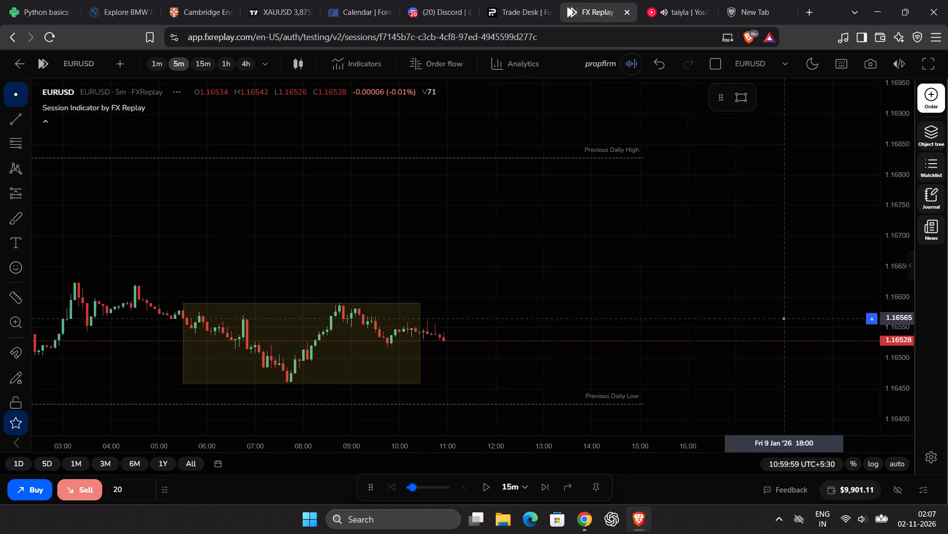
drag(779, 318, 779, 256)
click(522, 480)
scroll(507, 419, down, 2)
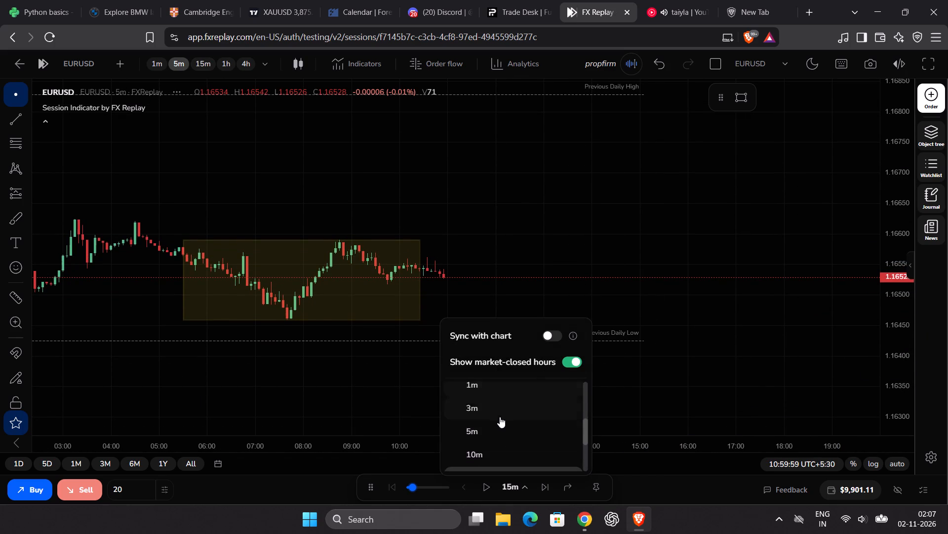
click(483, 434)
click(412, 489)
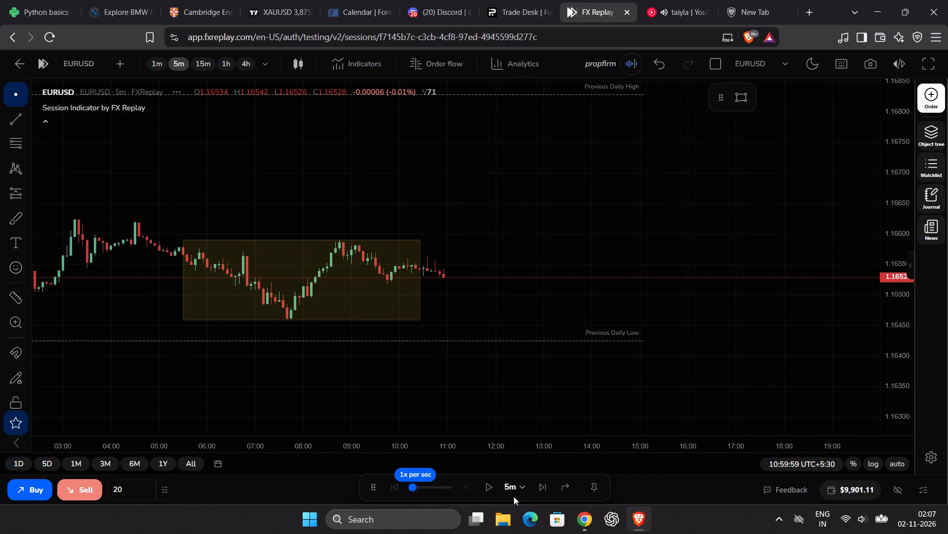
Play EURUSD forward in short stretches, pausing at 11:44:59, 12:19:59 and 12:34:59 on 9 January.
click(485, 485)
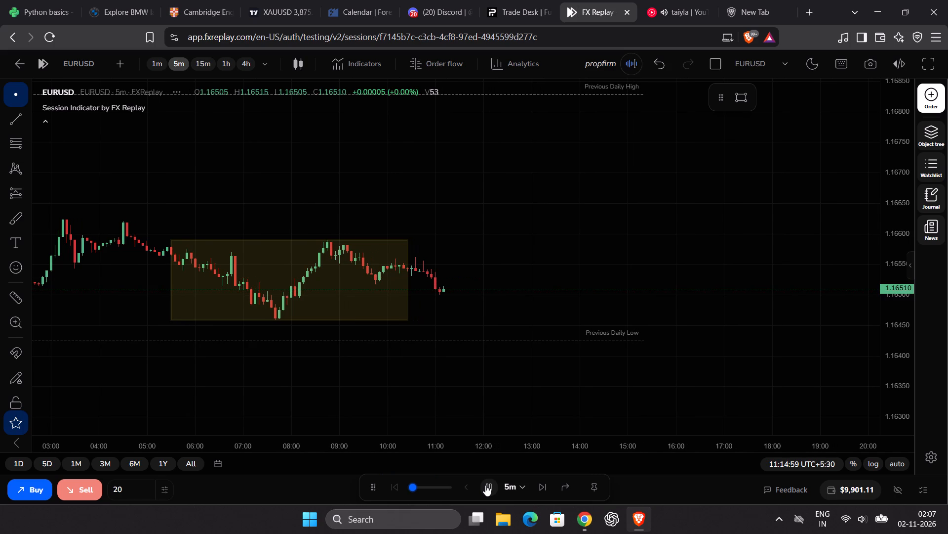
click(485, 485)
click(485, 485)
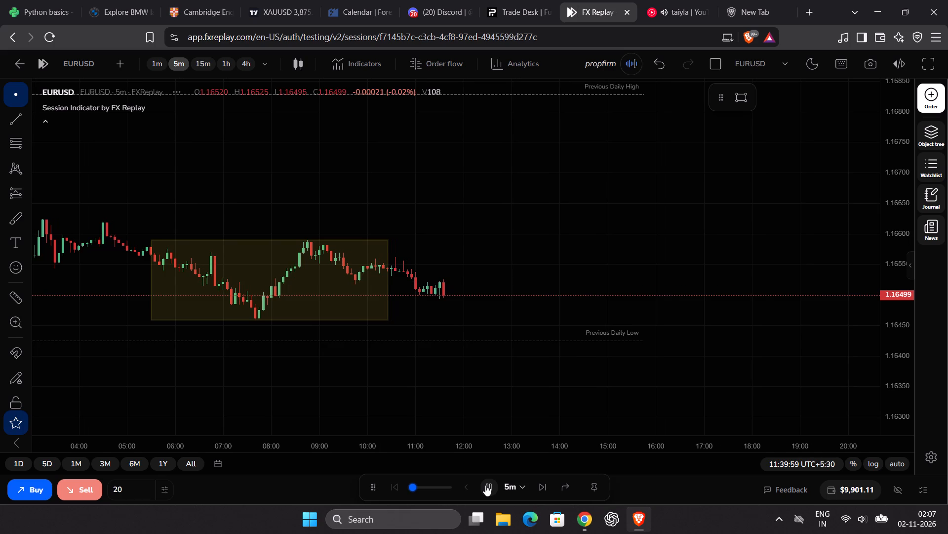
click(485, 485)
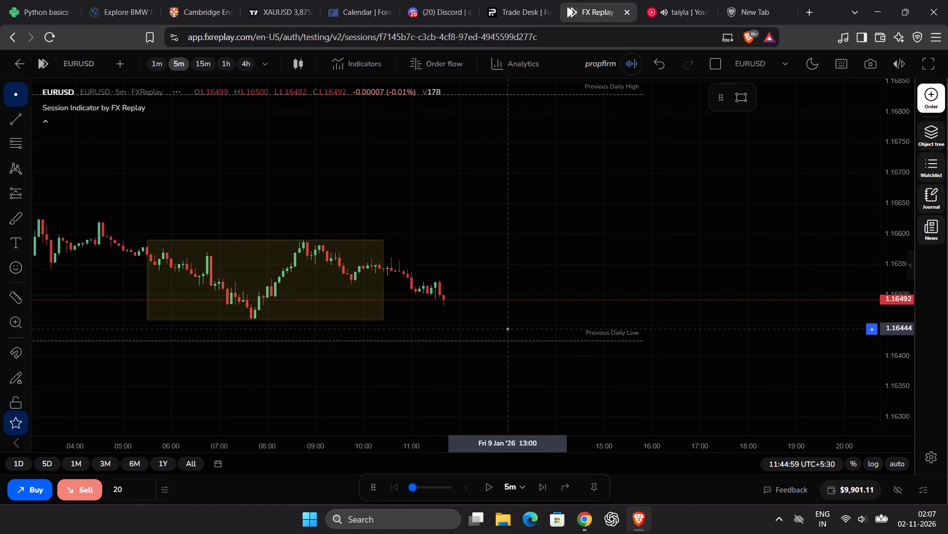
click(487, 483)
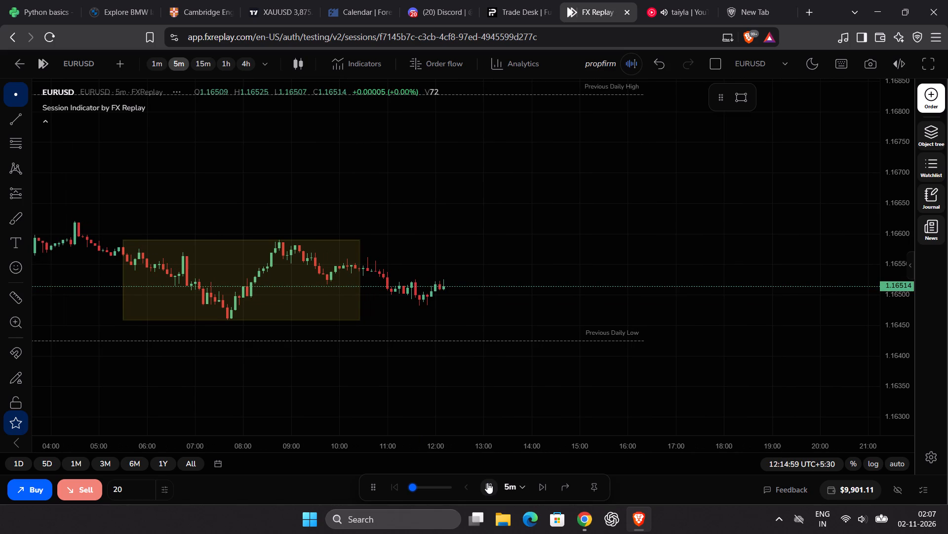
click(487, 483)
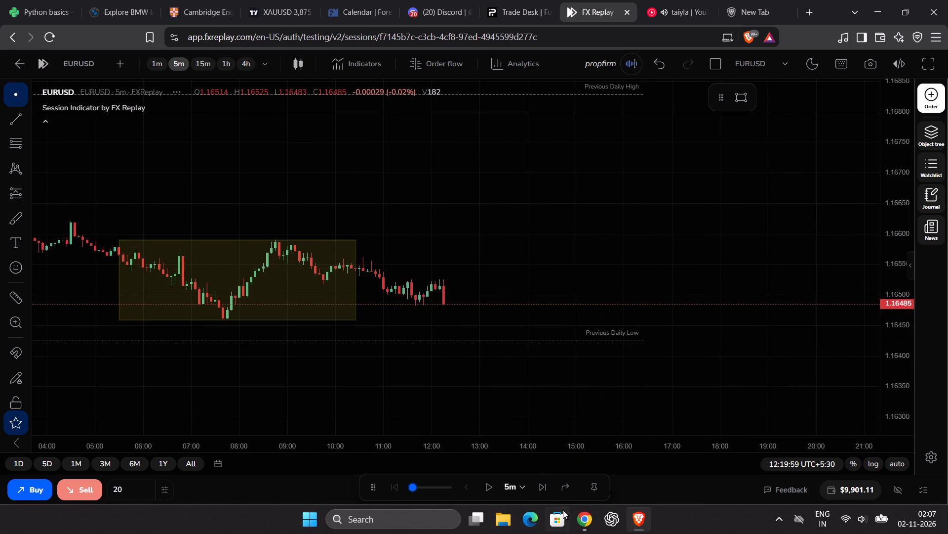
click(487, 488)
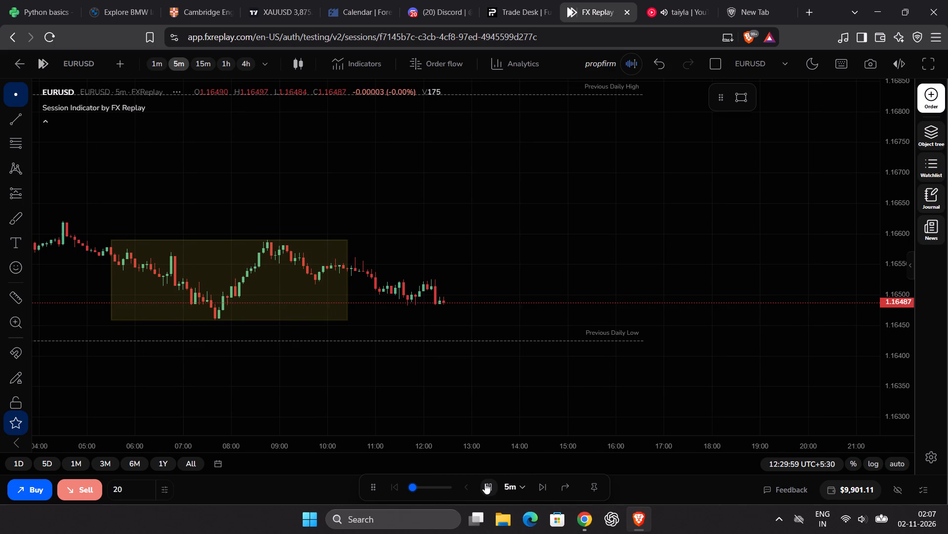
click(485, 483)
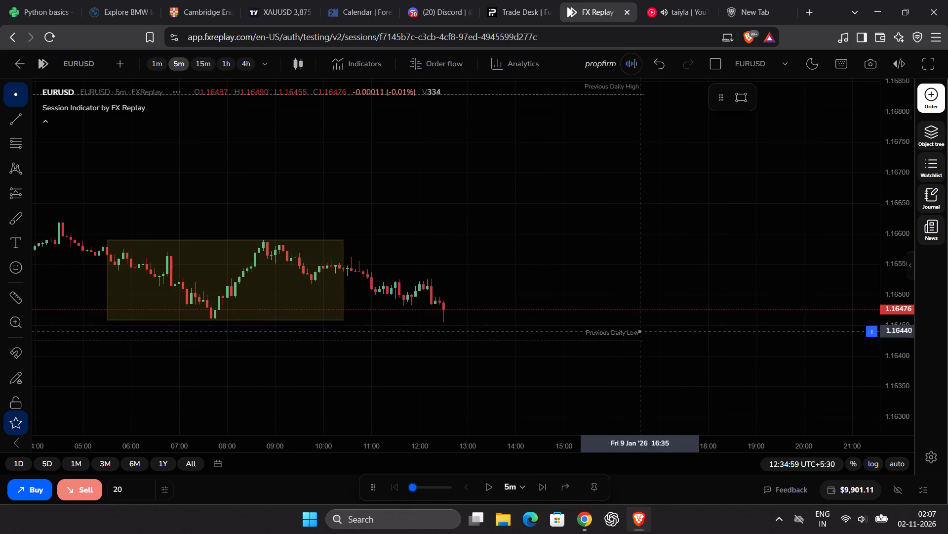
Place a EURUSD market sell order for 0.87 units at 1% risk, with stop loss 1.16591 and take profit 1.16361.
click(928, 101)
click(771, 131)
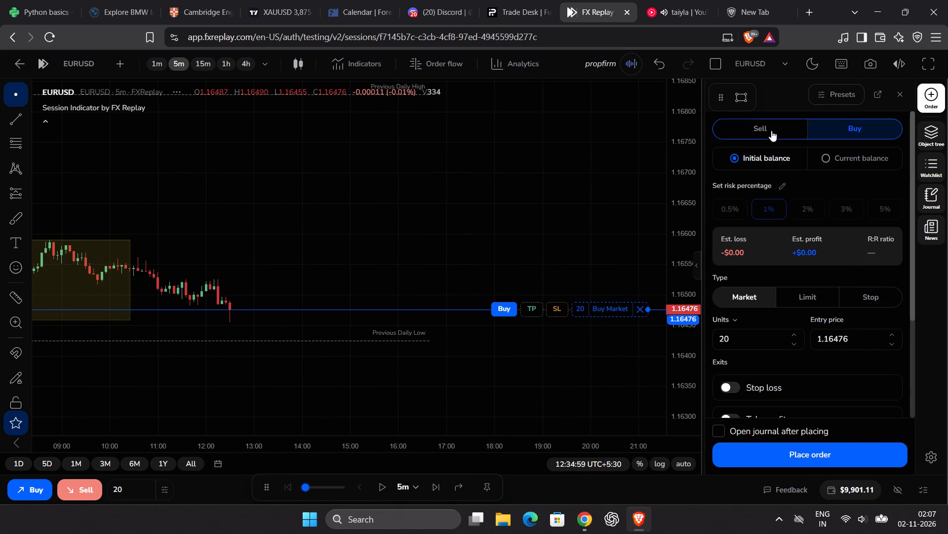
drag(559, 308, 559, 239)
scroll(546, 277, down, 4)
drag(542, 287, 572, 236)
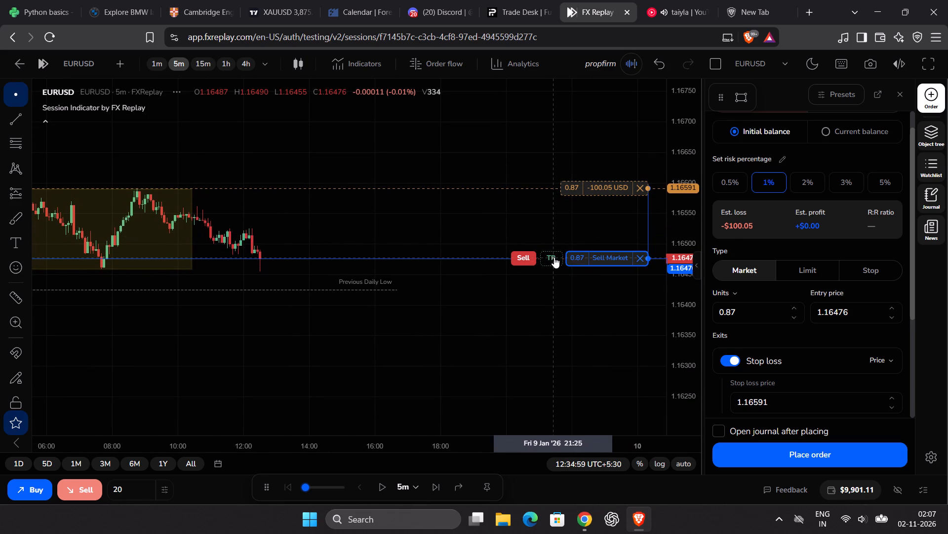
drag(554, 257, 548, 313)
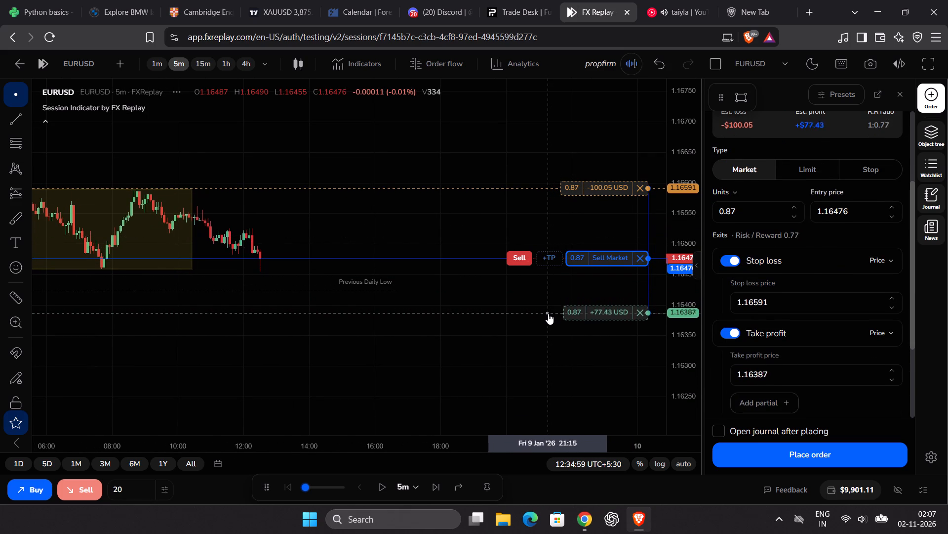
drag(548, 313, 546, 325)
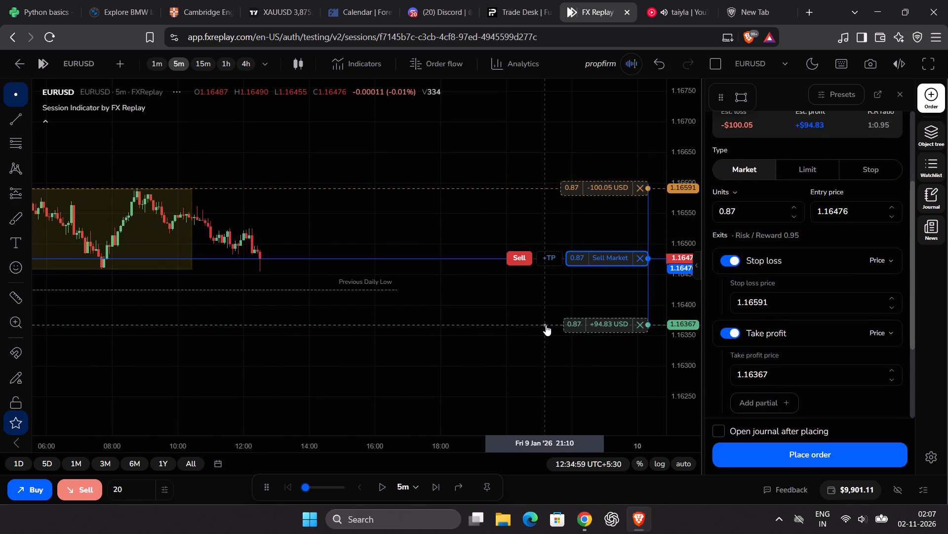
drag(546, 325, 545, 329)
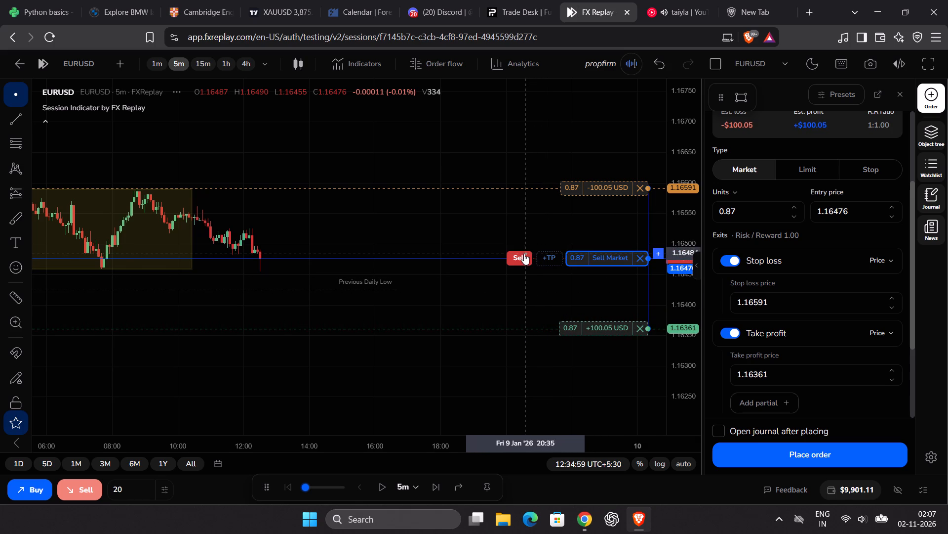
click(524, 254)
Play the replay forward with the EURUSD sell position open, pausing at 12:44:59 on 9 January.
drag(502, 317, 497, 321)
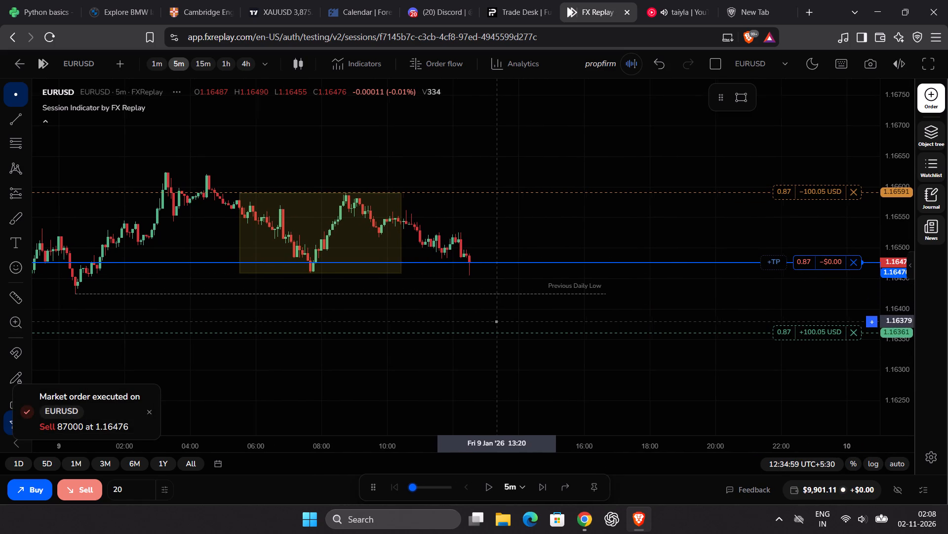
drag(497, 321, 496, 323)
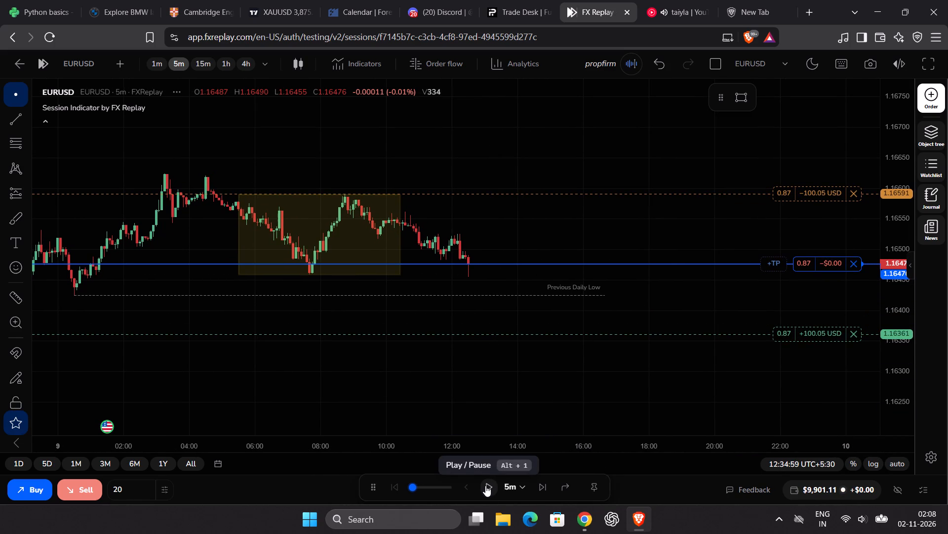
click(485, 486)
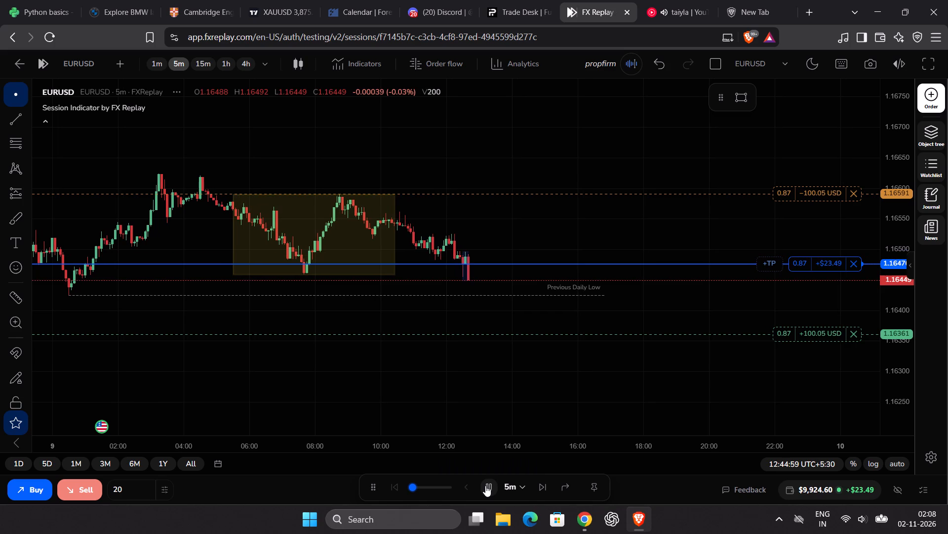
click(485, 486)
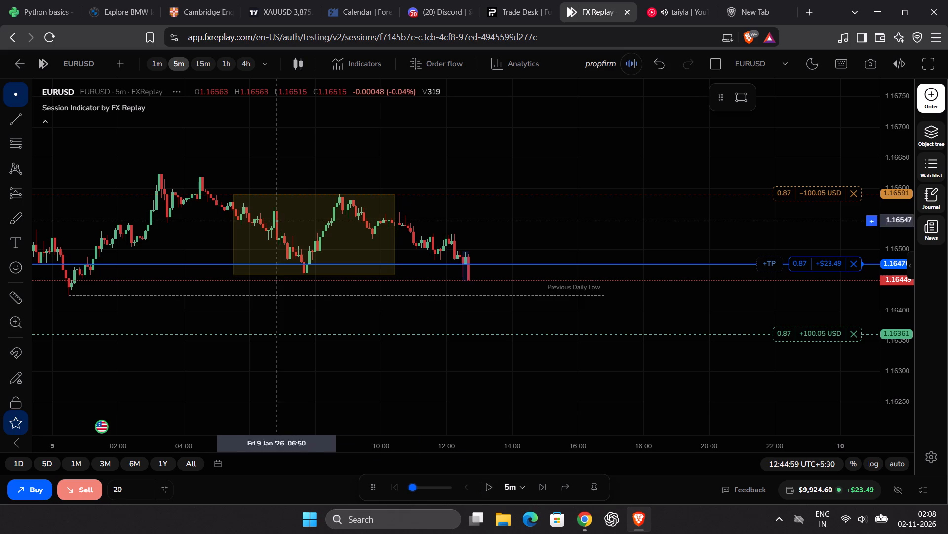
Switch the EURUSD chart to 1m, set the replay interval to 1m and raise the replay speed to 3x per sec.
click(156, 71)
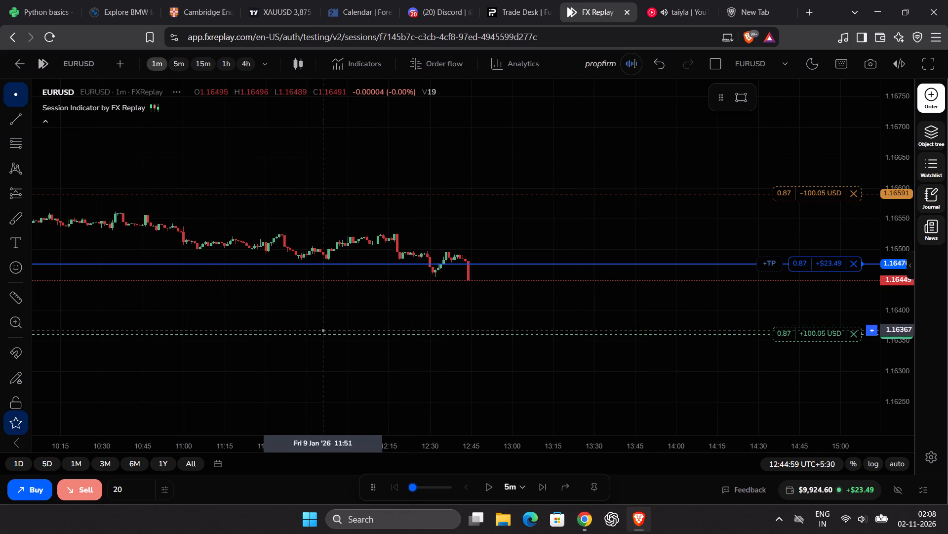
scroll(364, 332, down, 4)
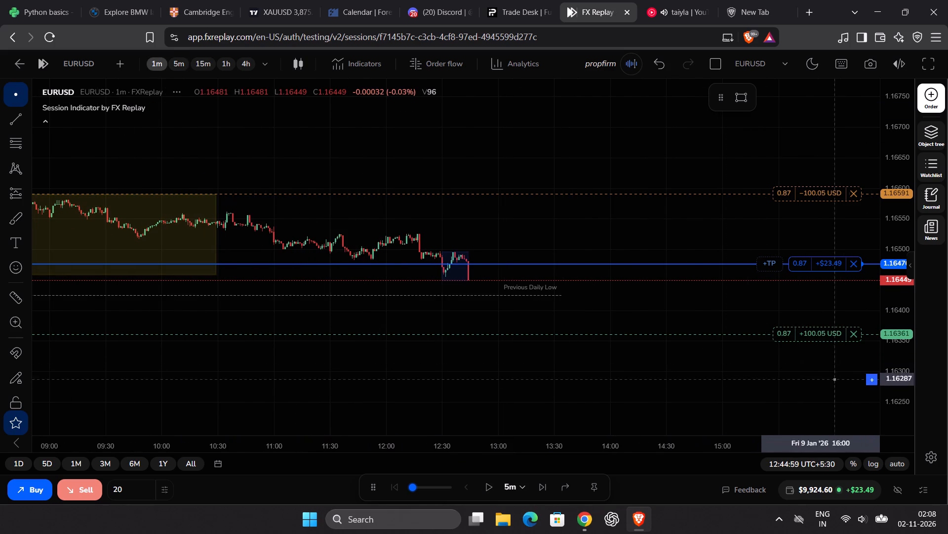
click(512, 490)
scroll(495, 441, down, 2)
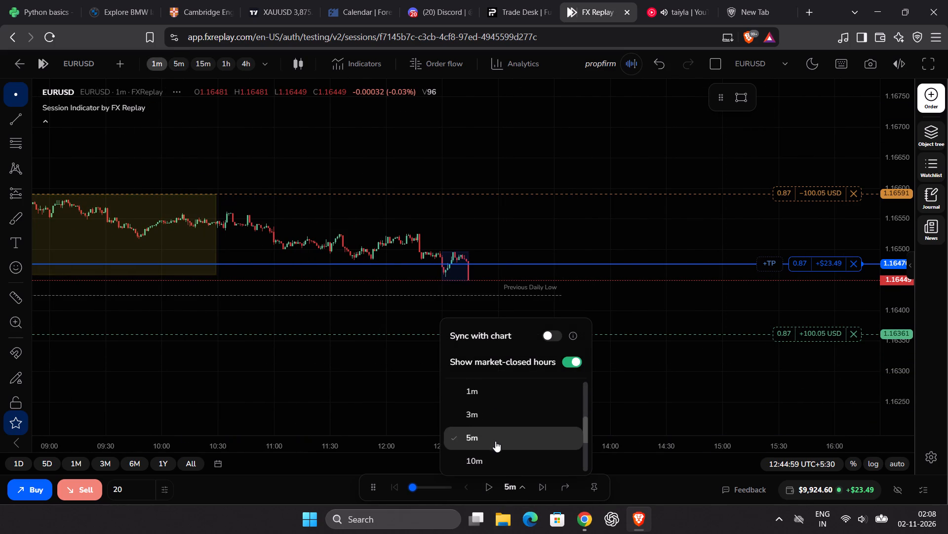
click(473, 390)
drag(899, 415, 900, 405)
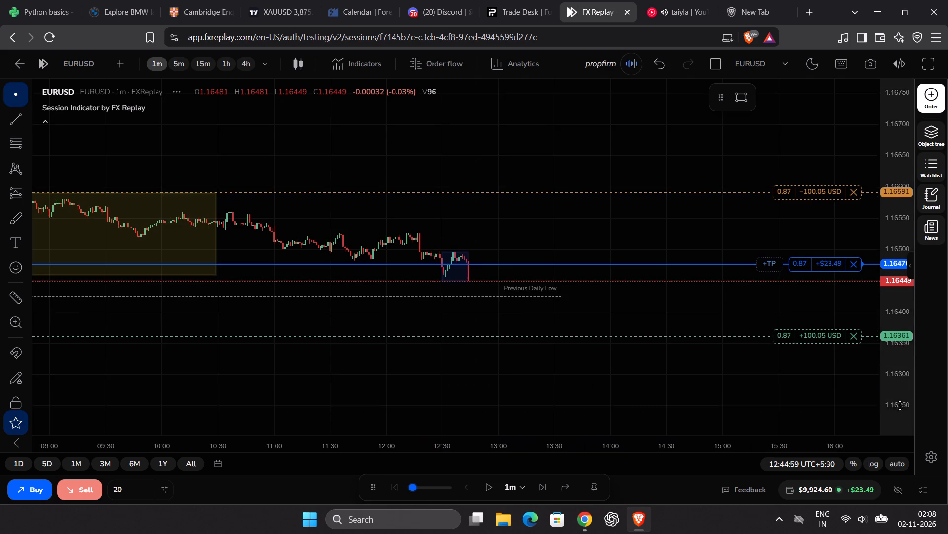
drag(900, 405, 898, 306)
drag(773, 328, 735, 311)
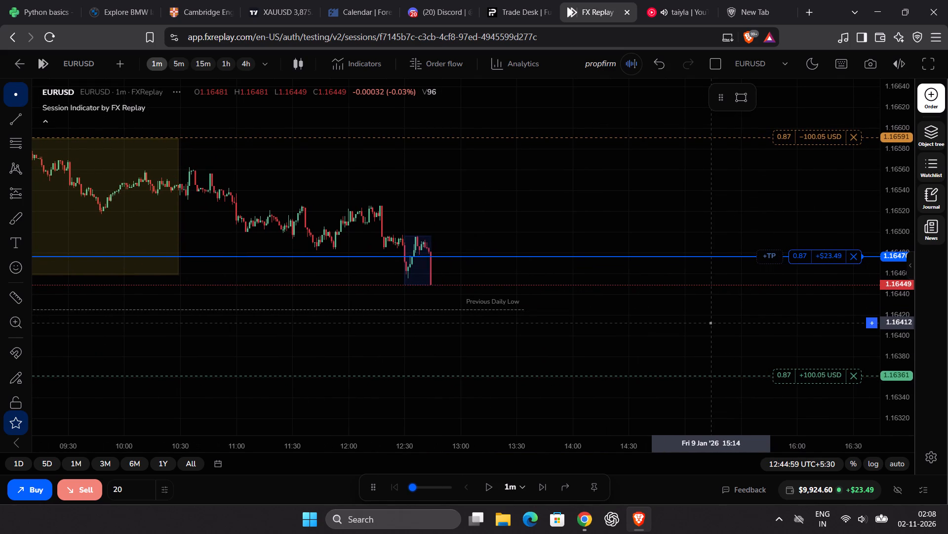
scroll(709, 323, up, 2)
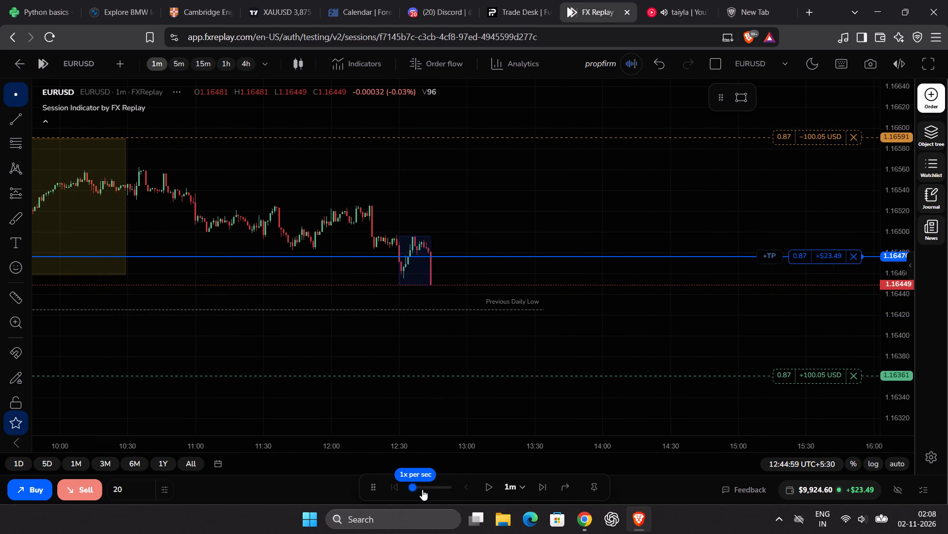
drag(411, 489, 416, 485)
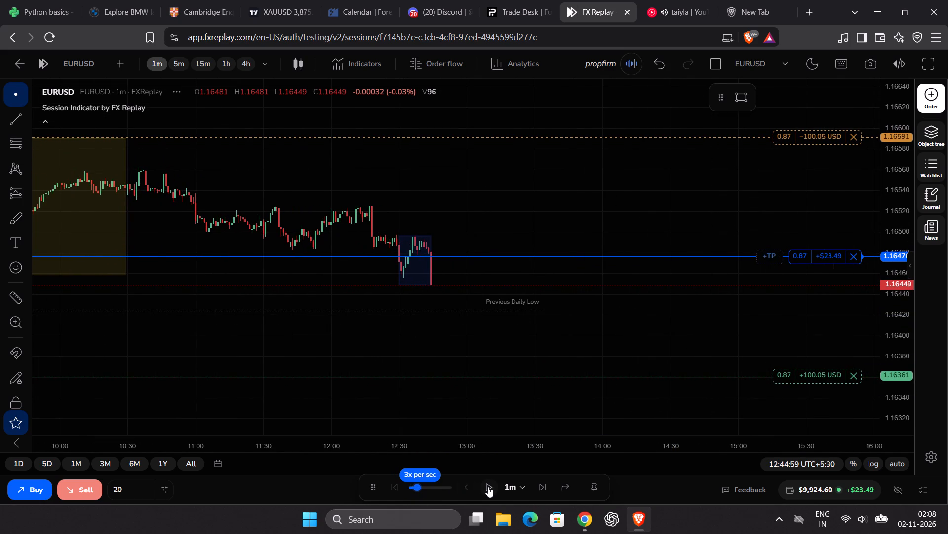
Play the open sell trade forward in short bursts, pausing at 12:48:59 and again at 12:51:59 on 9 January.
click(488, 487)
click(488, 487)
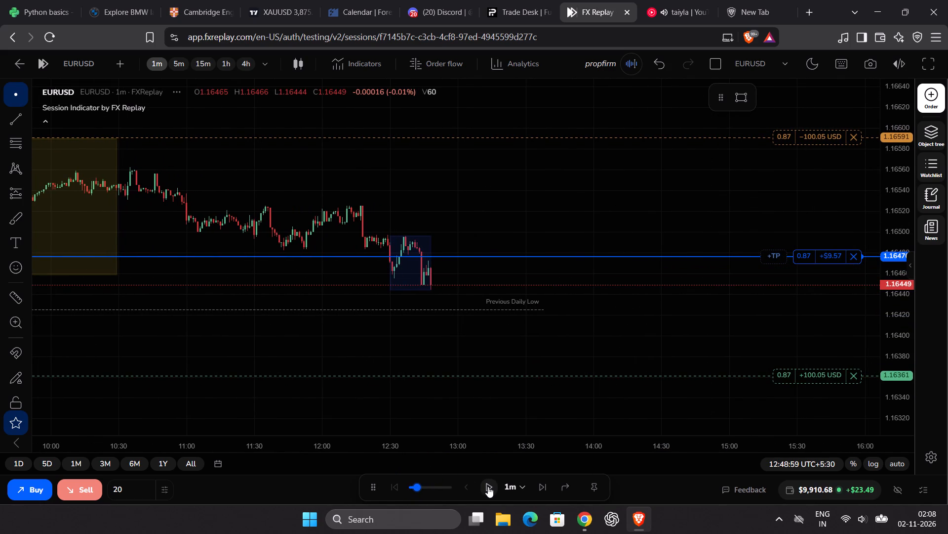
click(488, 487)
click(488, 487)
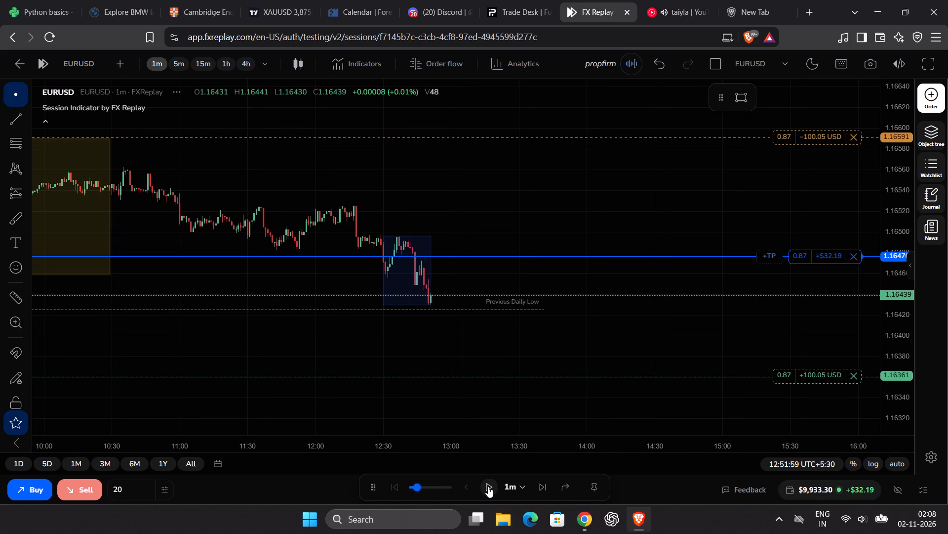
Play the open EURUSD sell trade forward in short bursts on 1m, pausing at 13:34:59 on 9 January.
click(488, 487)
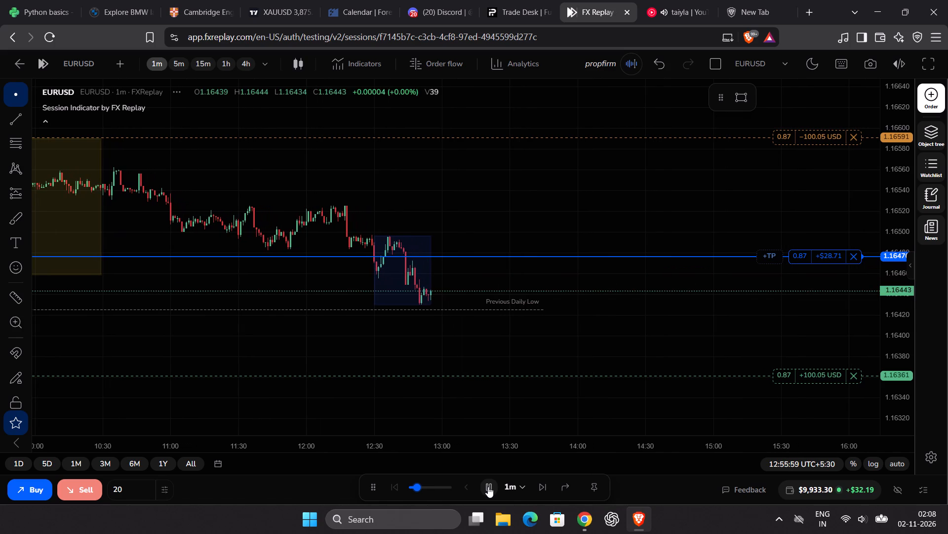
click(488, 487)
click(488, 487)
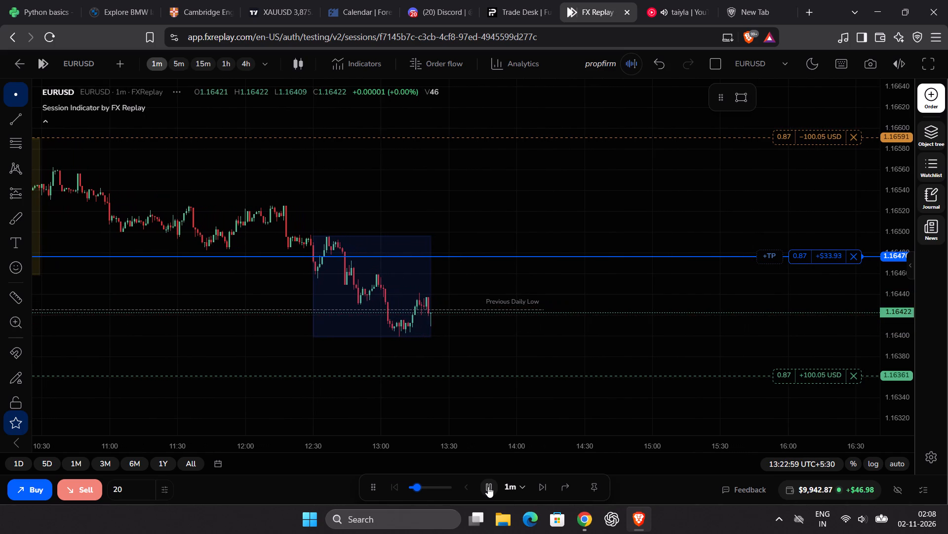
click(488, 487)
click(488, 487)
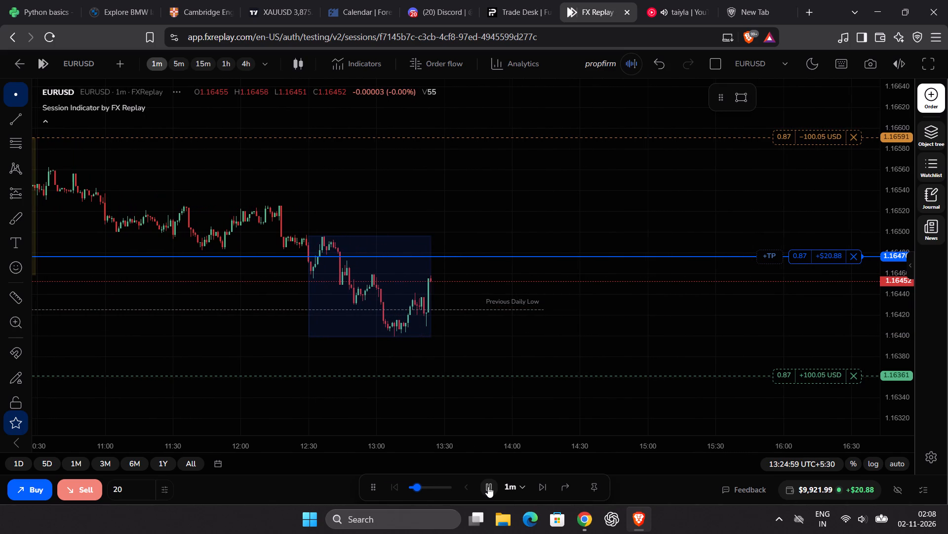
click(488, 487)
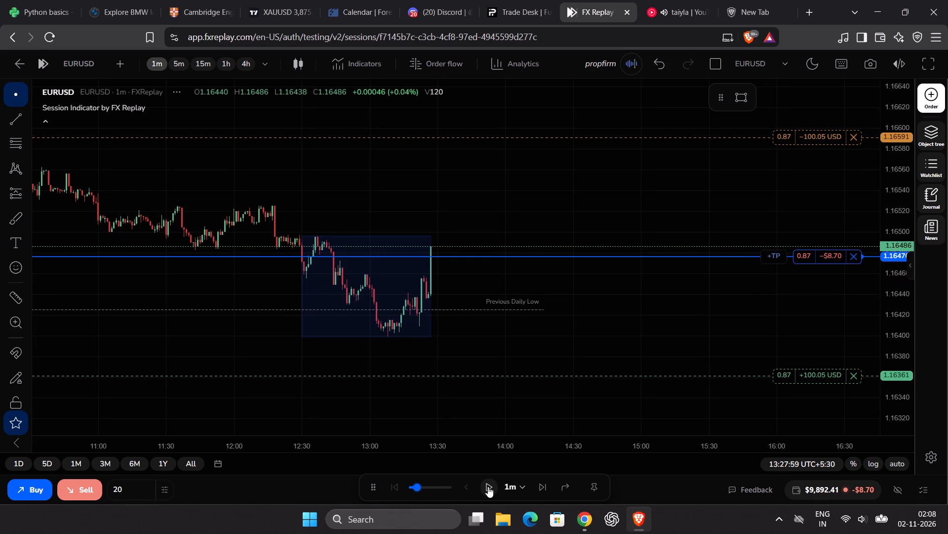
click(484, 488)
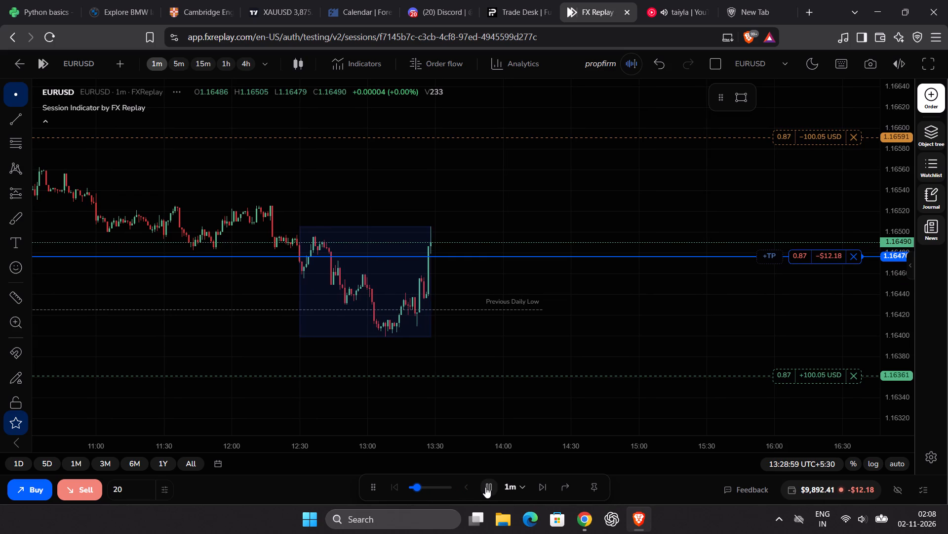
click(485, 487)
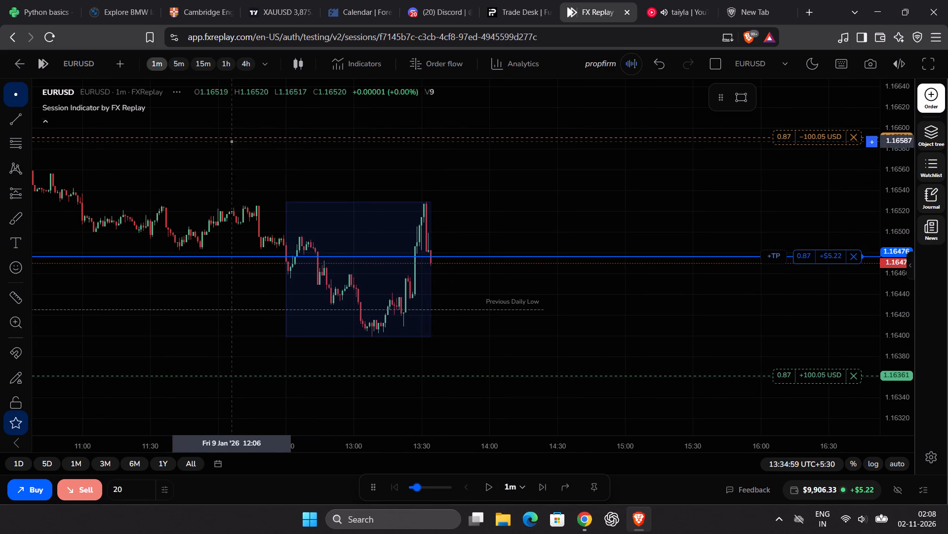
Switch the EURUSD chart to 5m, set the replay interval to 5m and lower the replay speed to 1x per sec.
click(179, 64)
scroll(531, 343, up, 1)
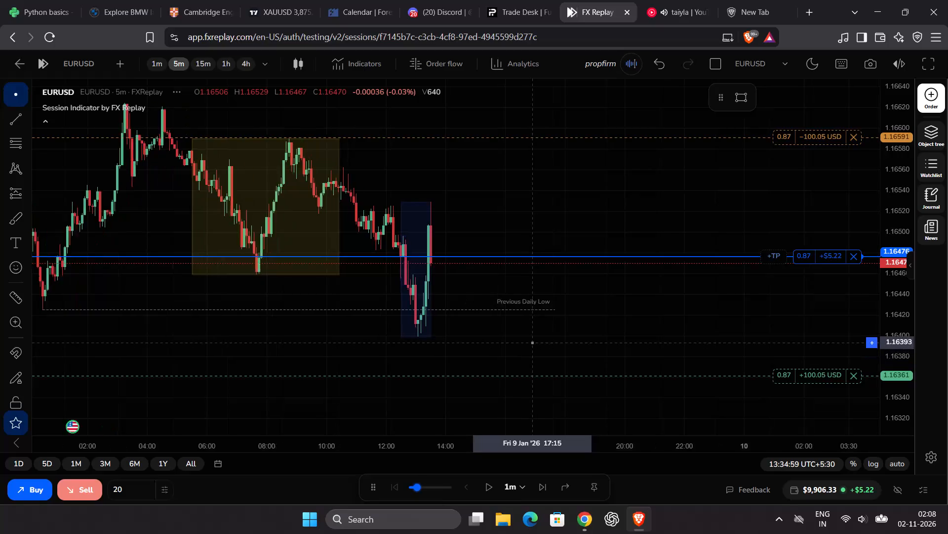
scroll(531, 343, up, 7)
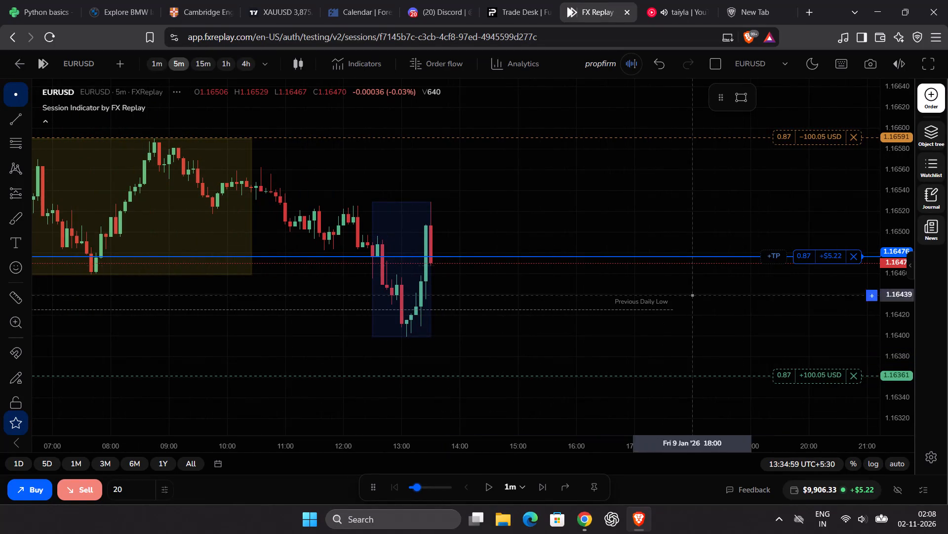
drag(898, 195, 899, 289)
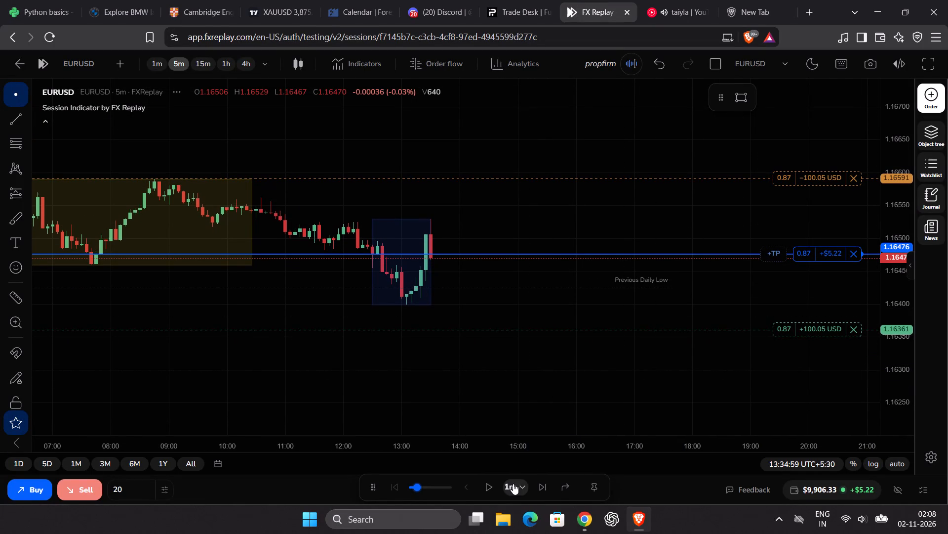
click(512, 485)
scroll(498, 438, down, 2)
click(484, 425)
click(410, 487)
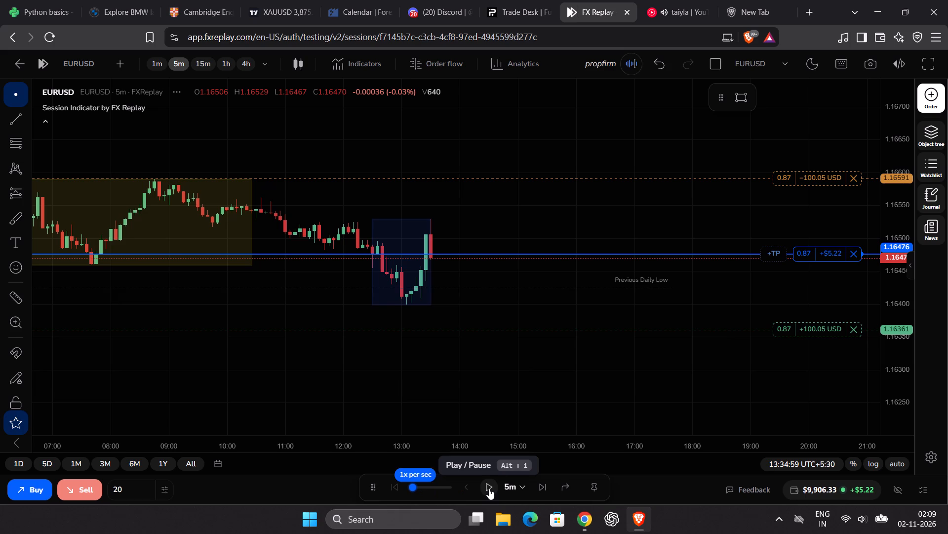
Play the open sell trade forward in 5m bursts, pausing at 13:39:59, 13:49:59 and 13:54:59 on 9 January.
click(488, 488)
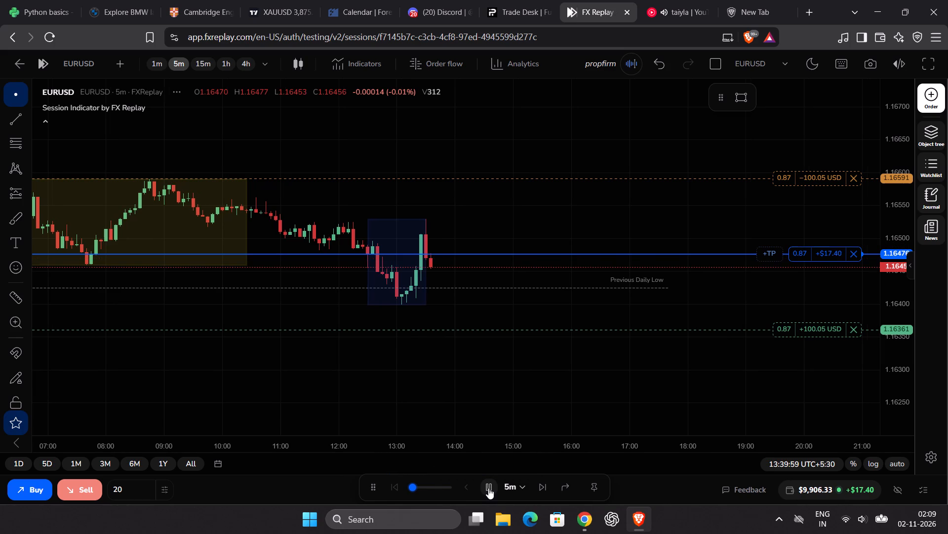
click(488, 488)
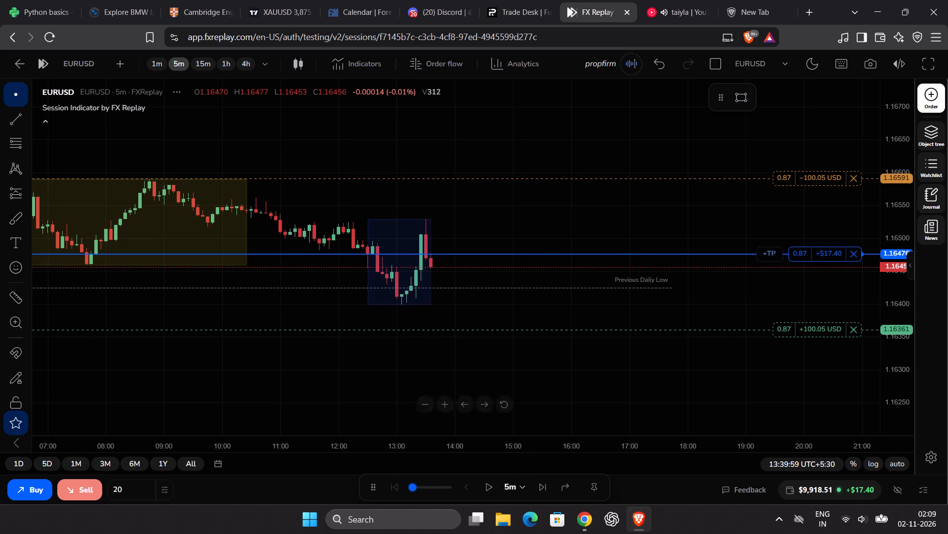
scroll(411, 384, down, 10)
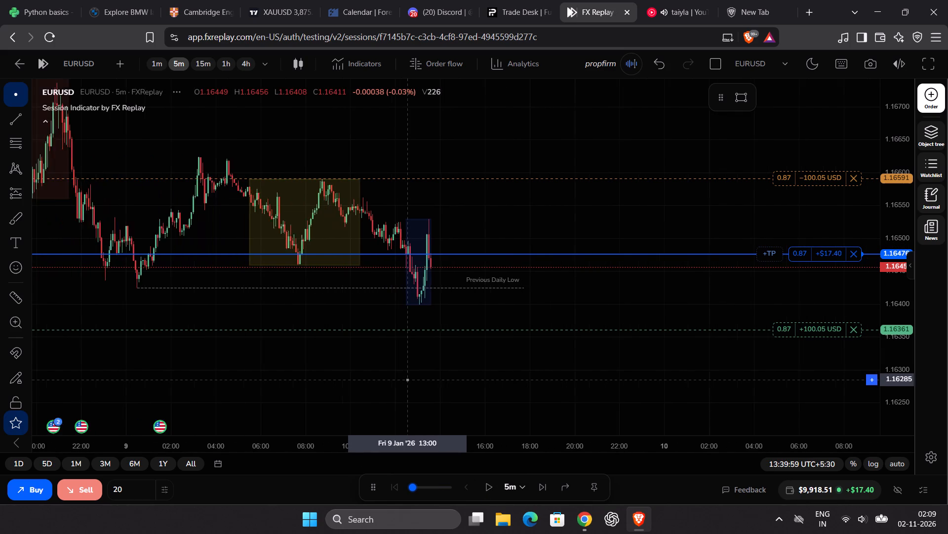
scroll(409, 380, down, 2)
scroll(409, 380, up, 5)
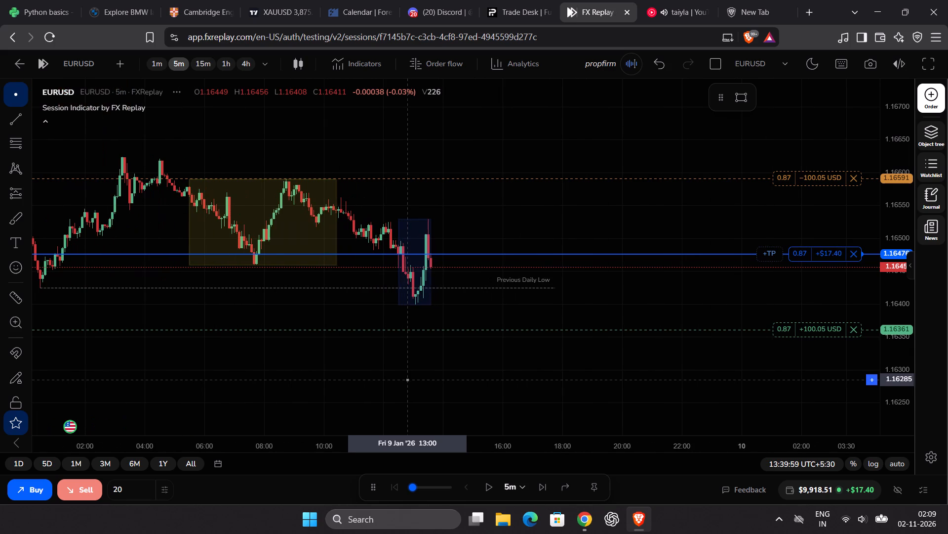
scroll(409, 380, up, 4)
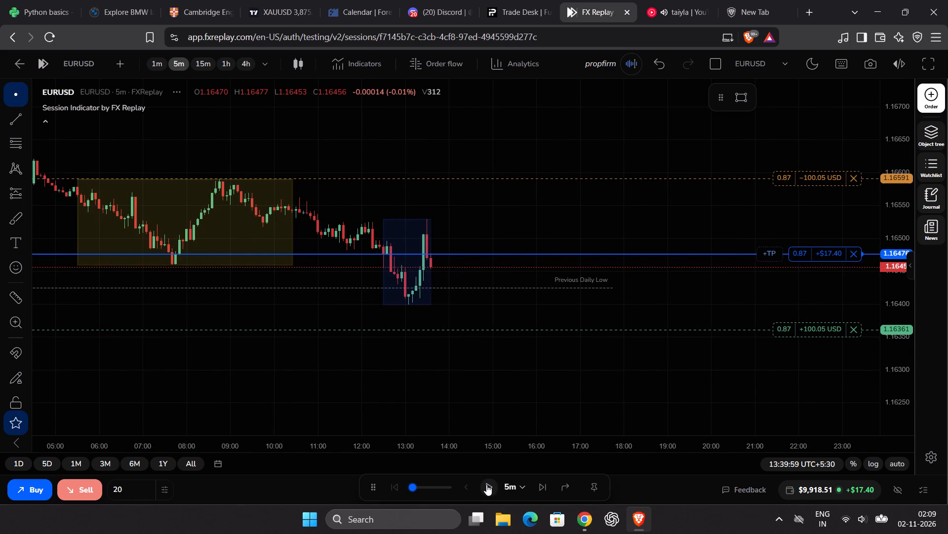
click(486, 485)
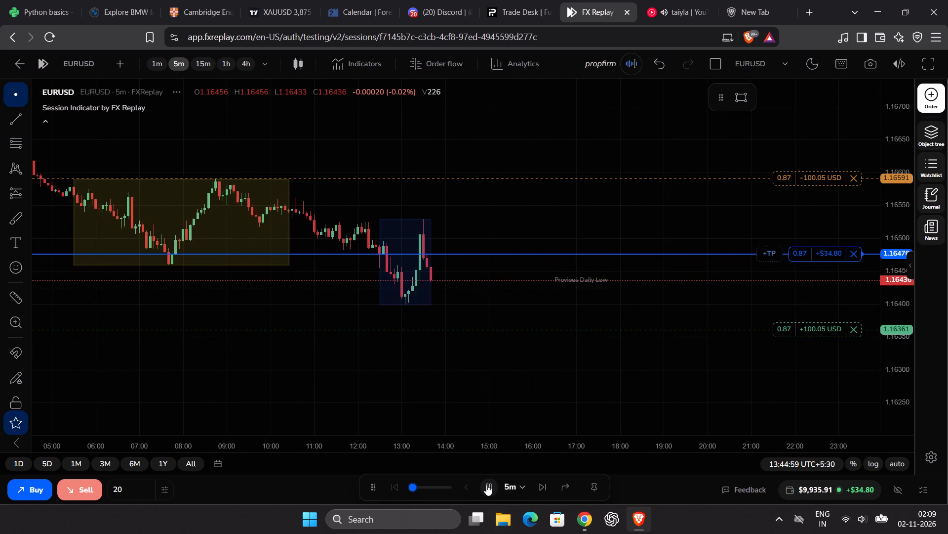
click(486, 485)
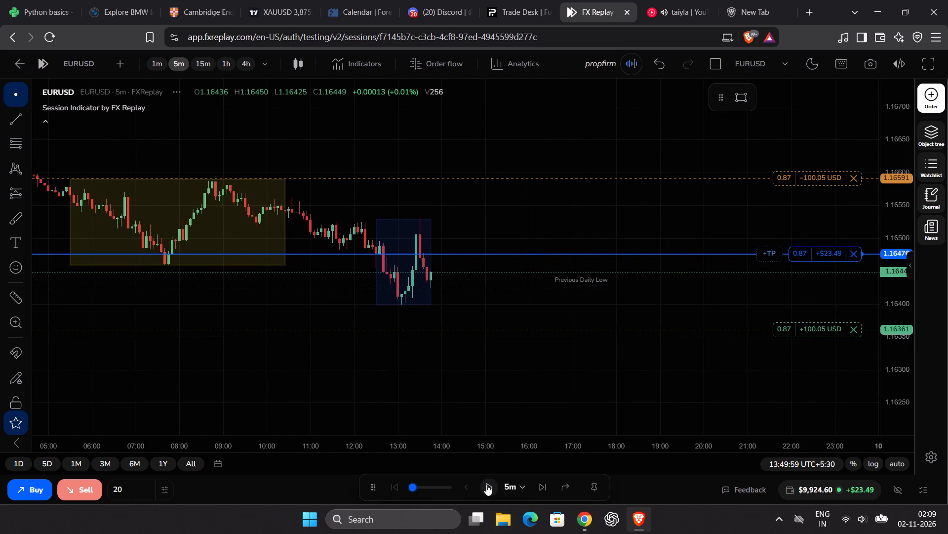
click(486, 485)
click(486, 485)
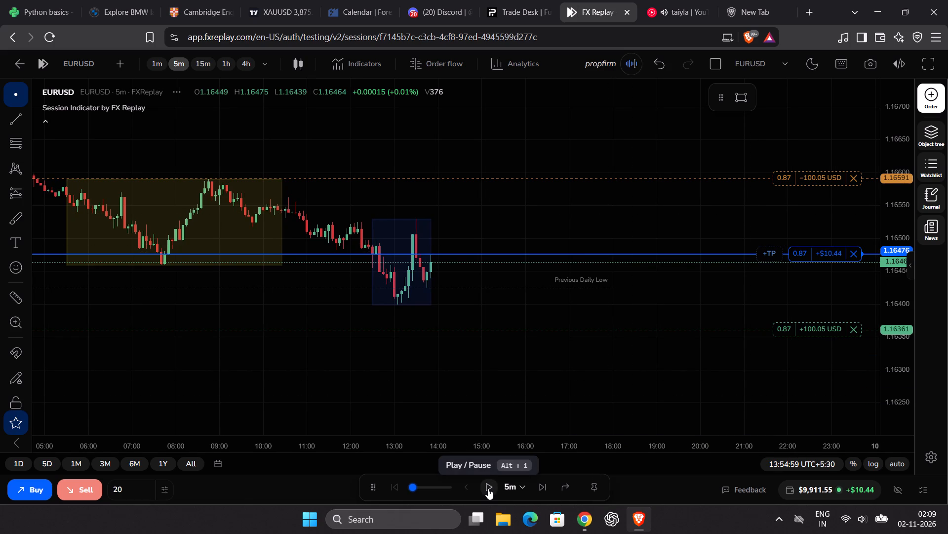
Move the sell position's stop loss to 1.16475, just below the 1.16476 entry.
drag(799, 176, 804, 237)
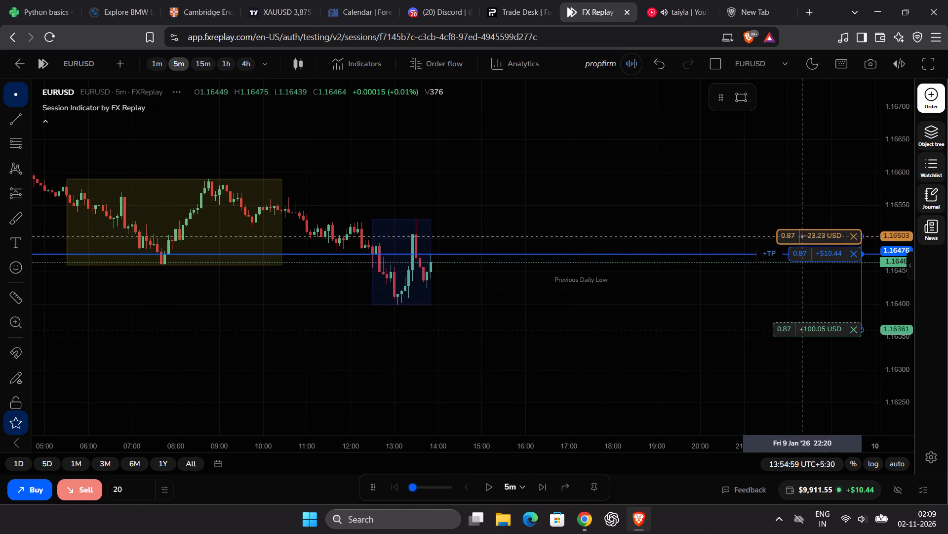
drag(804, 237, 809, 255)
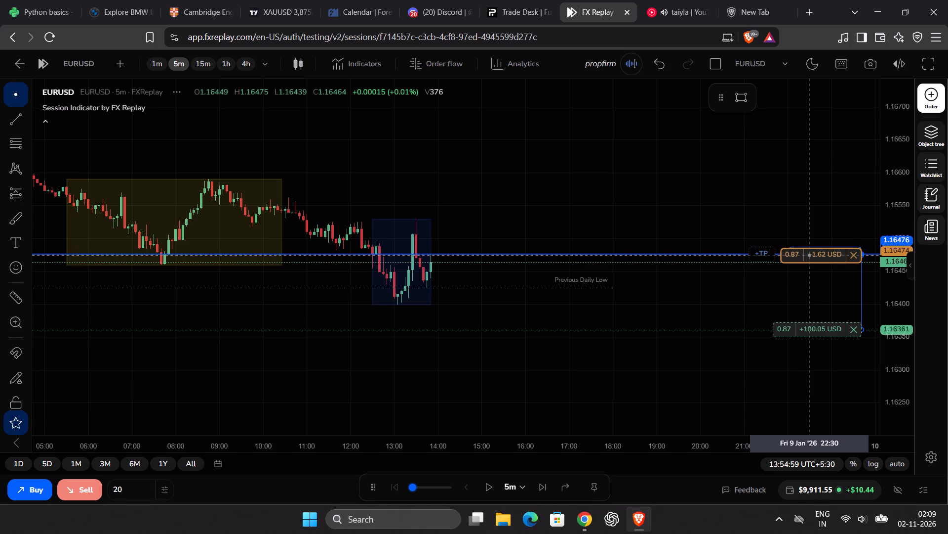
drag(809, 255, 809, 255)
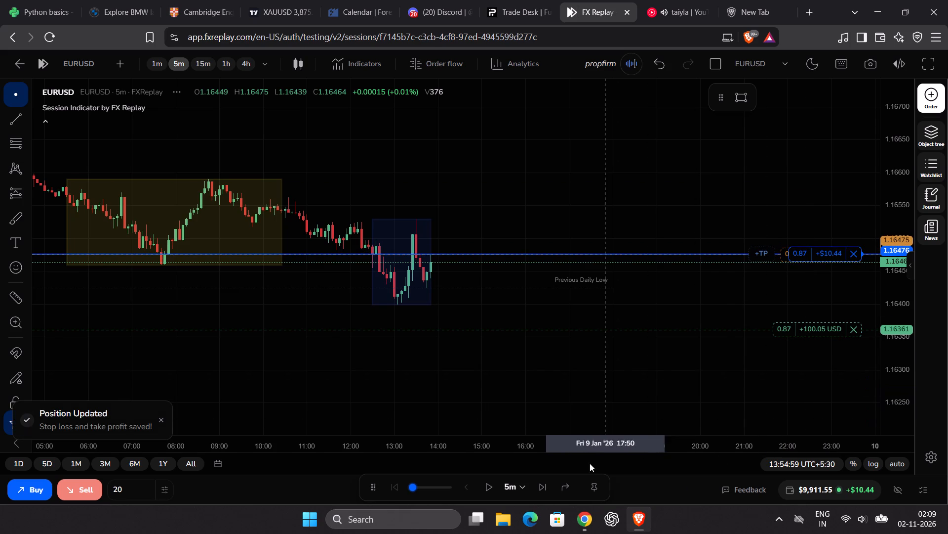
Play the replay forward until the EURUSD sell position closes, pausing at 14:24:59 on 9 January.
click(487, 482)
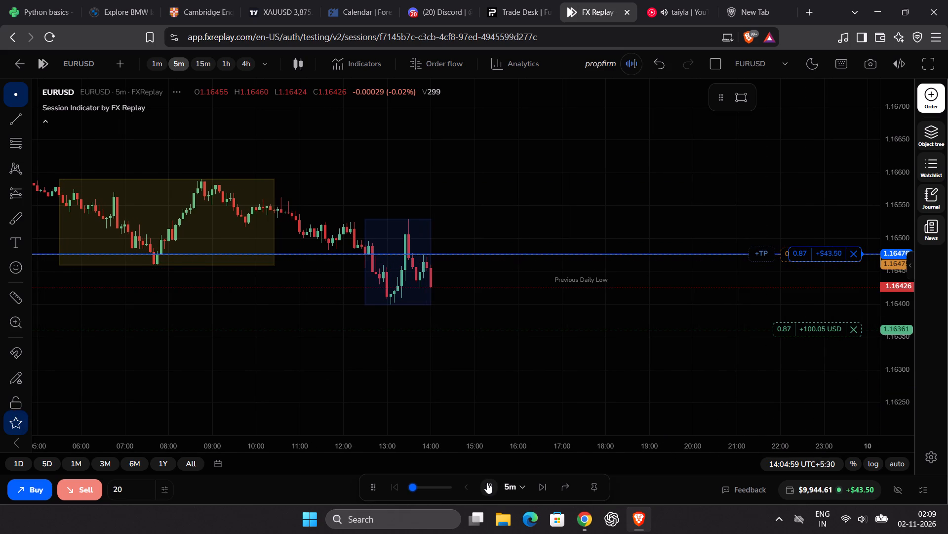
click(487, 483)
click(487, 483)
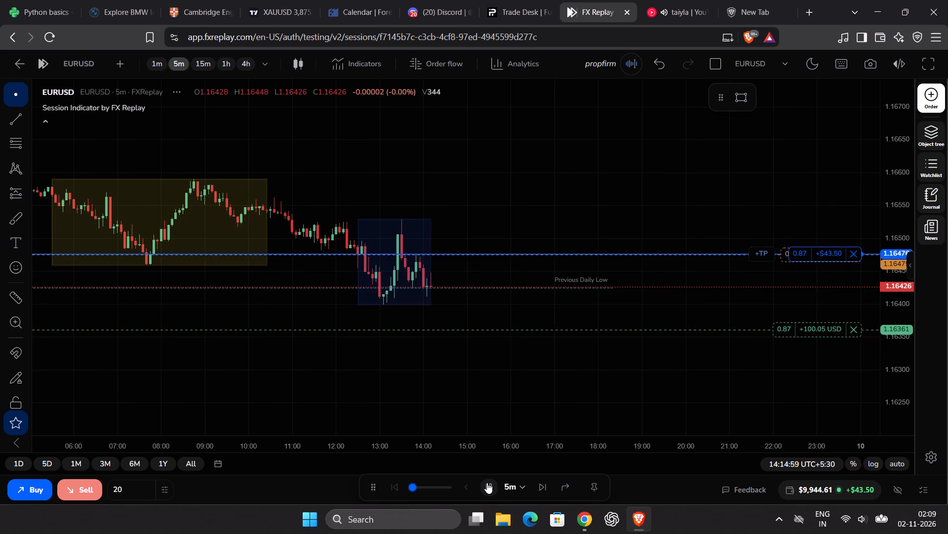
click(487, 483)
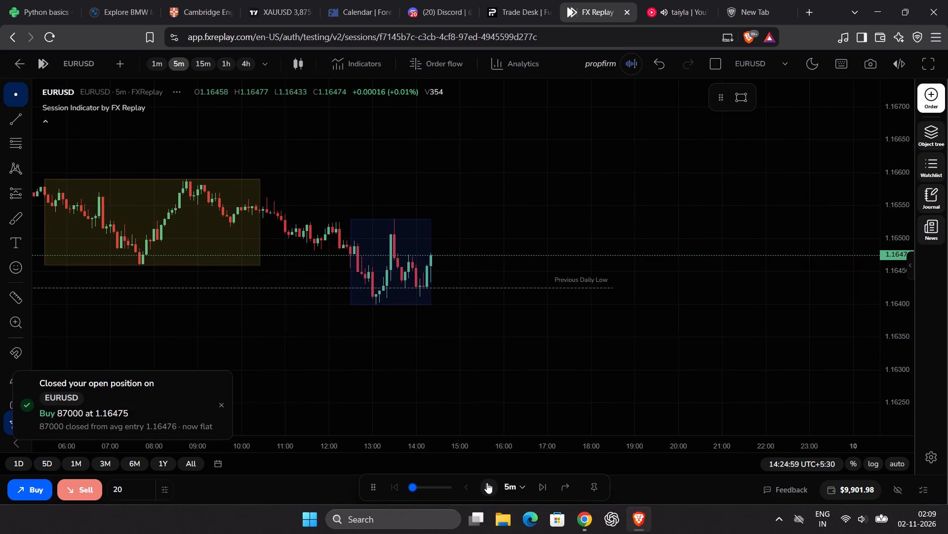
Raise the replay speed to 2x per sec and play EURUSD forward to 15:59:59 on 9 January.
click(415, 489)
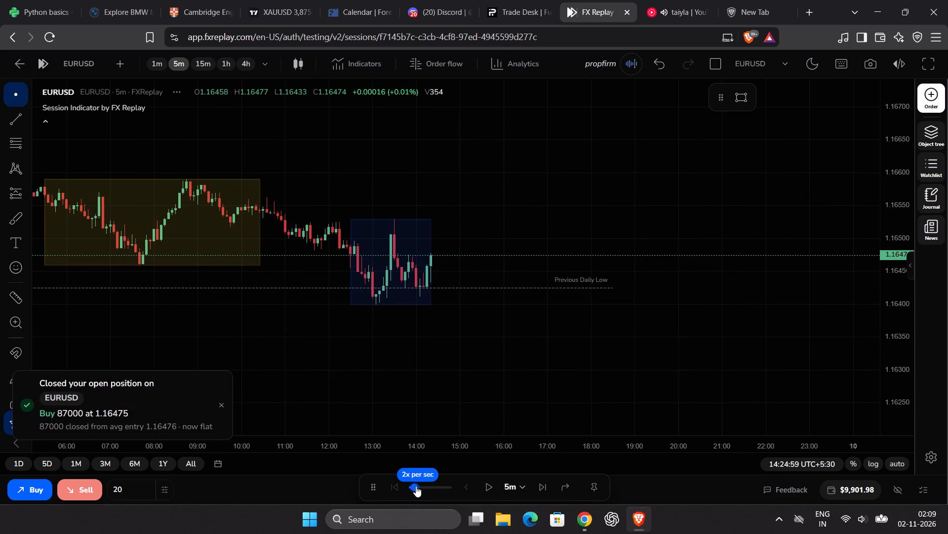
click(485, 486)
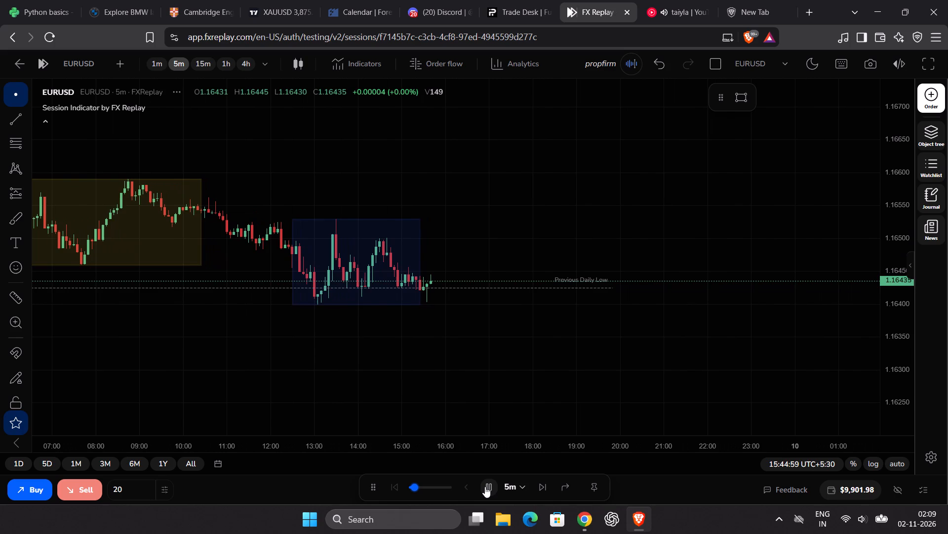
click(485, 487)
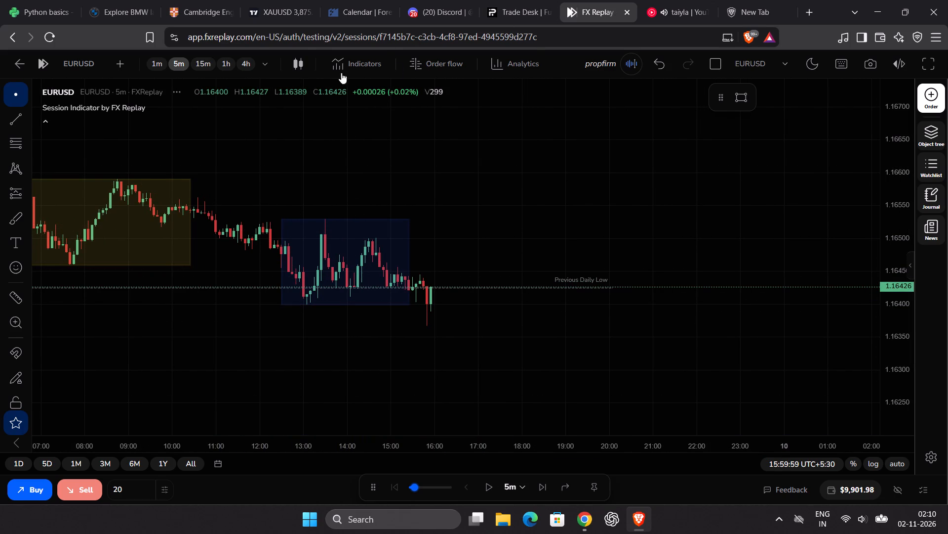
Switch the EURUSD chart to 15m, raise the replay speed to 12x per sec and set the replay interval to 15m.
click(203, 61)
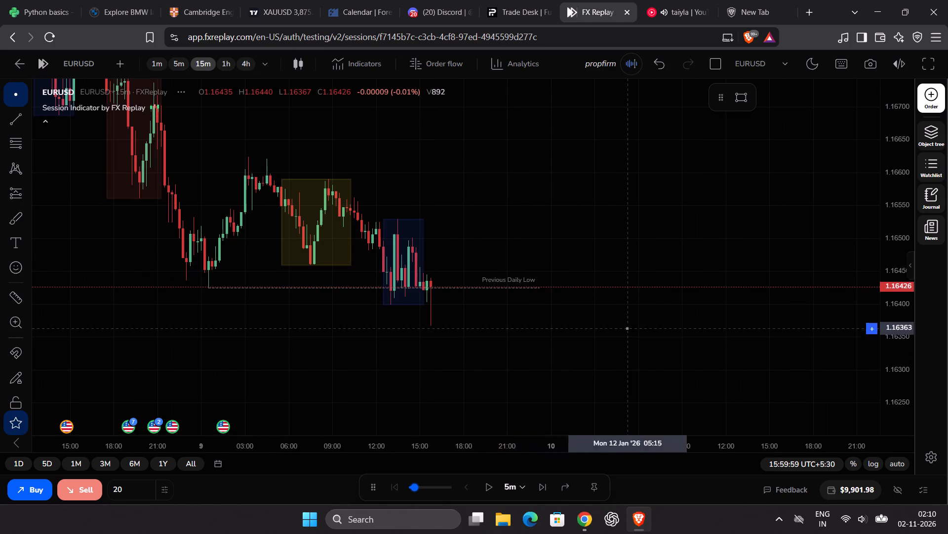
drag(891, 209, 894, 306)
scroll(599, 334, up, 2)
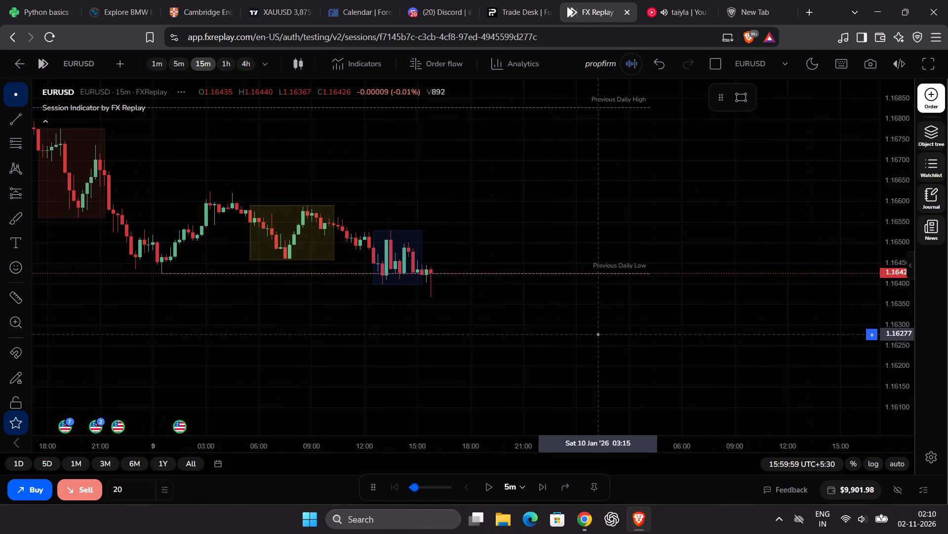
click(438, 487)
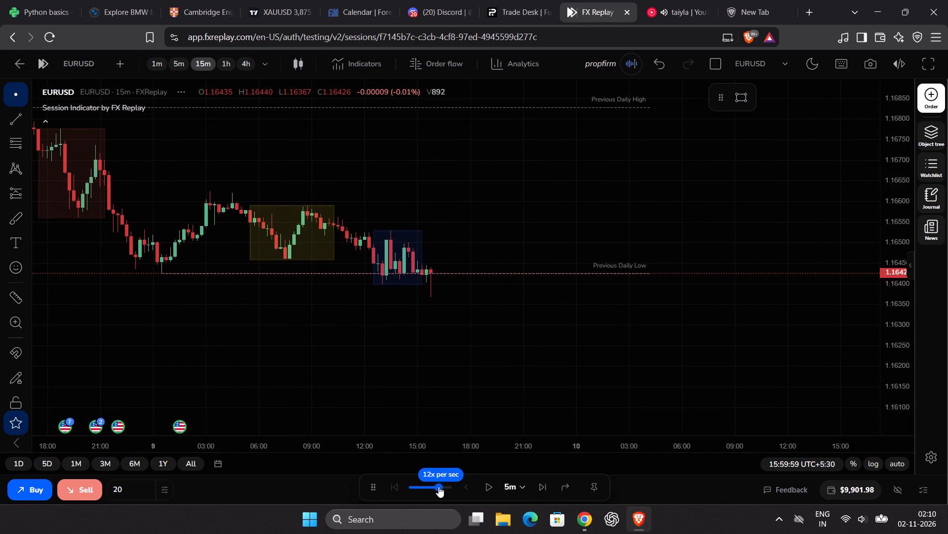
click(506, 491)
scroll(506, 380, down, 2)
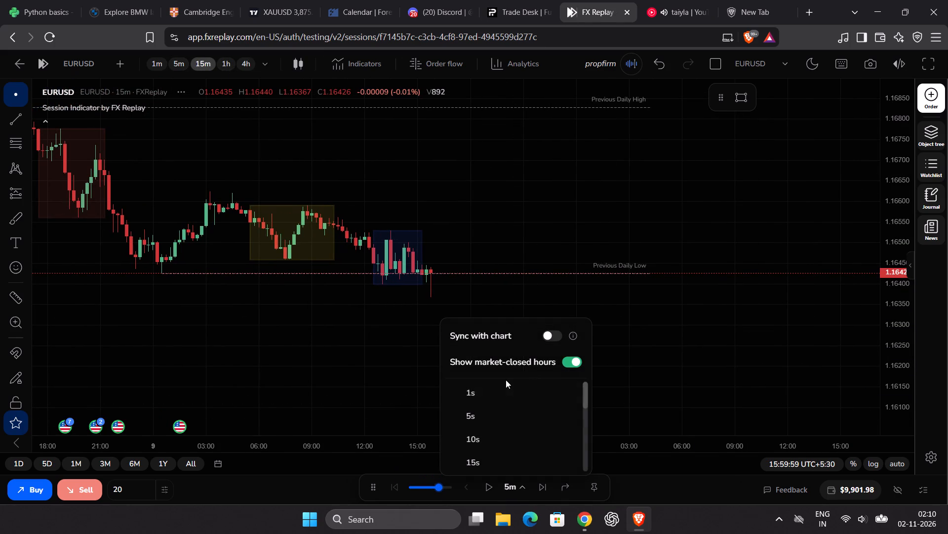
scroll(484, 420, down, 3)
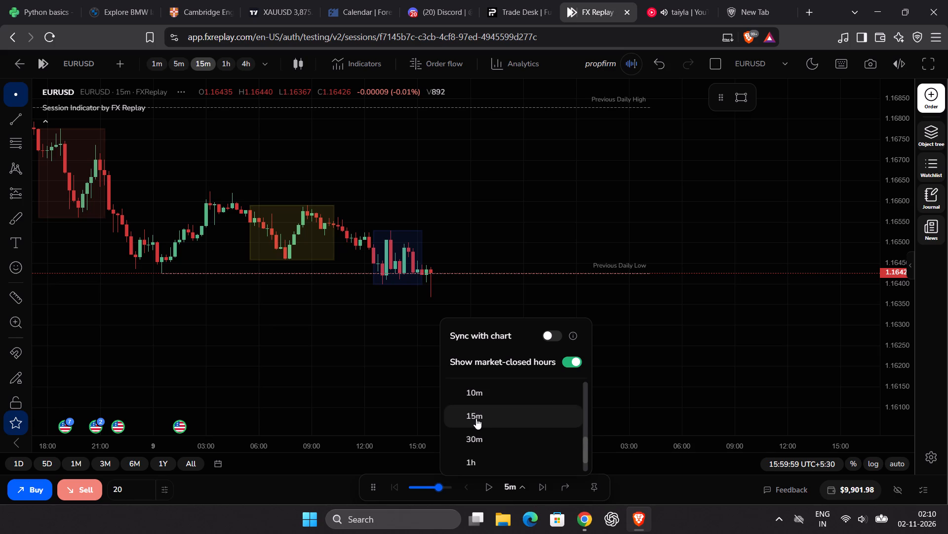
click(476, 417)
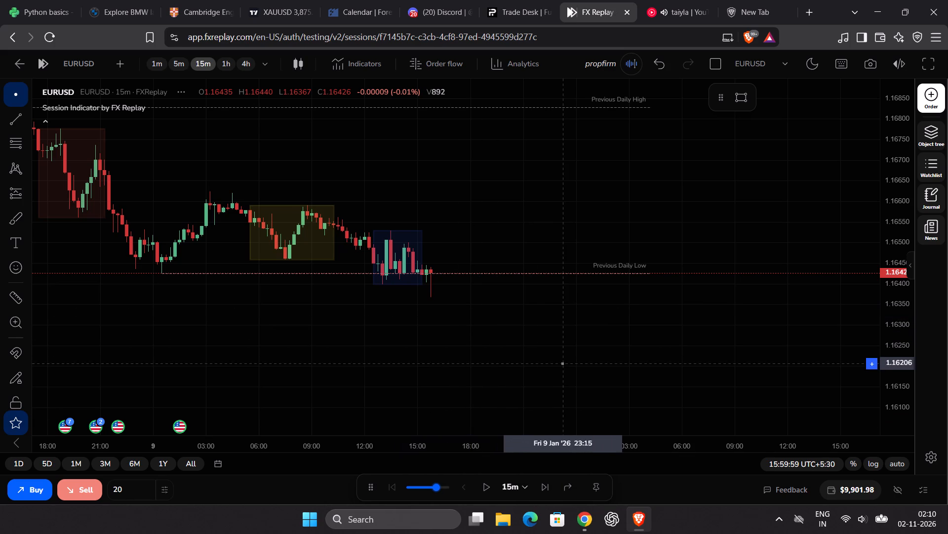
scroll(563, 365, up, 4)
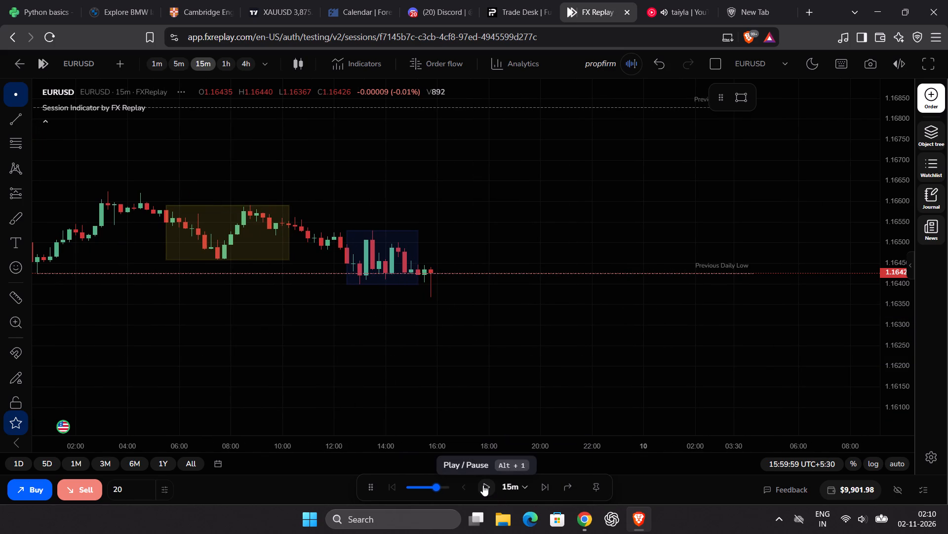
Play the EURUSD replay forward at the 15m interval, pausing at 03:14:59 on 10 January.
click(483, 485)
drag(532, 351, 393, 336)
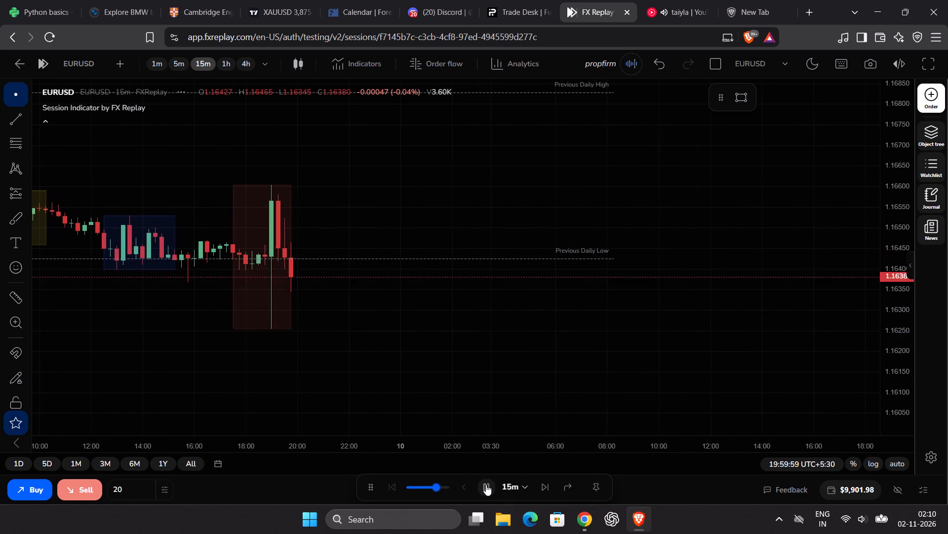
click(486, 485)
click(486, 485)
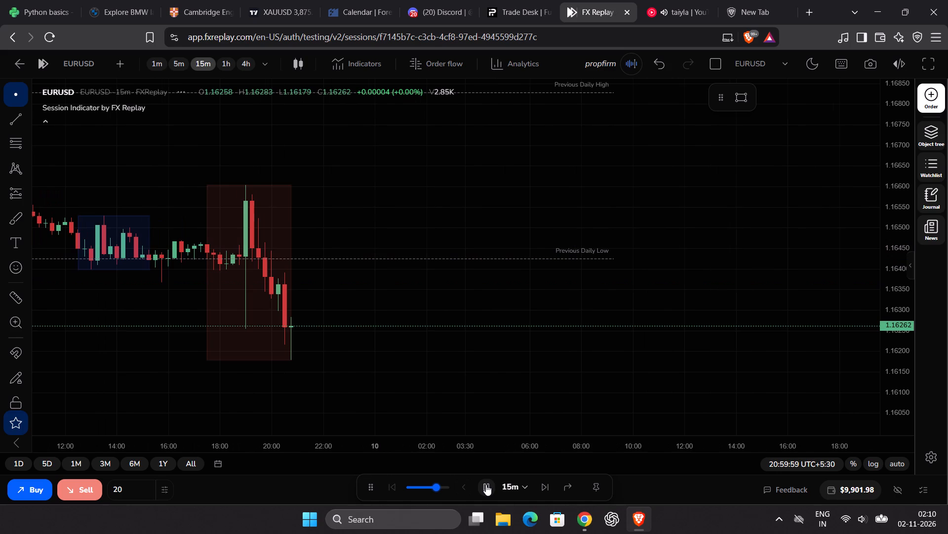
click(486, 485)
click(486, 485)
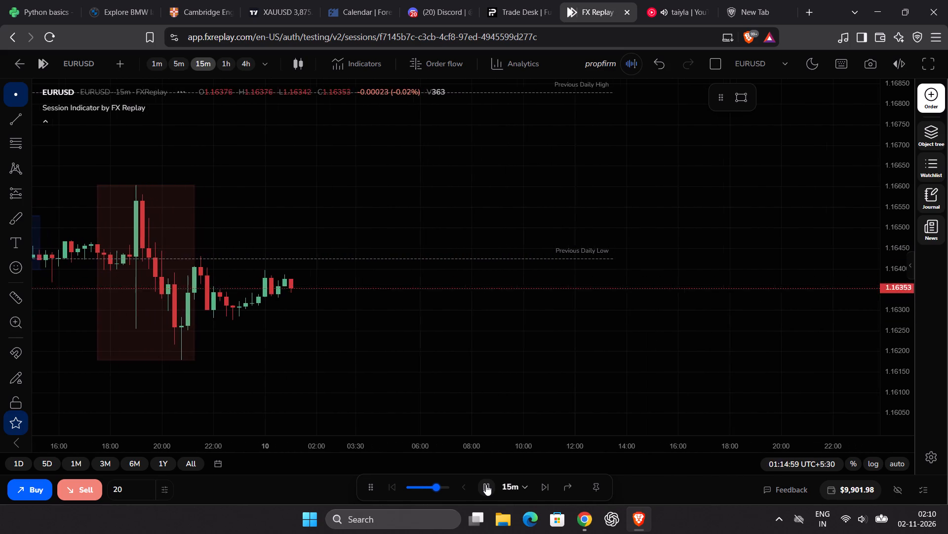
click(486, 485)
Lower the replay speed to 3x per sec and play EURUSD forward to 11:14:59 on 12 January.
scroll(448, 389, down, 1)
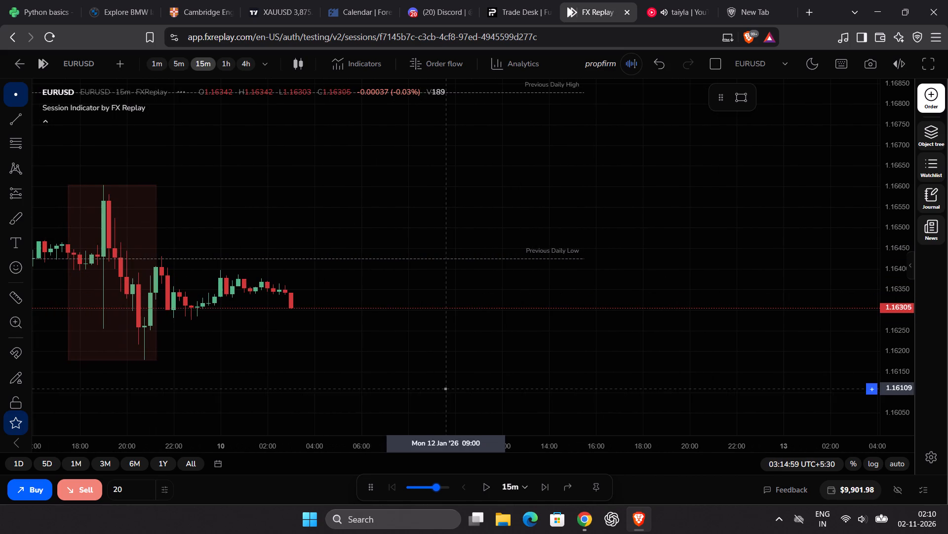
click(416, 486)
click(482, 486)
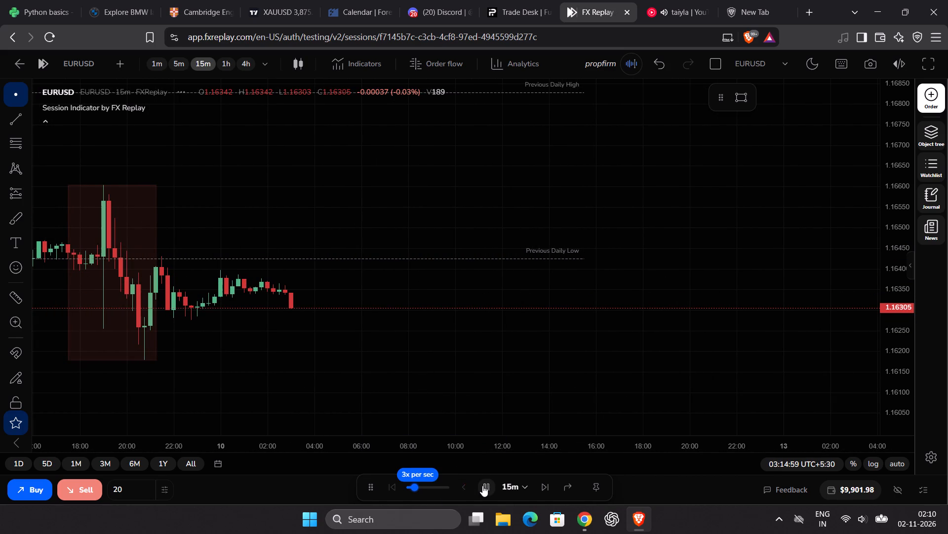
click(417, 485)
click(417, 485)
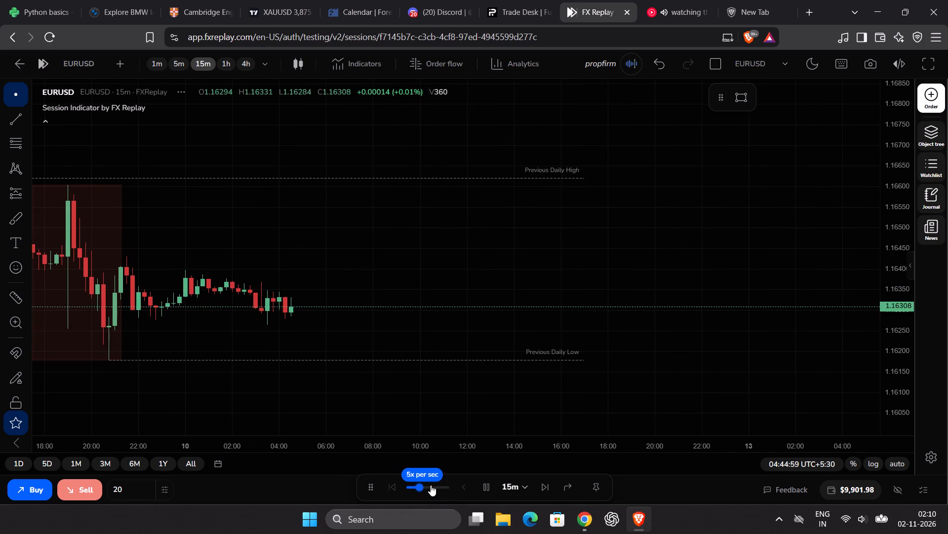
click(481, 486)
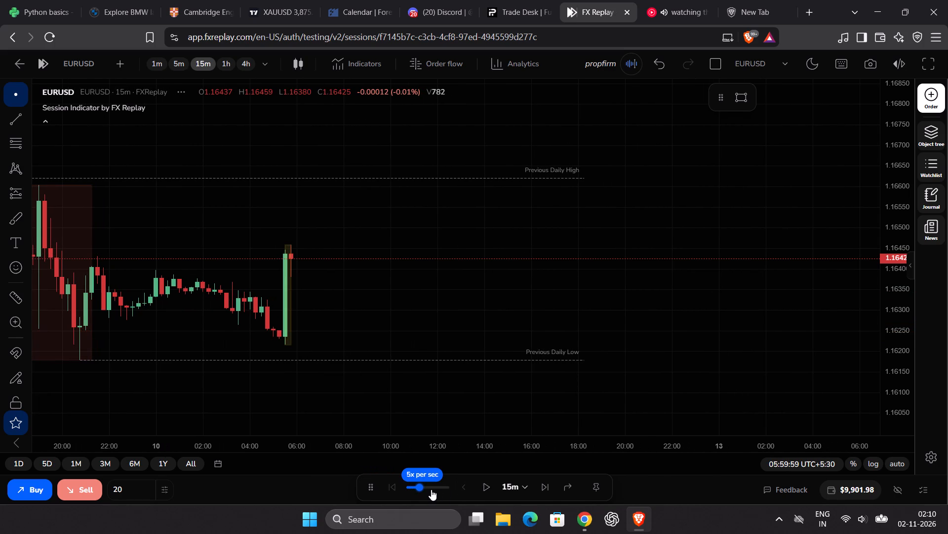
click(416, 491)
click(486, 482)
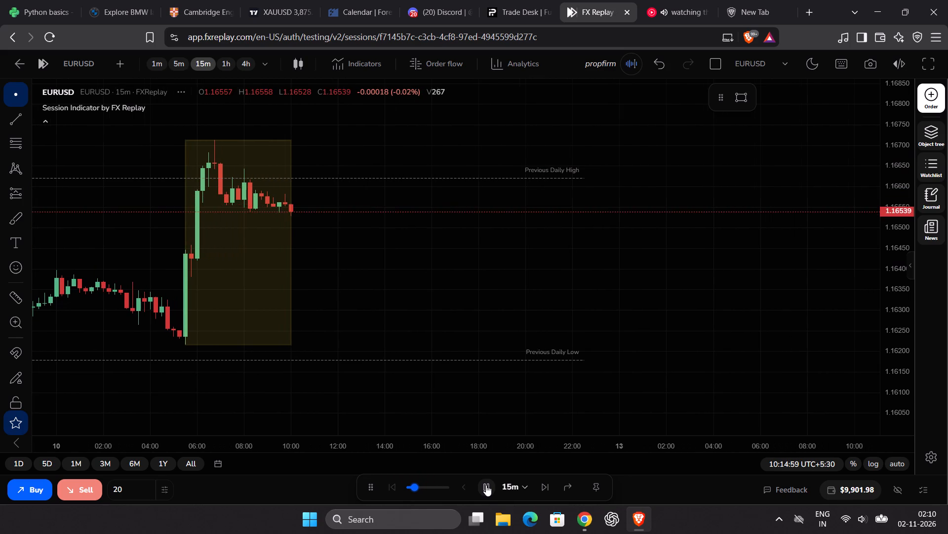
click(486, 485)
Examine the EURUSD 15m price action from 9 to 12 January against the previous daily high and low.
scroll(454, 357, down, 4)
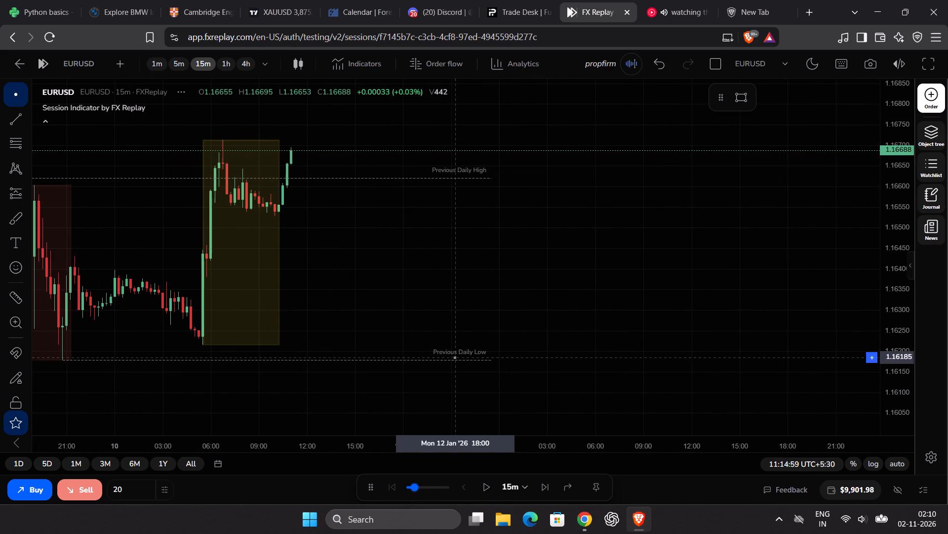
drag(395, 311, 545, 346)
scroll(602, 292, down, 2)
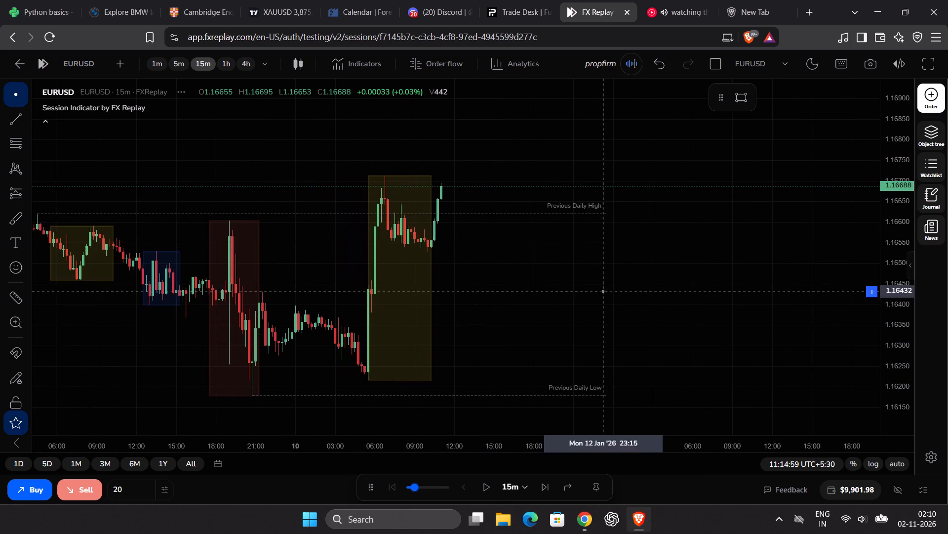
drag(920, 185, 909, 233)
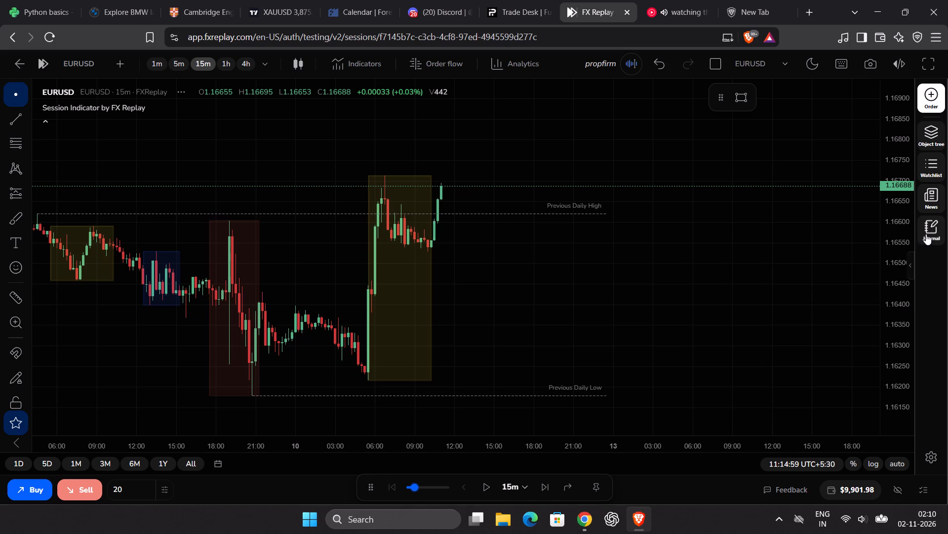
drag(926, 233, 929, 221)
drag(894, 211, 880, 324)
scroll(754, 293, down, 2)
Switch the EURUSD chart to 1h and examine the price structure from late December to 12 January.
click(217, 69)
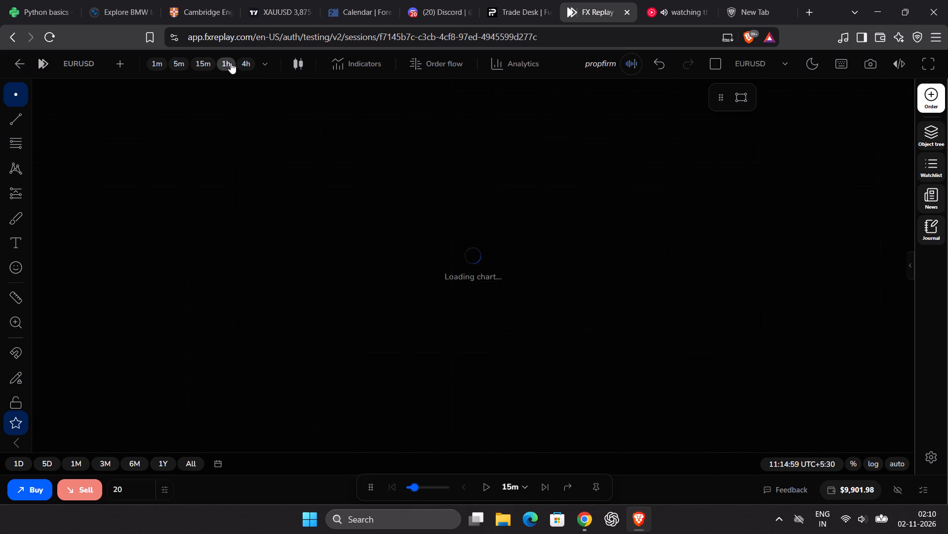
drag(726, 145, 721, 200)
drag(888, 132, 873, 252)
scroll(730, 227, down, 4)
drag(605, 194, 665, 267)
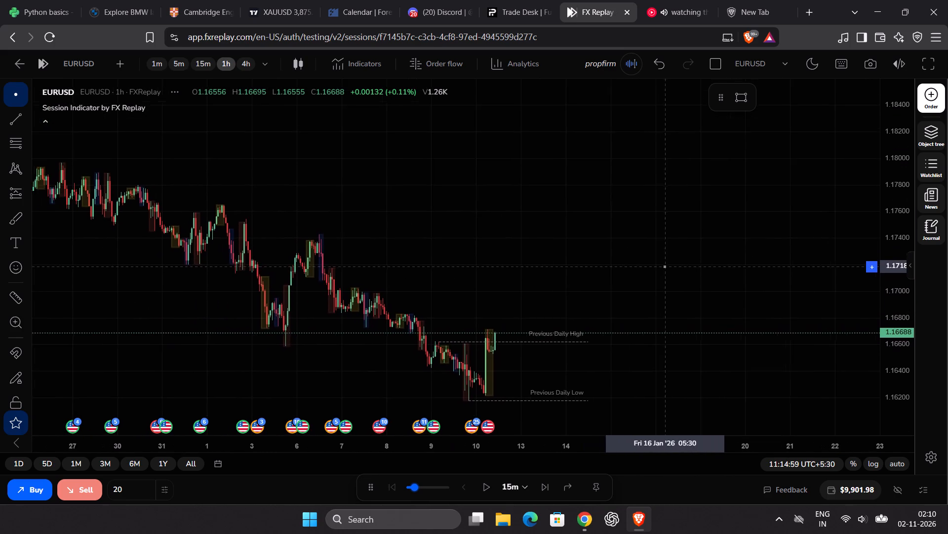
drag(665, 267, 711, 236)
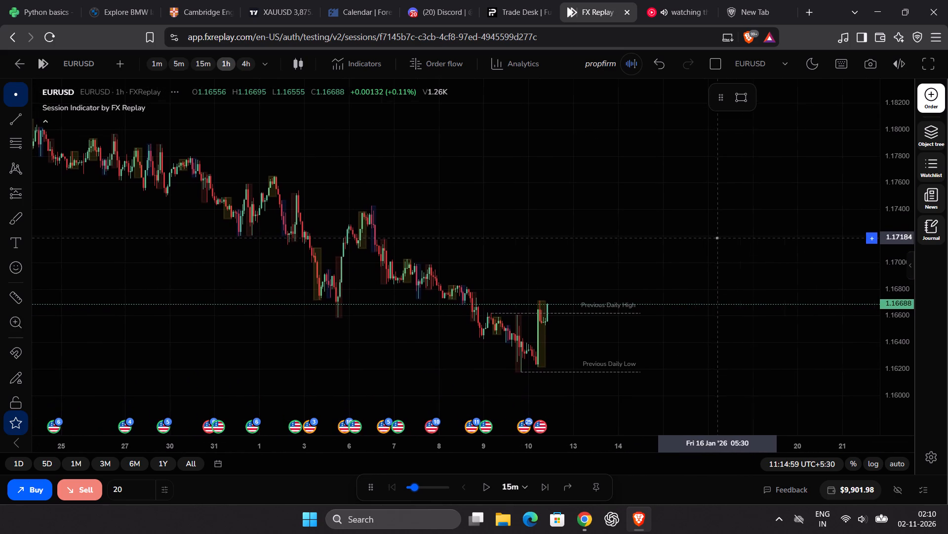
drag(711, 236, 788, 301)
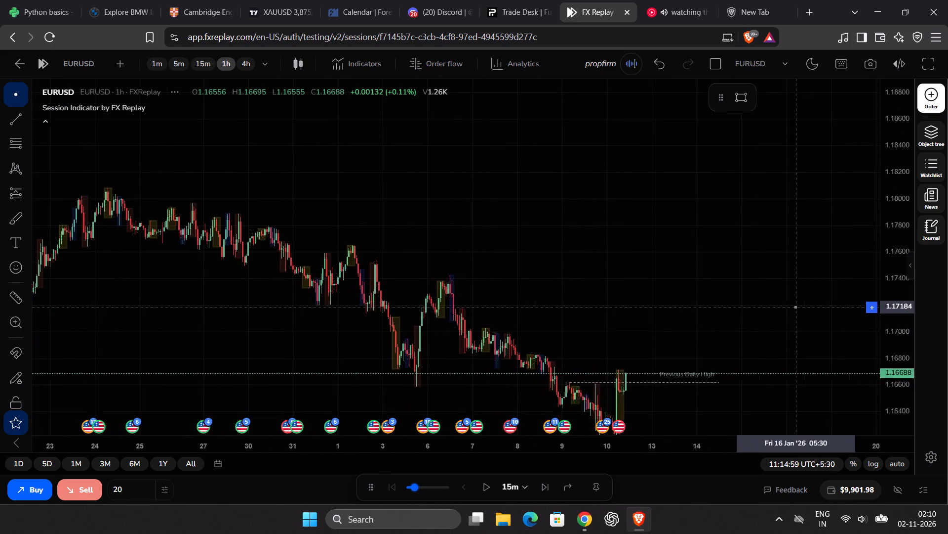
drag(788, 301, 653, 224)
Switch the EURUSD chart to 4h and examine the longer-term swings of the preceding months.
click(243, 58)
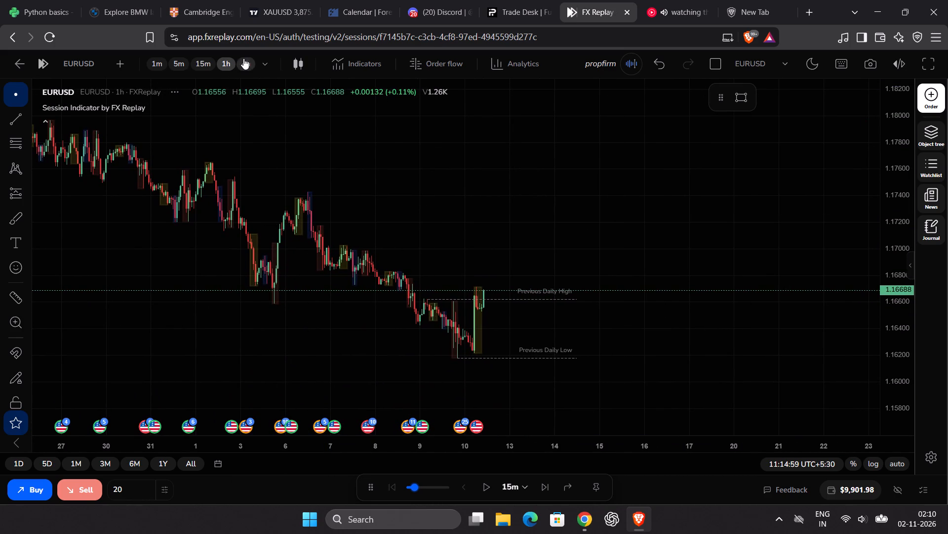
drag(902, 134, 884, 286)
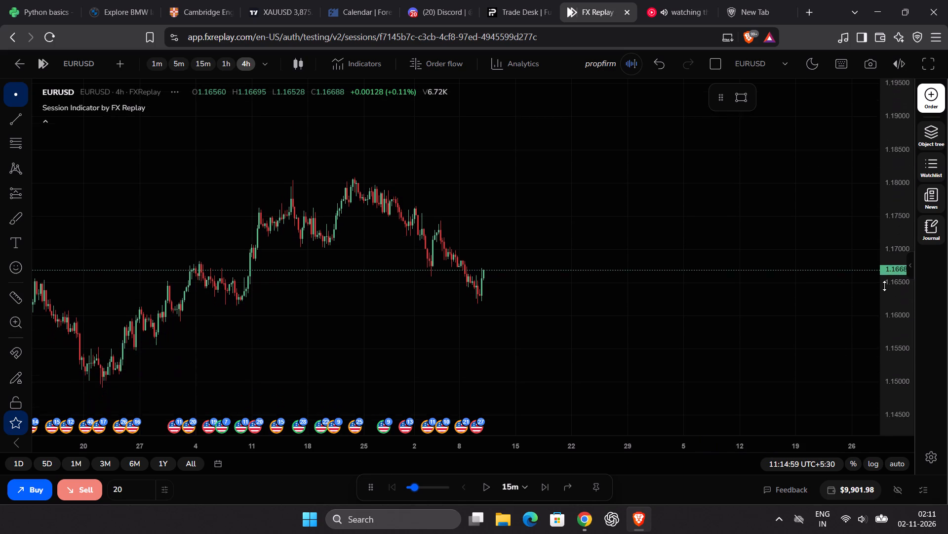
drag(884, 286, 882, 290)
scroll(743, 271, down, 6)
drag(602, 324, 655, 292)
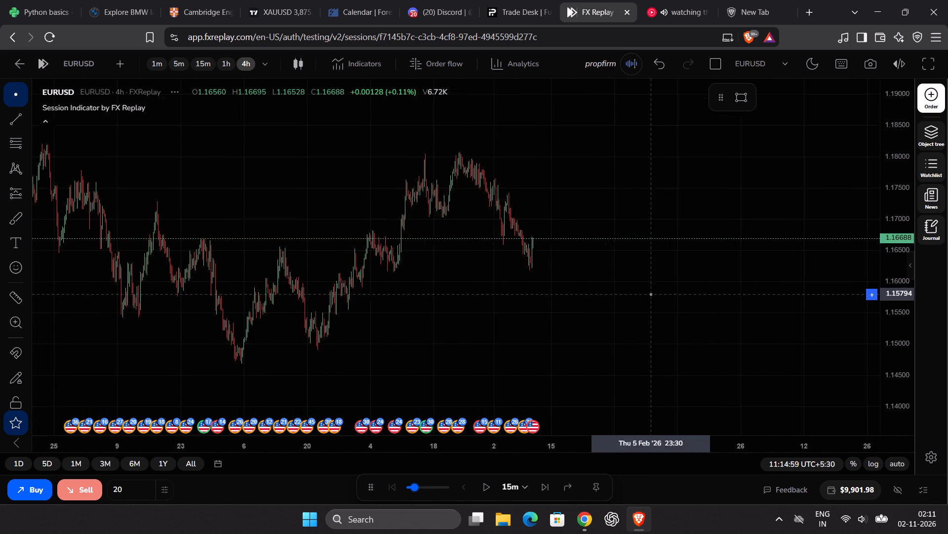
drag(655, 292, 644, 303)
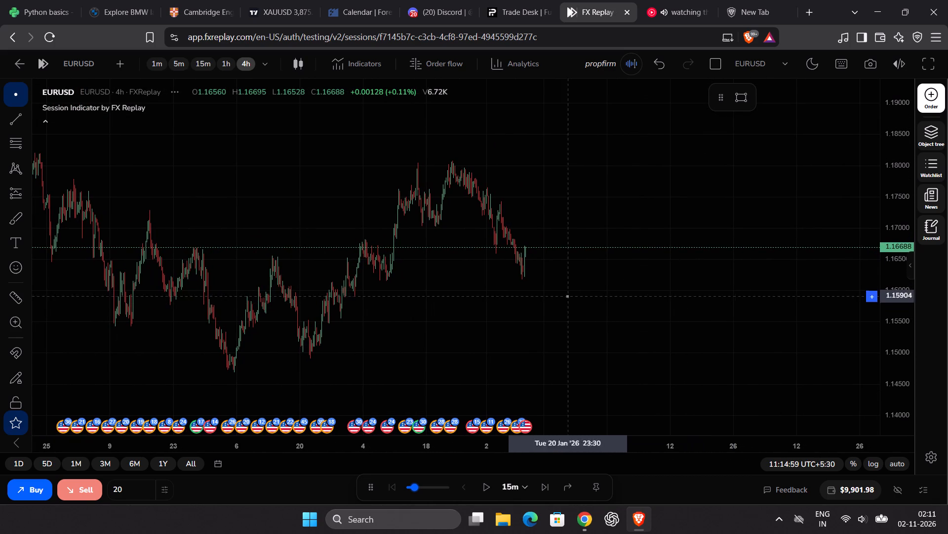
Return the EURUSD chart to 1h and examine the decline into the 12 January price.
click(213, 63)
click(231, 66)
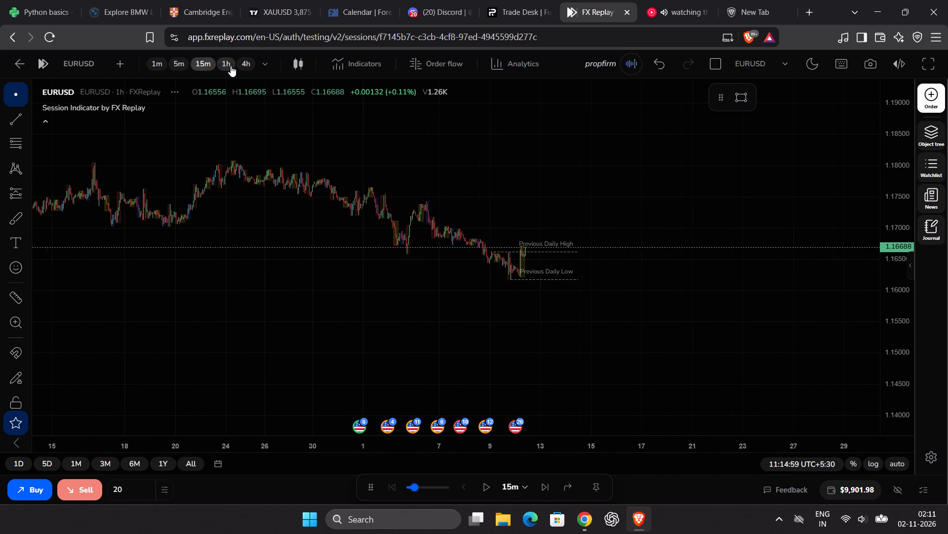
drag(892, 380, 896, 266)
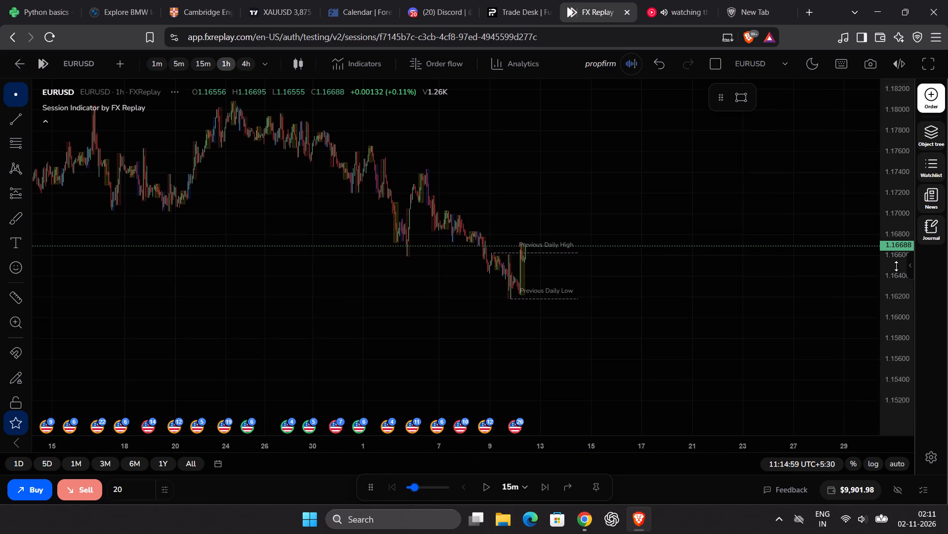
drag(896, 266, 891, 176)
drag(725, 163, 753, 261)
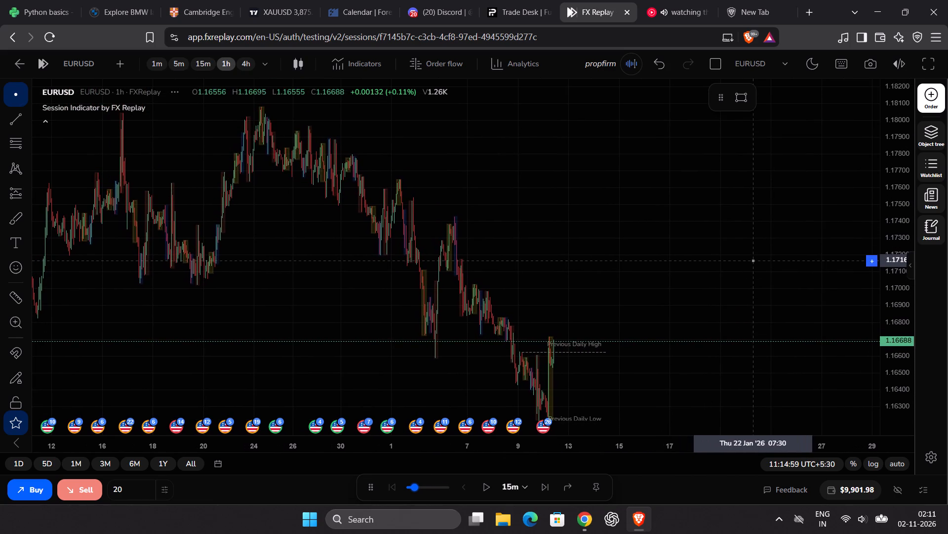
scroll(753, 261, up, 5)
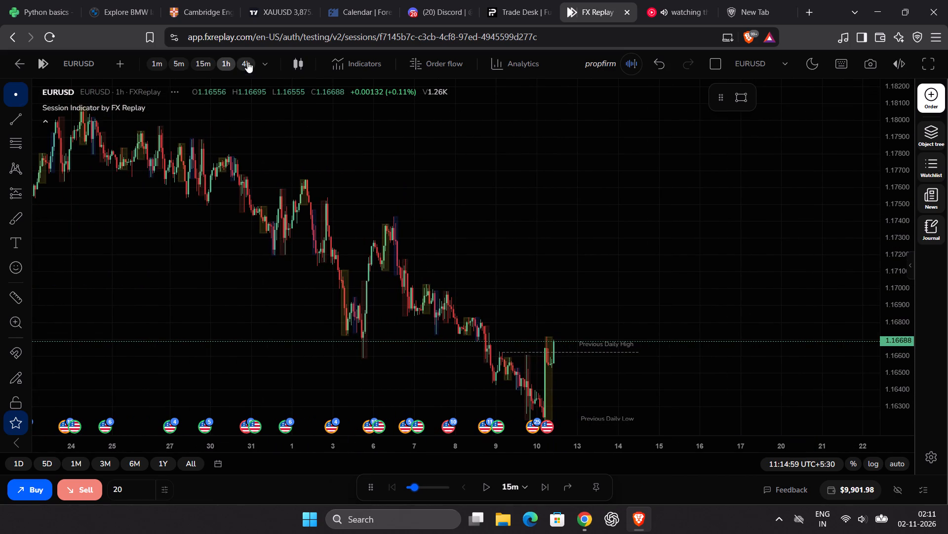
Switch the EURUSD chart to 15m and examine the 12 January rise around the previous daily high.
click(203, 60)
drag(896, 373, 887, 235)
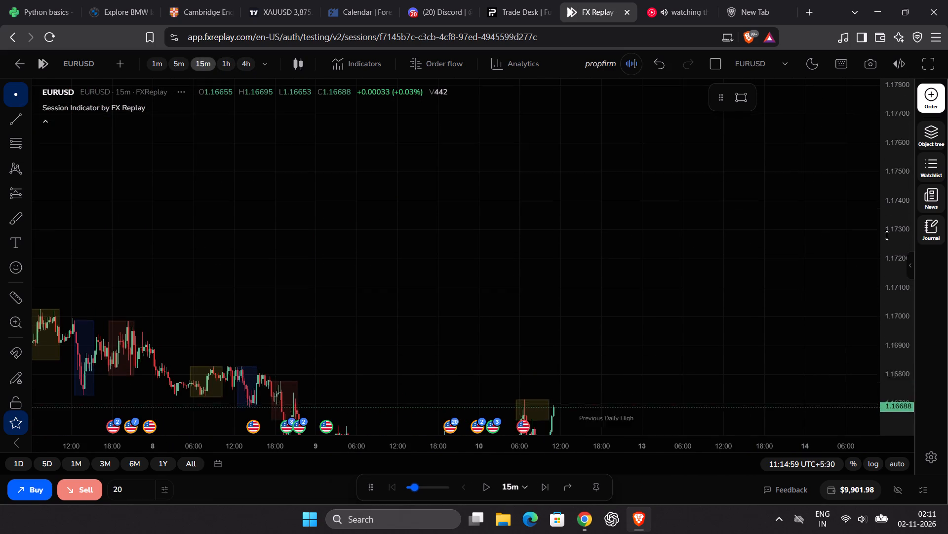
drag(887, 235, 885, 225)
drag(767, 352, 737, 154)
drag(903, 326, 896, 261)
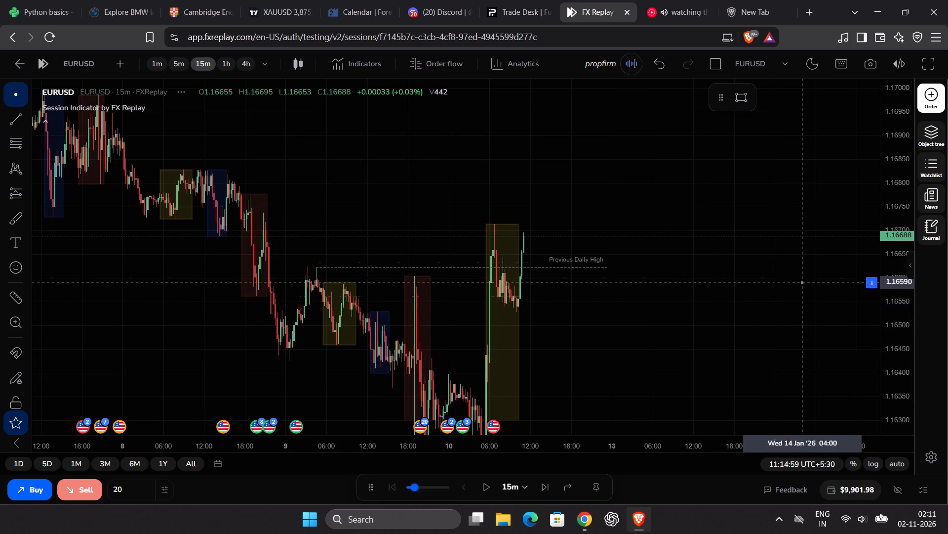
scroll(709, 306, up, 6)
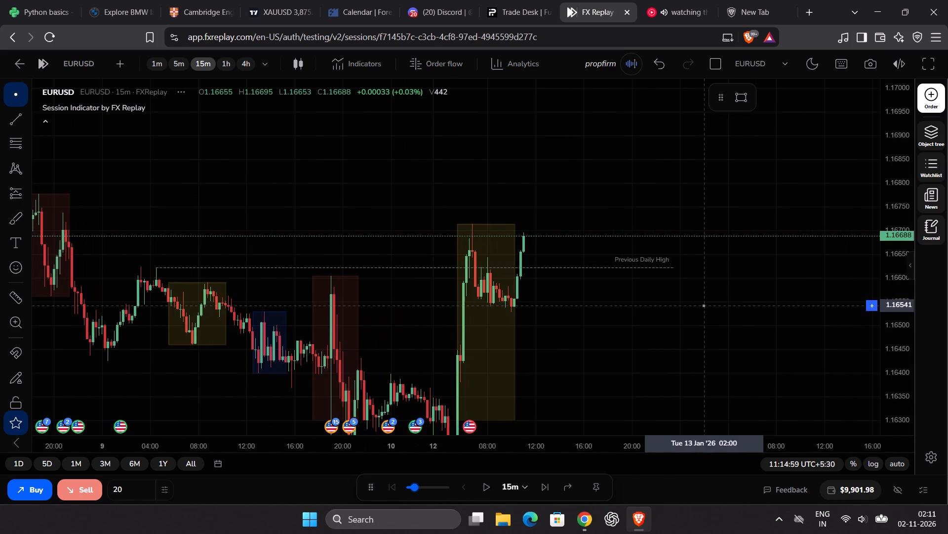
drag(646, 329, 506, 272)
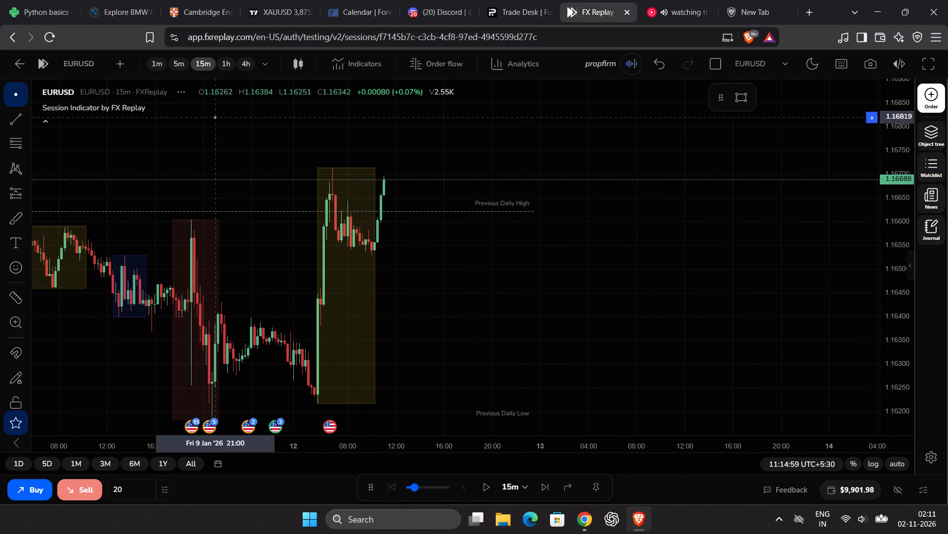
Switch the EURUSD chart to 5m and set the replay interval to 5m.
click(182, 71)
scroll(419, 246, down, 1)
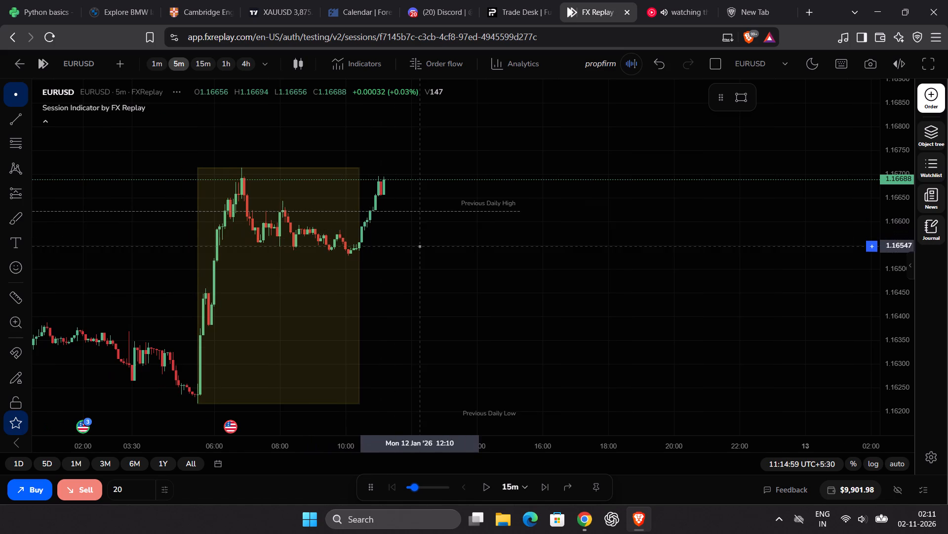
click(498, 487)
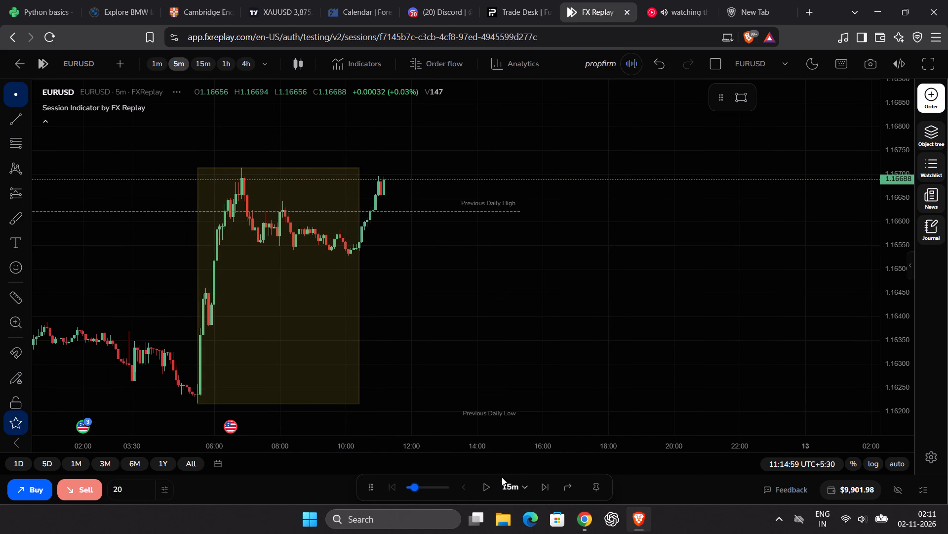
click(505, 482)
scroll(497, 420, down, 2)
click(474, 426)
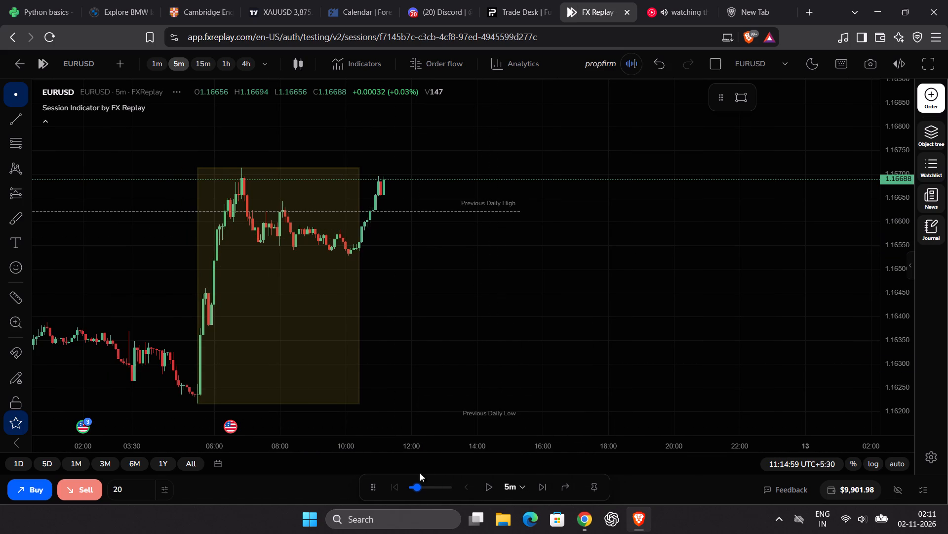
Lower the replay speed and play EURUSD forward on 5m, pausing at 12:54:59 on 12 January.
click(413, 486)
click(485, 489)
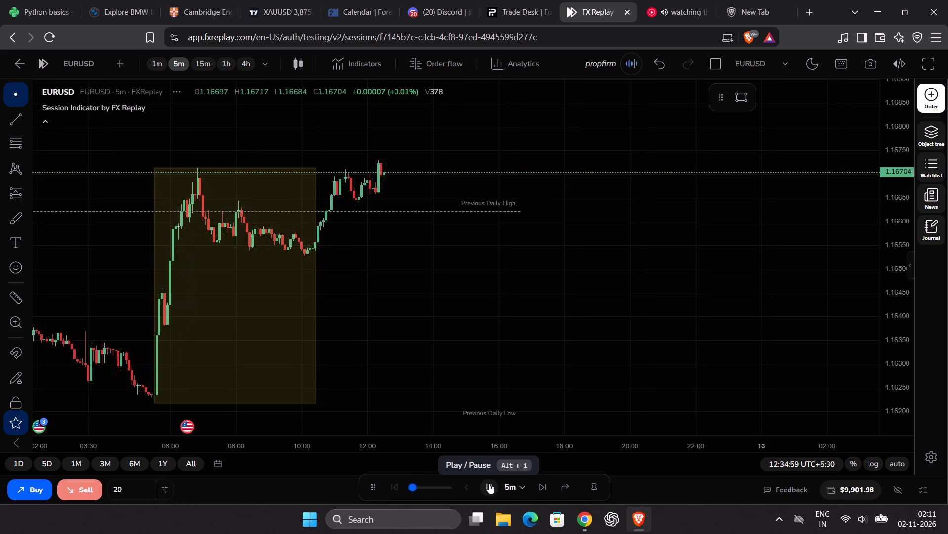
click(489, 483)
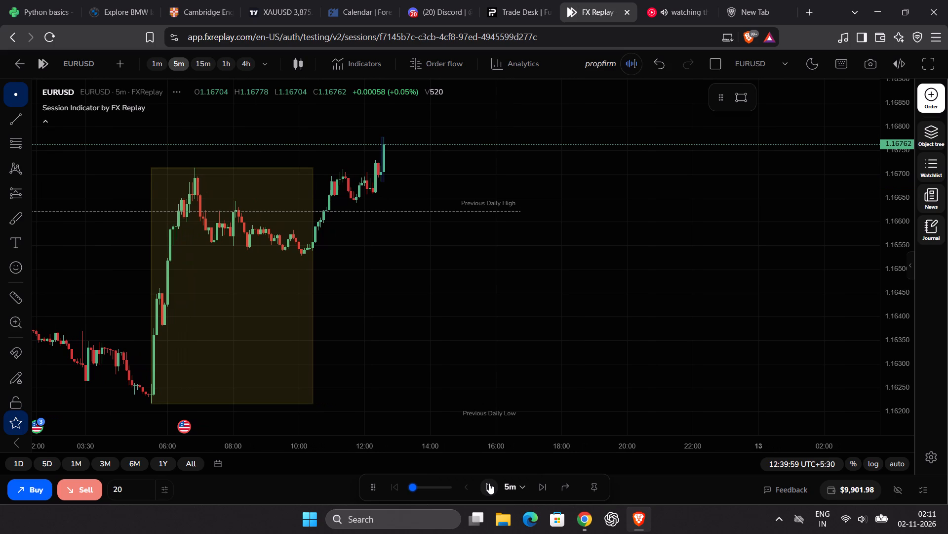
click(489, 483)
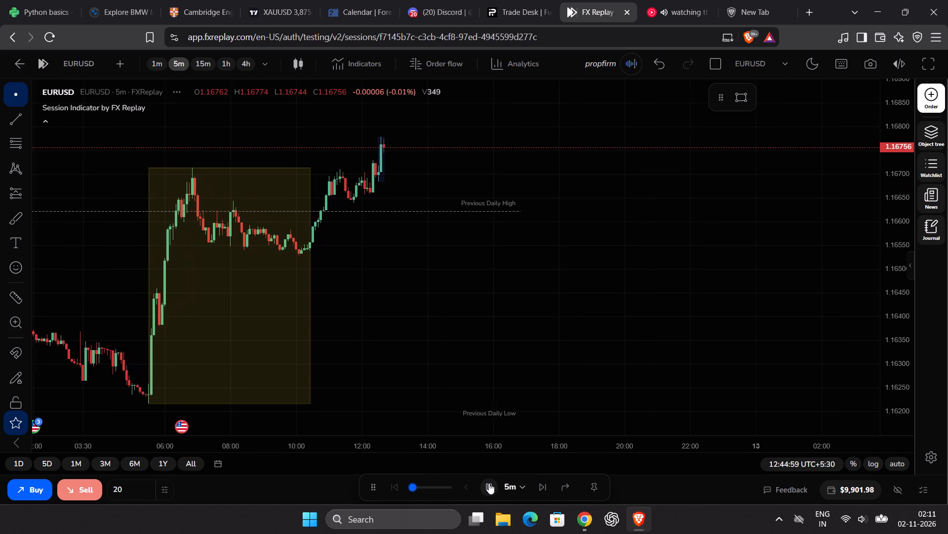
click(489, 483)
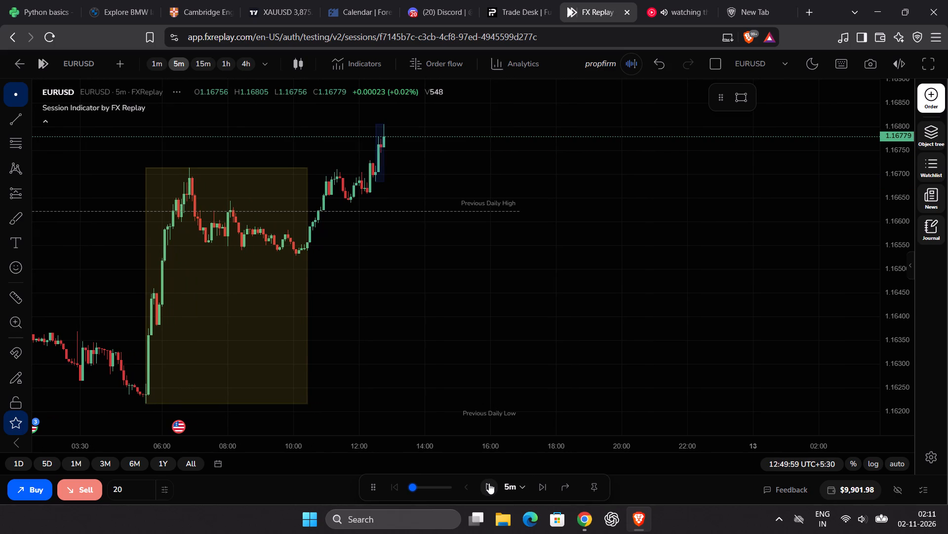
click(489, 483)
click(489, 483)
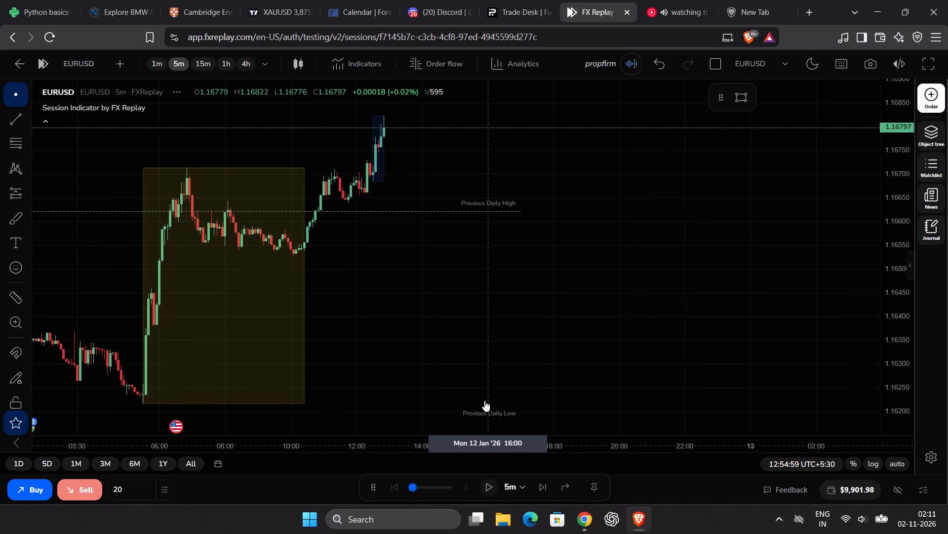
Place a 0.63-lot EURUSD market buy at 1.16797 with stop loss at 1.16638 and take profit at 1.16956.
drag(479, 302, 459, 411)
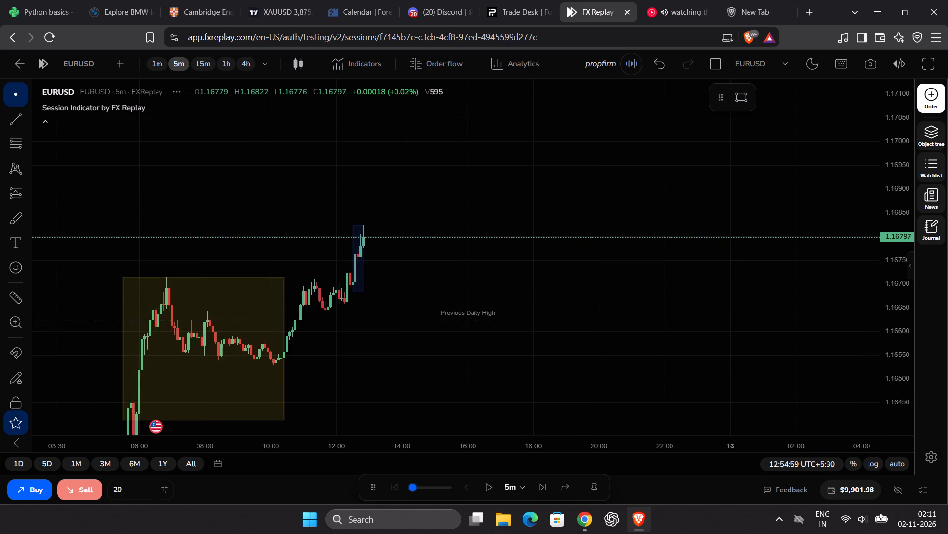
click(929, 99)
drag(557, 237, 552, 311)
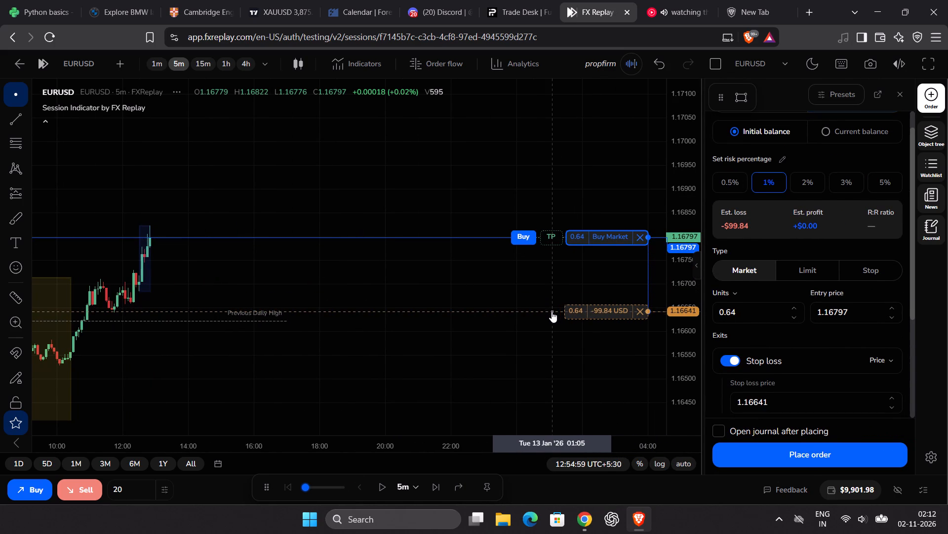
drag(552, 311, 552, 313)
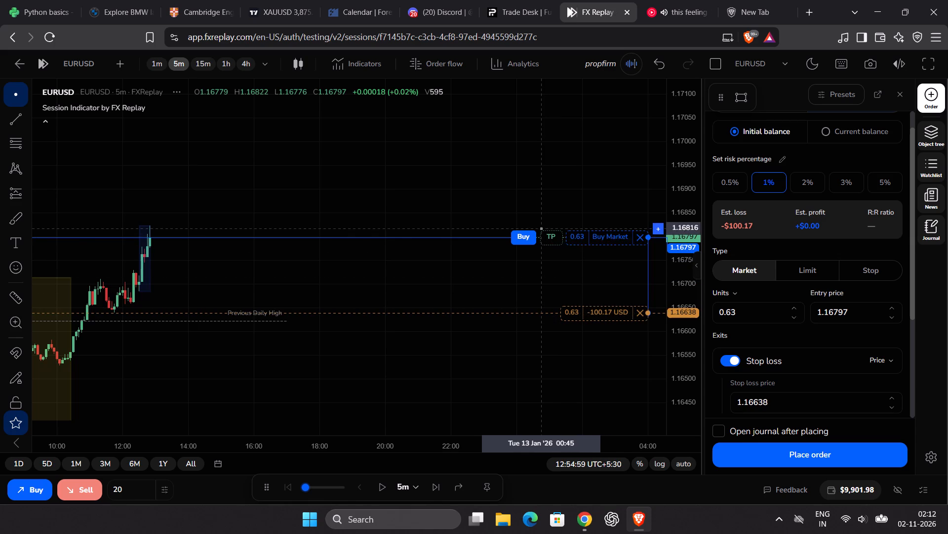
drag(546, 233, 554, 142)
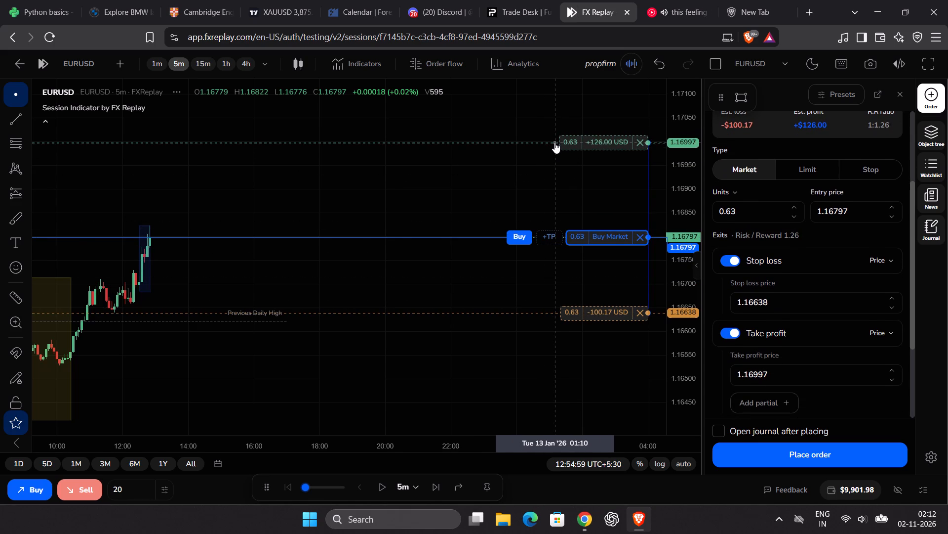
drag(554, 142, 554, 155)
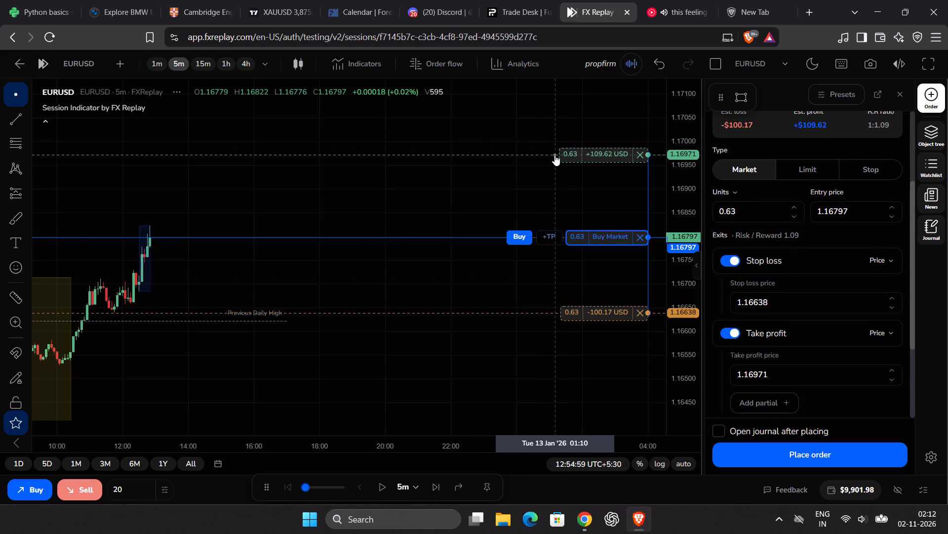
drag(554, 155, 553, 163)
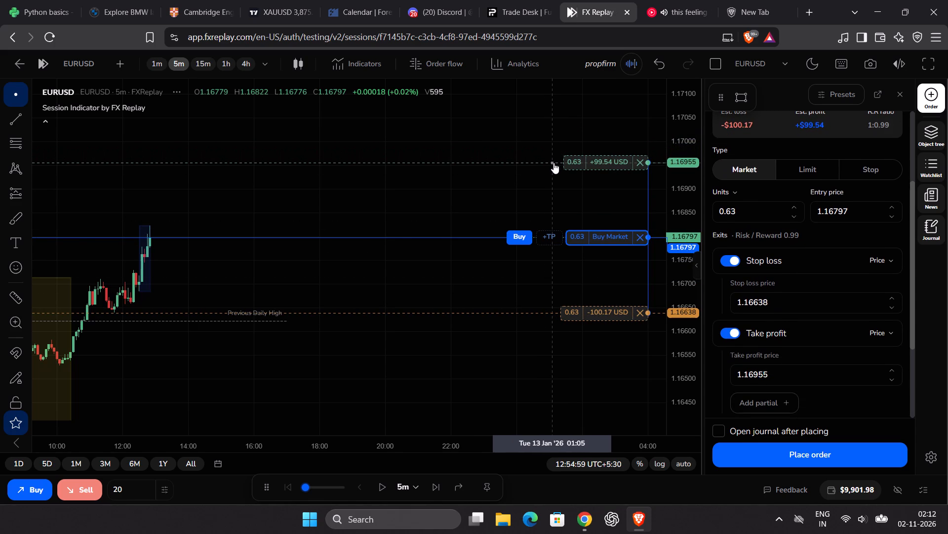
drag(553, 163, 553, 162)
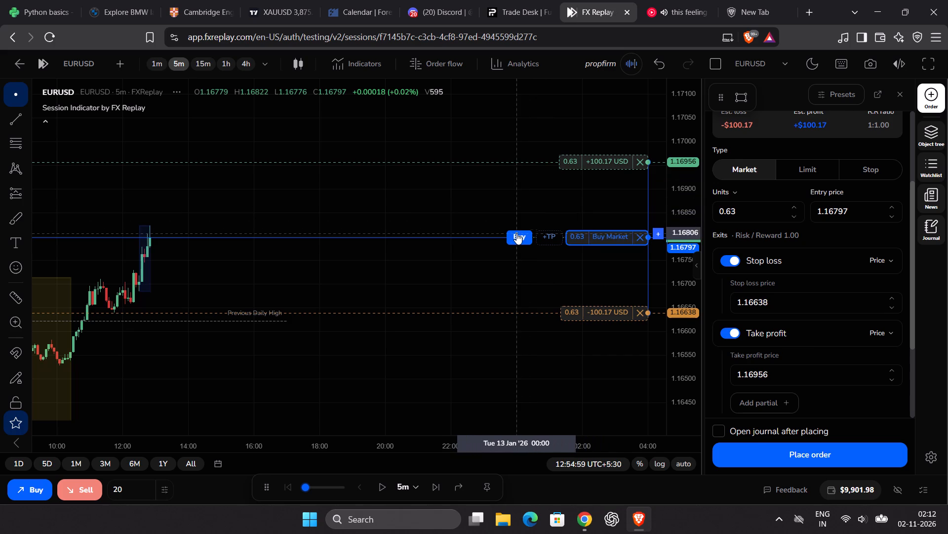
click(516, 233)
Raise the replay speed to 3x per second and play EURUSD forward on 5m, pausing at 13:34:59 on 12 January.
drag(474, 211, 517, 239)
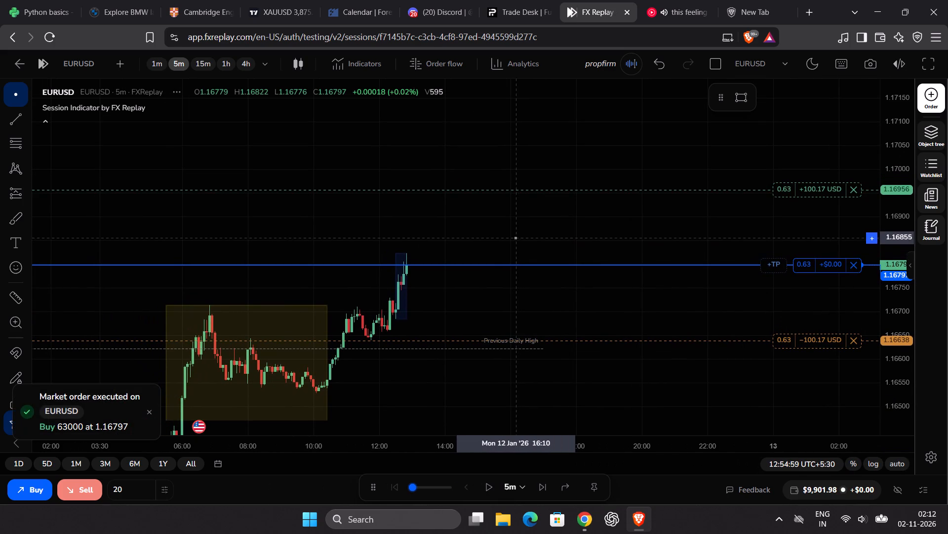
click(484, 487)
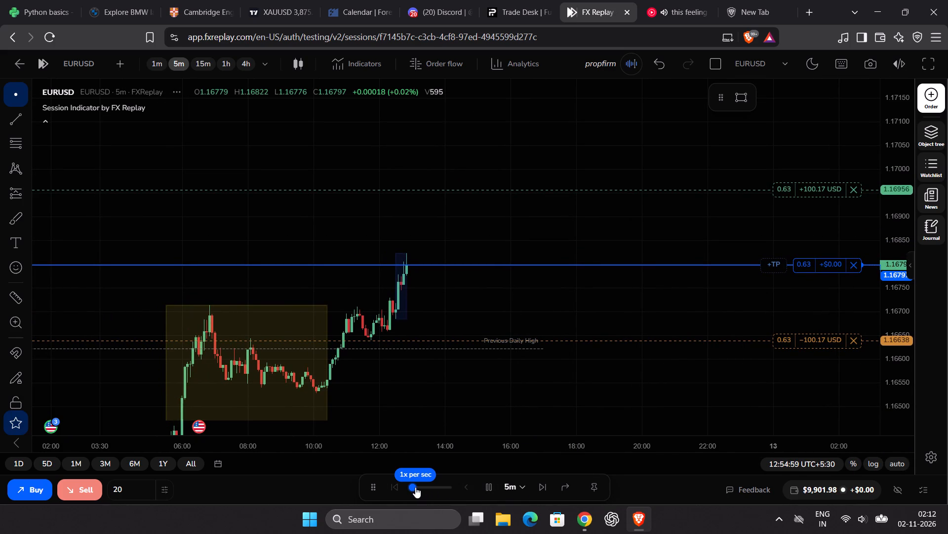
click(415, 487)
click(488, 485)
click(488, 485)
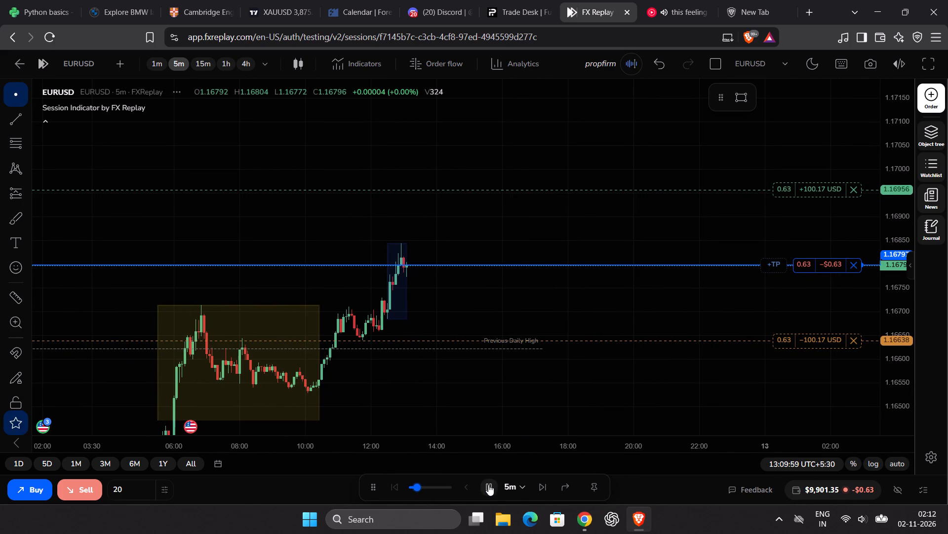
click(488, 485)
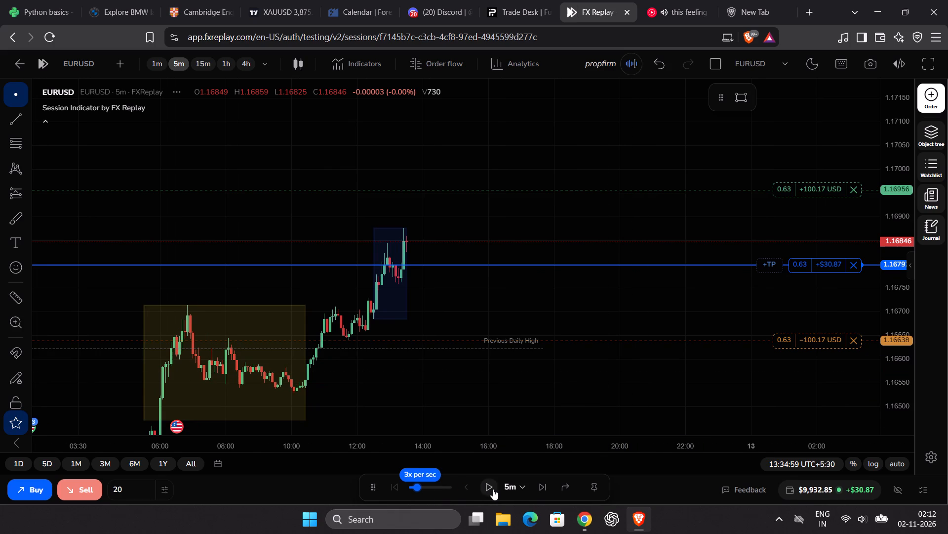
Lower the replay speed to 1x per second and play the open trade forward, pausing at 14:59:59 on 12 January.
click(416, 486)
drag(416, 486, 401, 487)
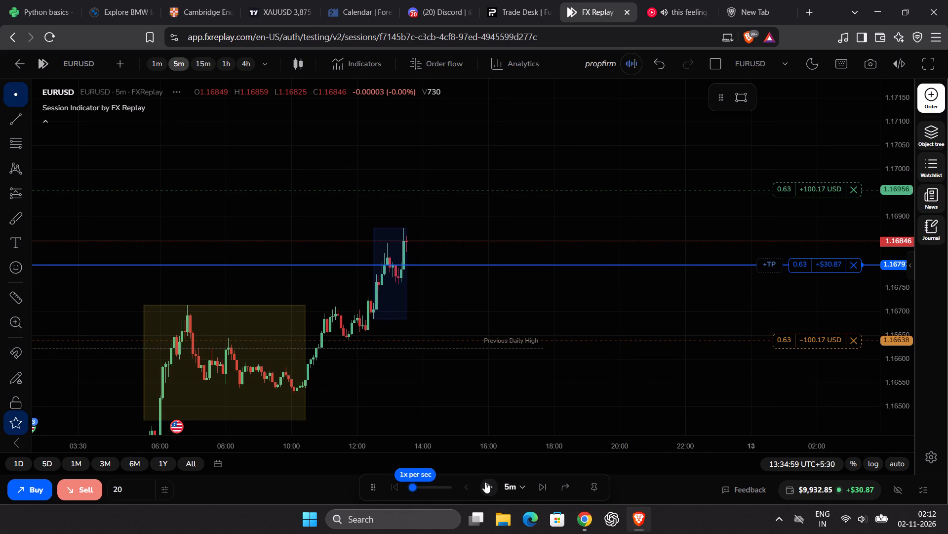
click(486, 482)
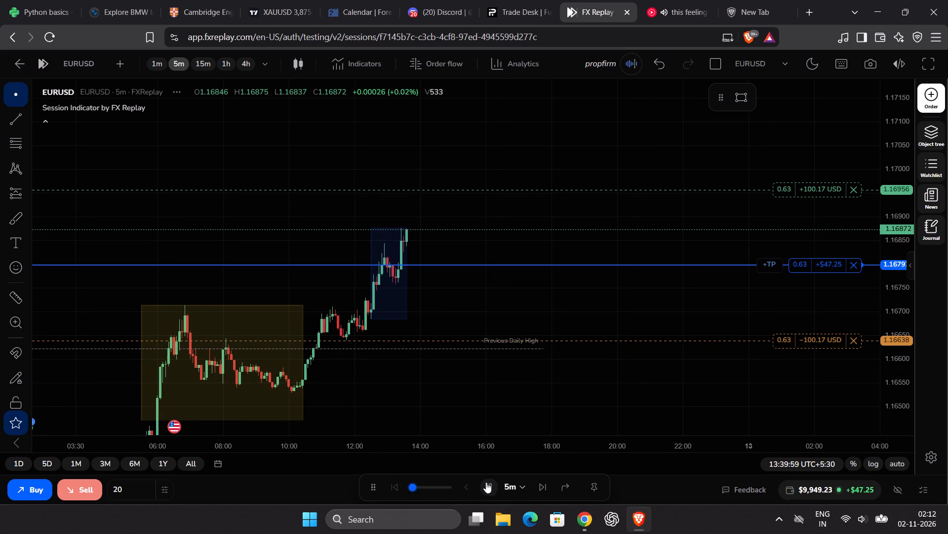
click(486, 482)
click(486, 482)
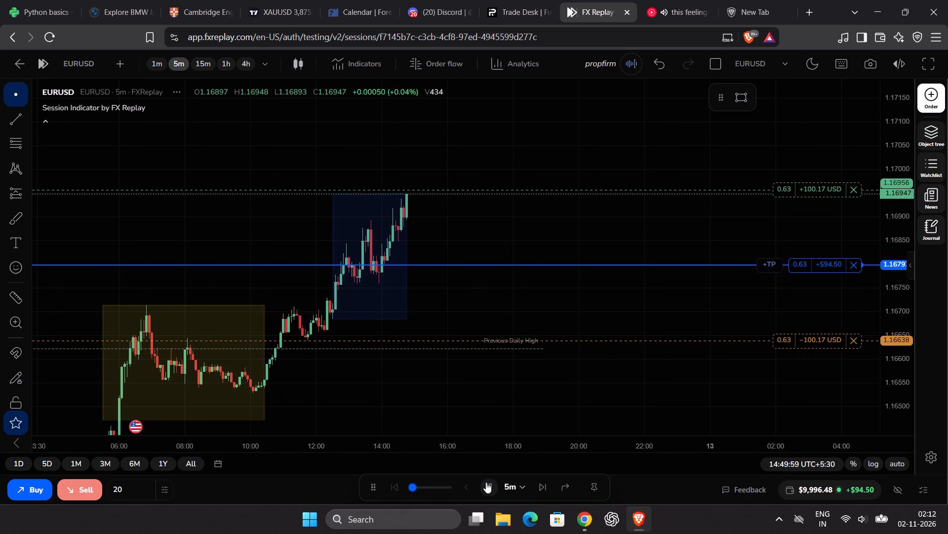
click(486, 482)
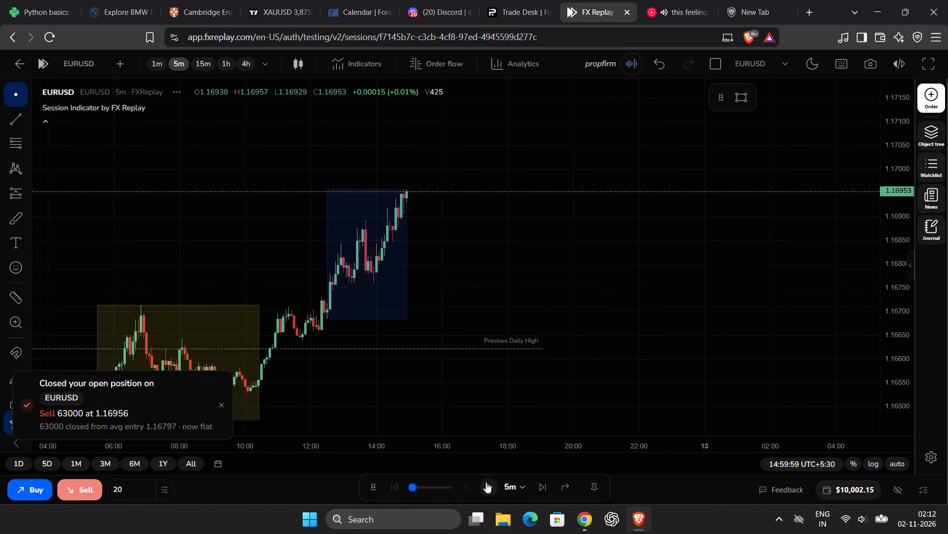
Switch the EURUSD chart to 15m and set the replay interval to 15m.
drag(751, 303, 732, 300)
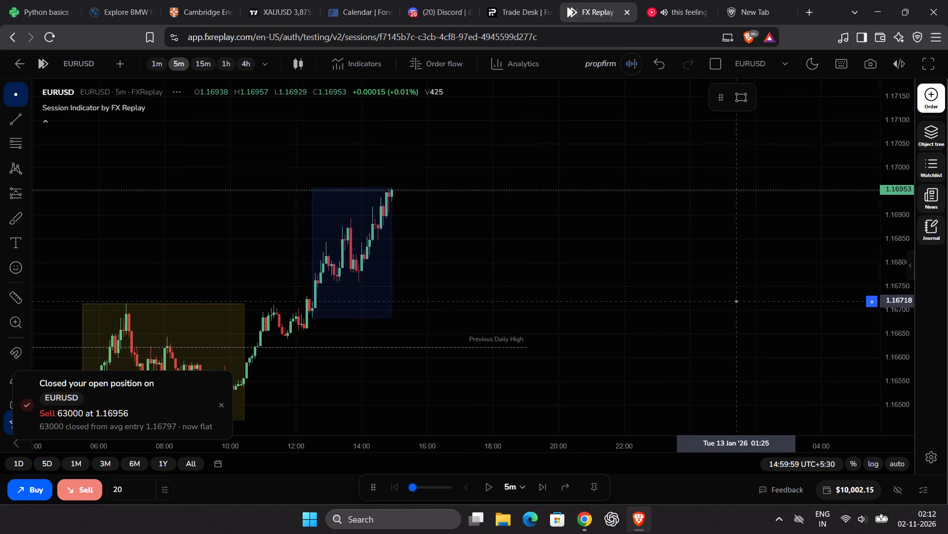
drag(732, 300, 716, 299)
click(204, 62)
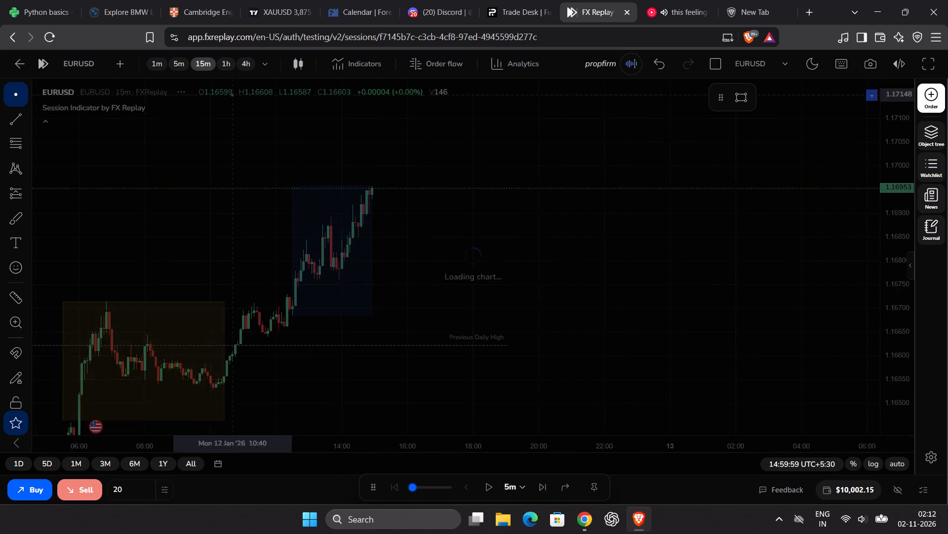
drag(891, 184, 874, 361)
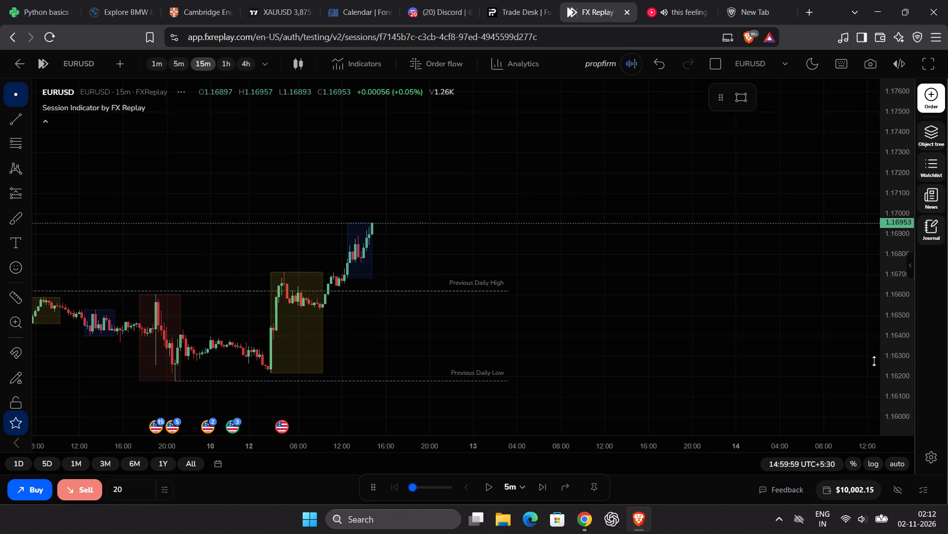
drag(874, 361, 869, 376)
scroll(621, 322, up, 2)
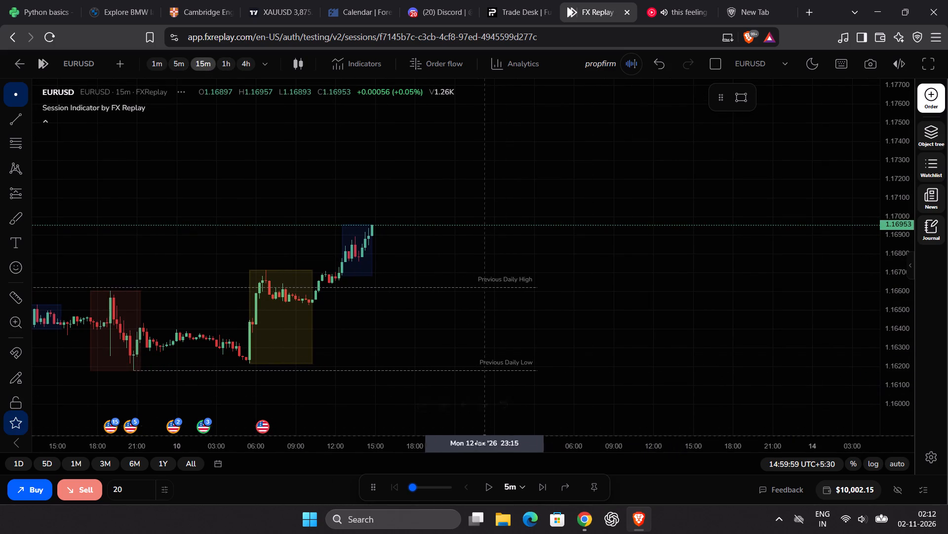
click(514, 486)
scroll(495, 416, down, 2)
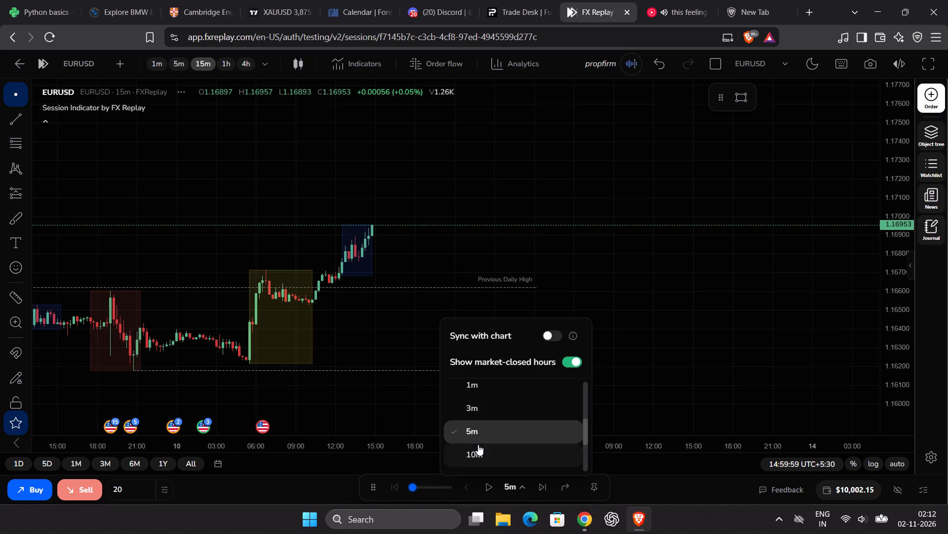
scroll(478, 440, down, 1)
click(474, 412)
Examine the 15m EURUSD decline since 6 January and the 12 January rise above the previous daily high.
scroll(515, 315, down, 2)
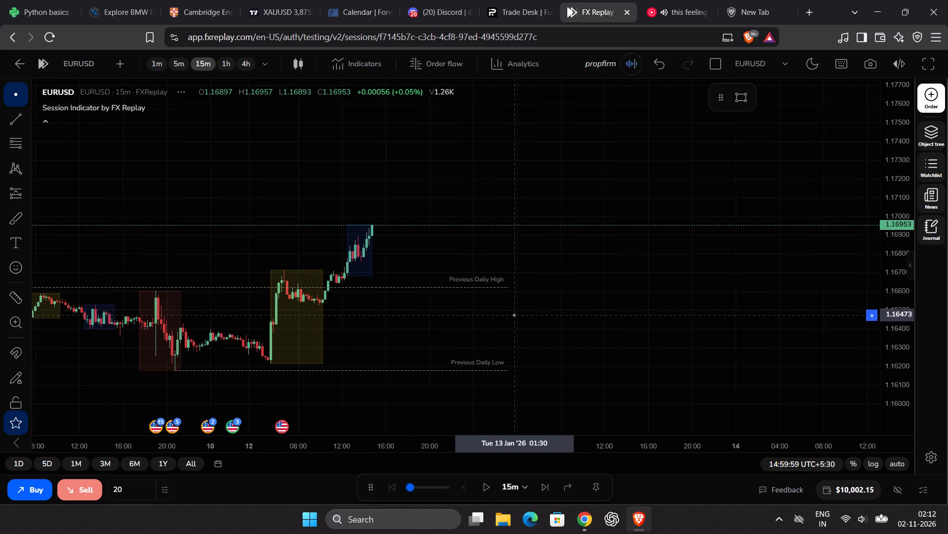
scroll(515, 315, down, 7)
drag(516, 314, 787, 347)
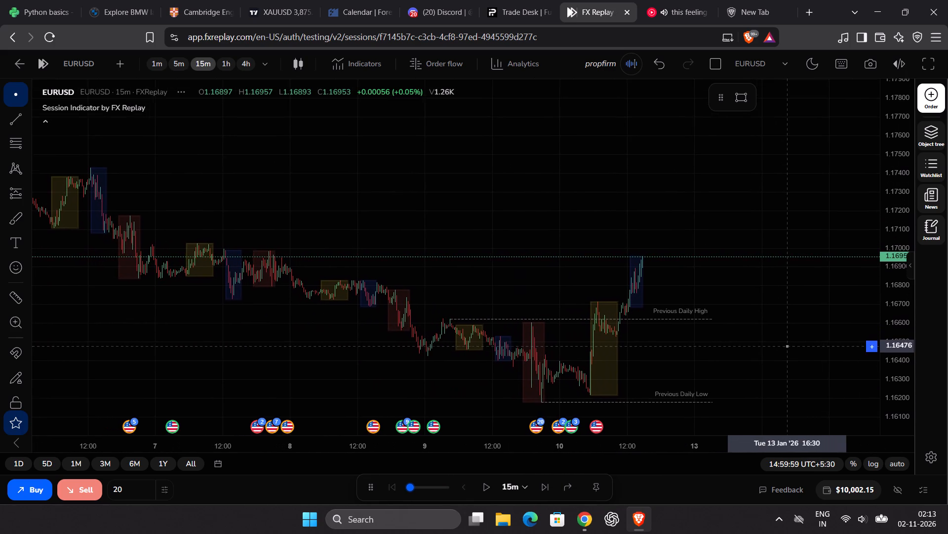
drag(787, 347, 738, 327)
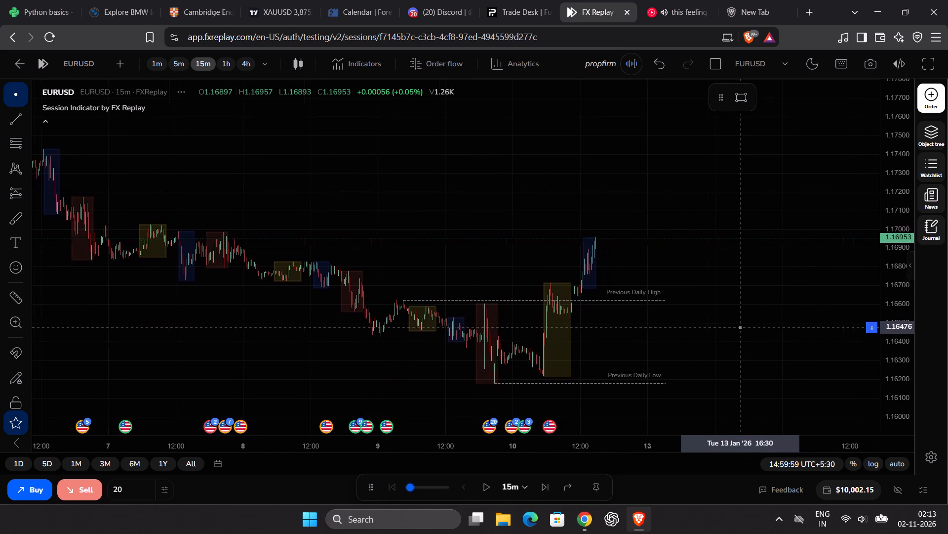
drag(738, 327, 603, 306)
scroll(589, 294, up, 5)
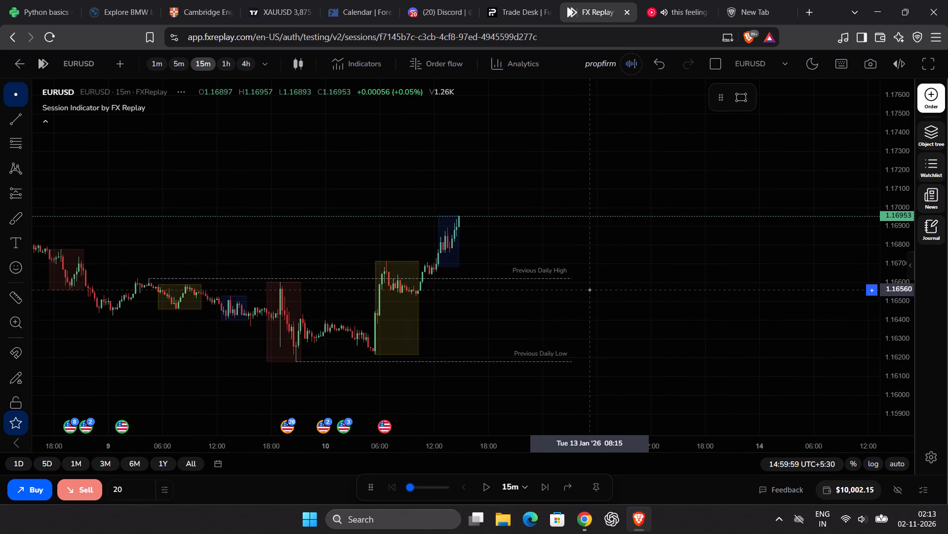
scroll(584, 306, up, 1)
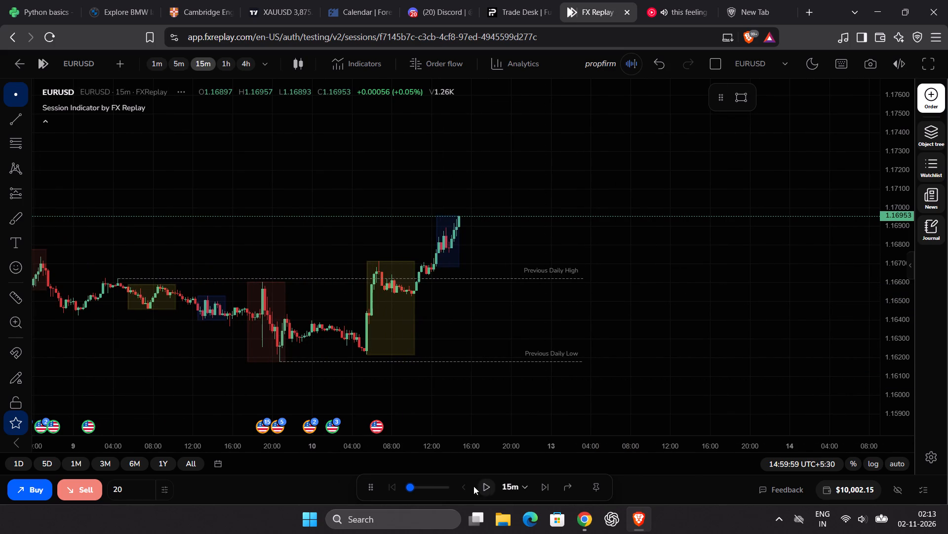
Raise the replay speed to 16x per second and play EURUSD forward on 15m, pausing at 22:29:59 on 12 January.
click(435, 489)
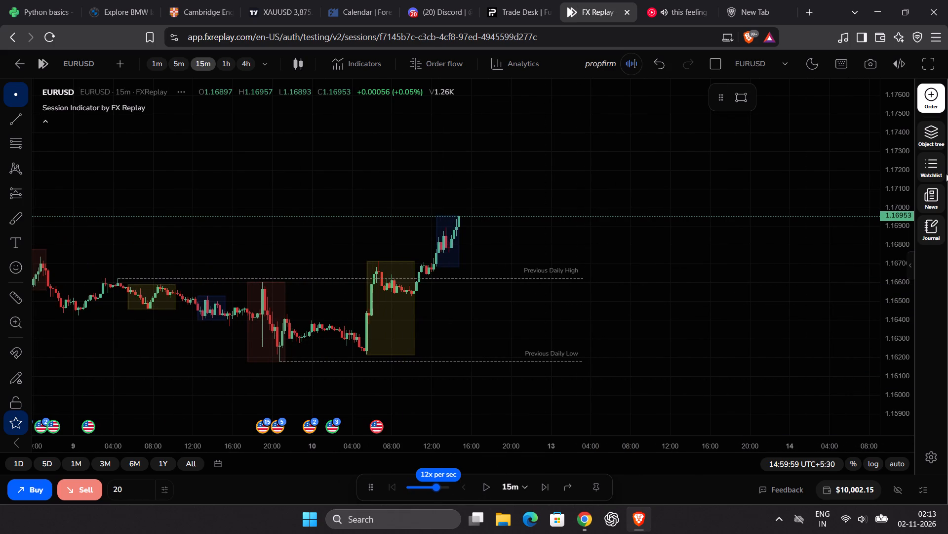
drag(901, 135, 879, 416)
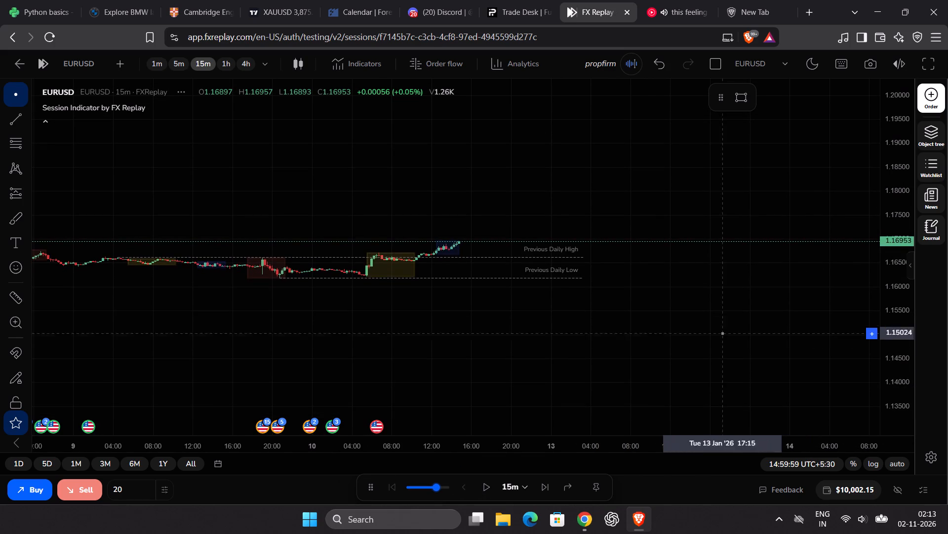
scroll(688, 313, up, 2)
scroll(608, 290, up, 3)
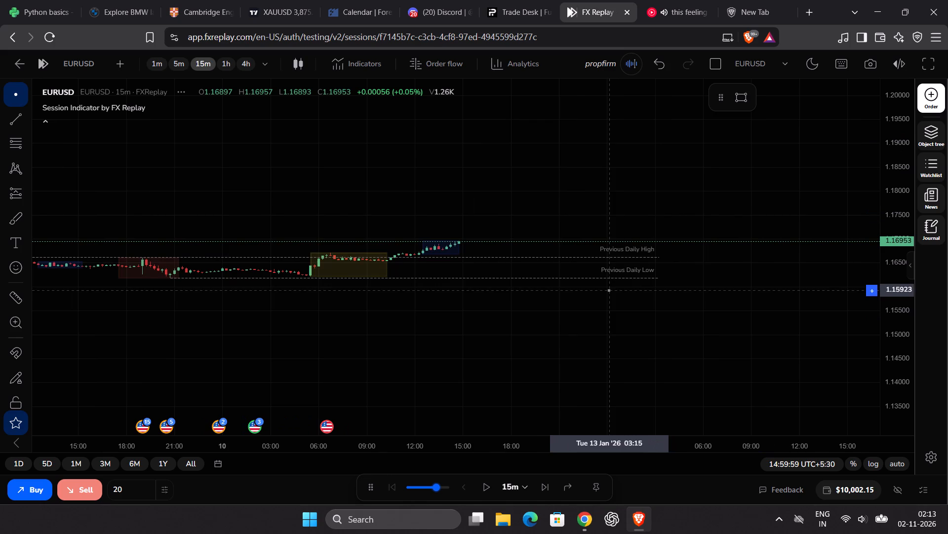
drag(592, 334, 498, 334)
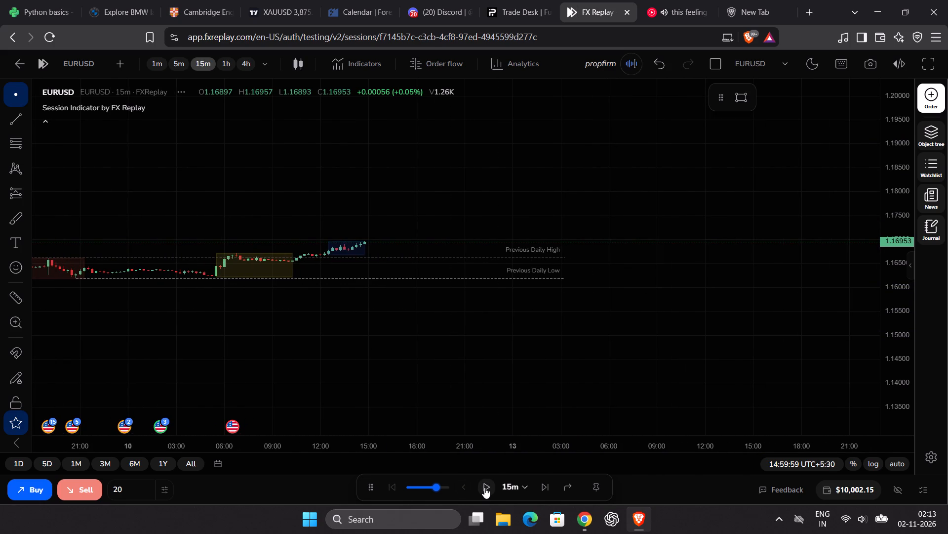
click(484, 488)
drag(441, 490, 445, 487)
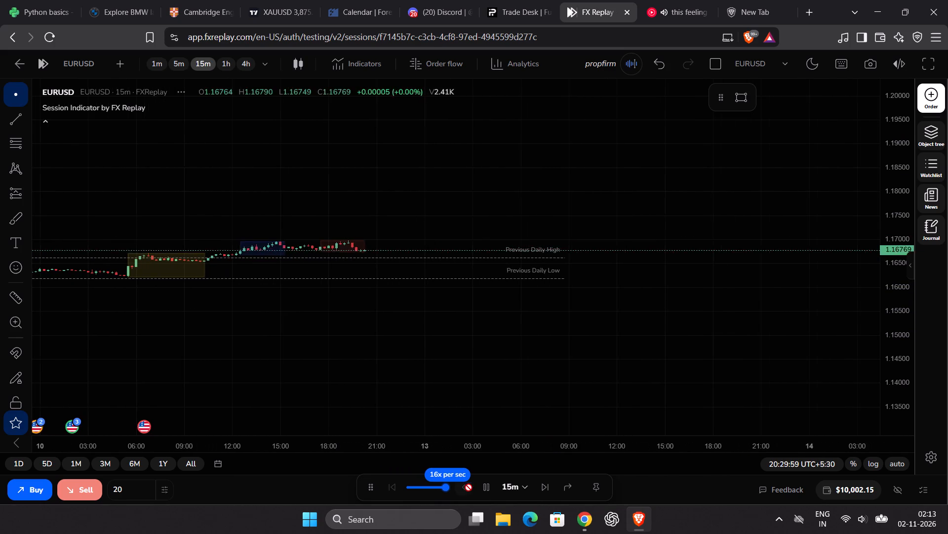
click(494, 487)
Play EURUSD forward on 15m in short bursts, pausing at 01:59:59 and again at 04:29:59 on 13 January.
scroll(476, 380, up, 4)
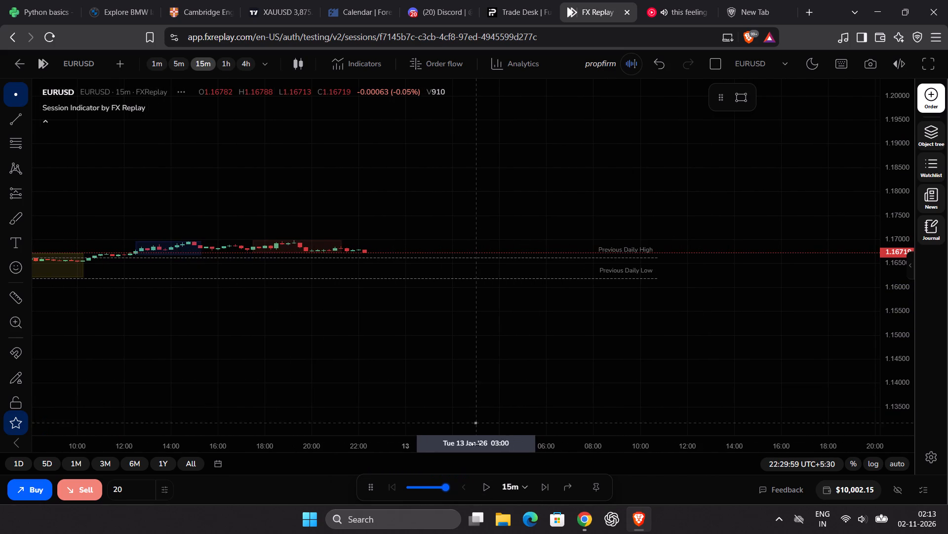
click(487, 485)
click(487, 485)
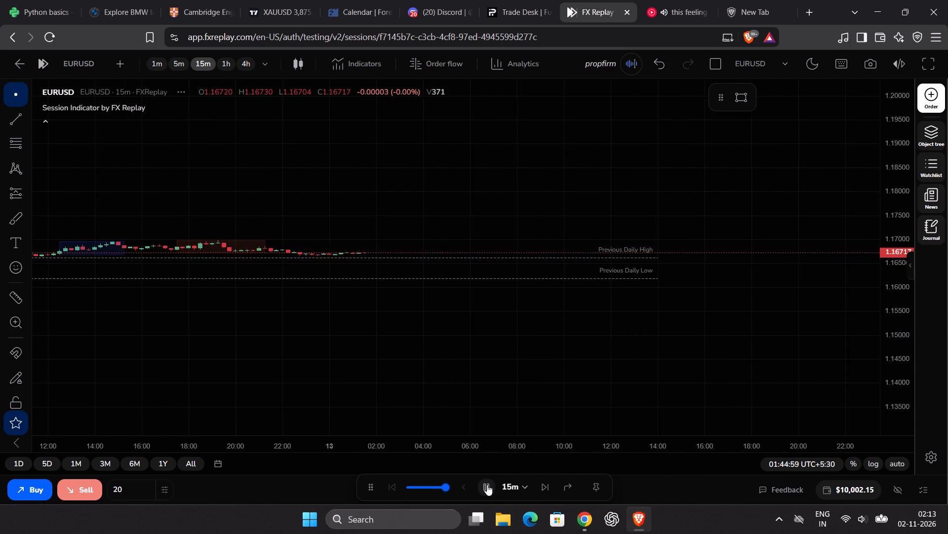
scroll(457, 371, up, 4)
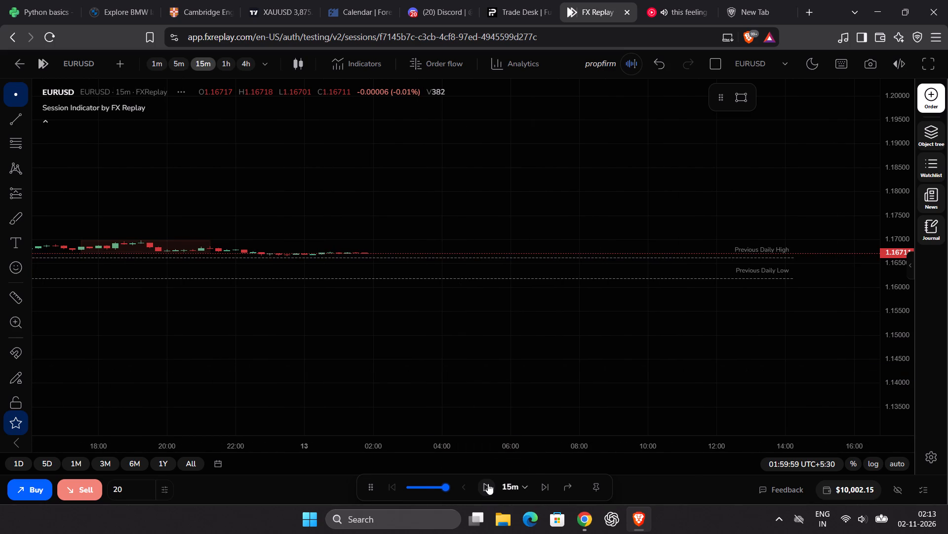
scroll(466, 383, up, 2)
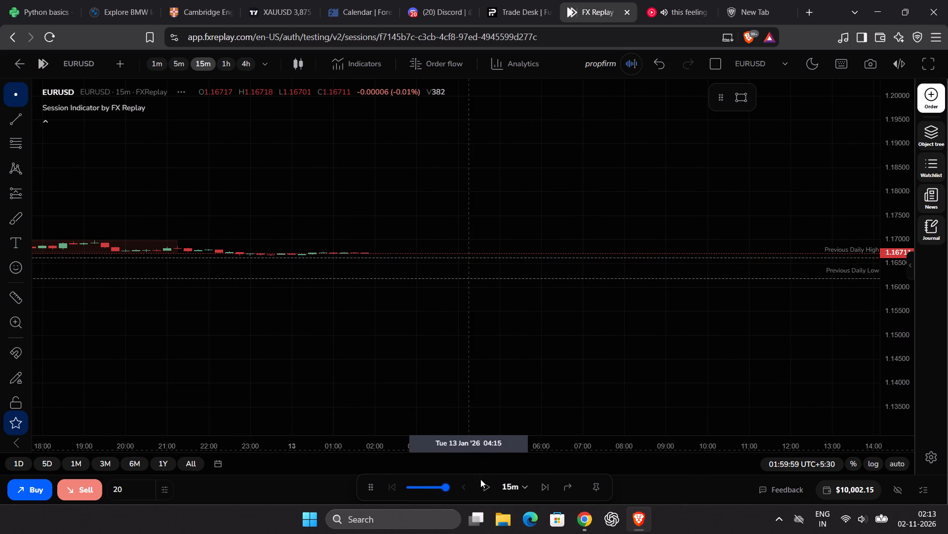
click(487, 486)
click(487, 486)
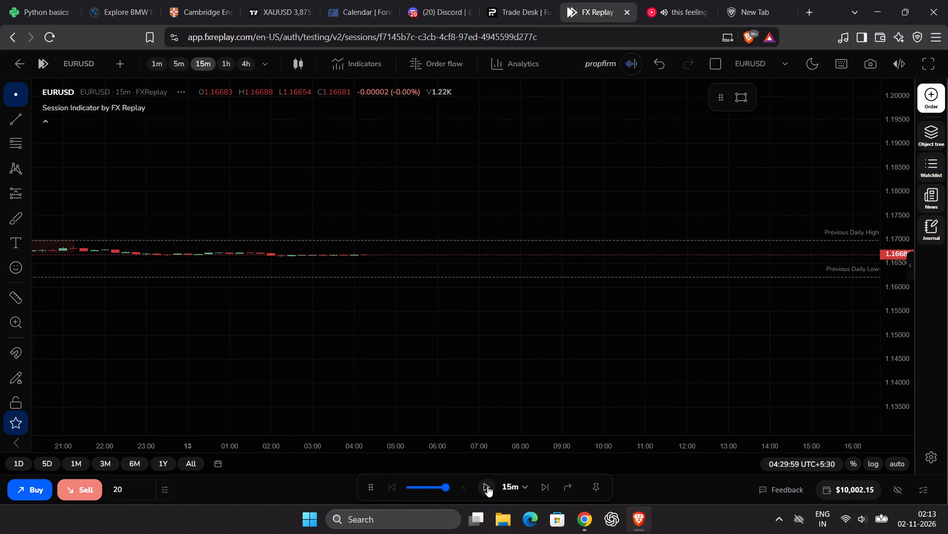
Play EURUSD forward on 15m in one short burst, pausing at 05:59:59 on 13 January.
click(487, 486)
click(487, 486)
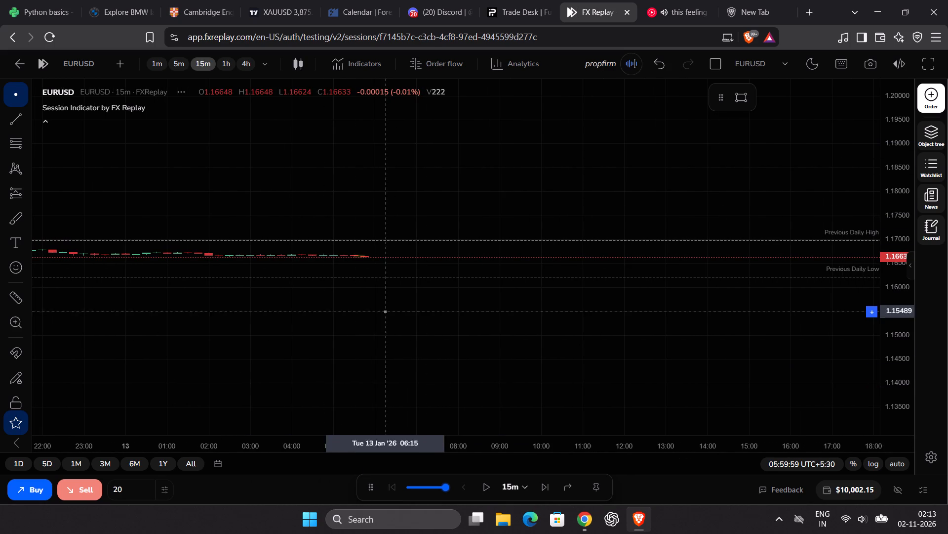
Lower the replay speed to 2x per second and play EURUSD forward on 15m, pausing at 11:14:59 on 13 January.
scroll(412, 316, down, 7)
click(415, 490)
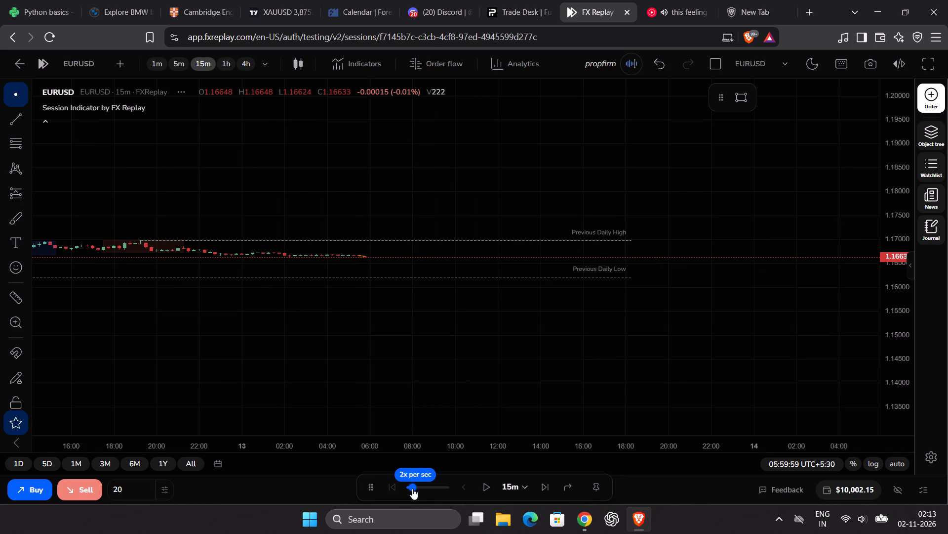
drag(893, 395, 912, 205)
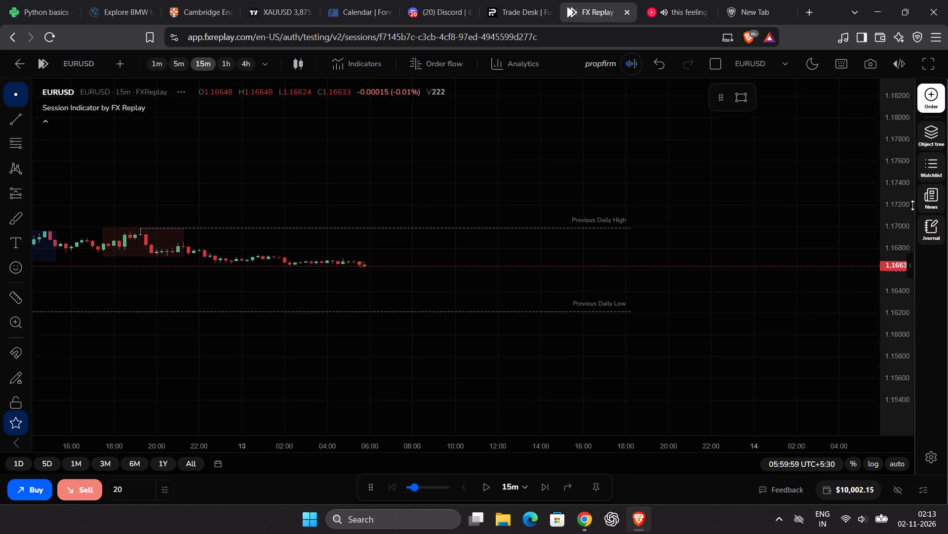
drag(912, 205, 892, 94)
drag(893, 397, 899, 279)
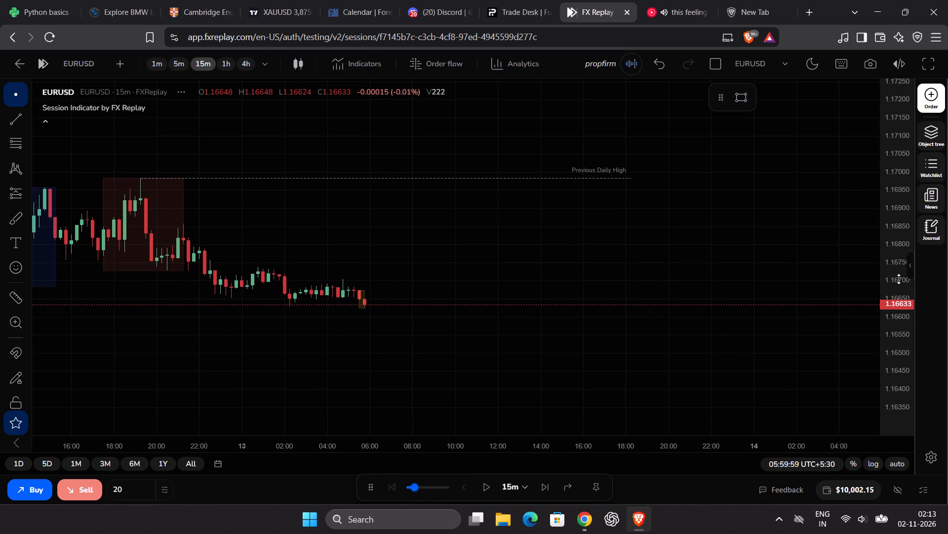
drag(680, 265, 736, 267)
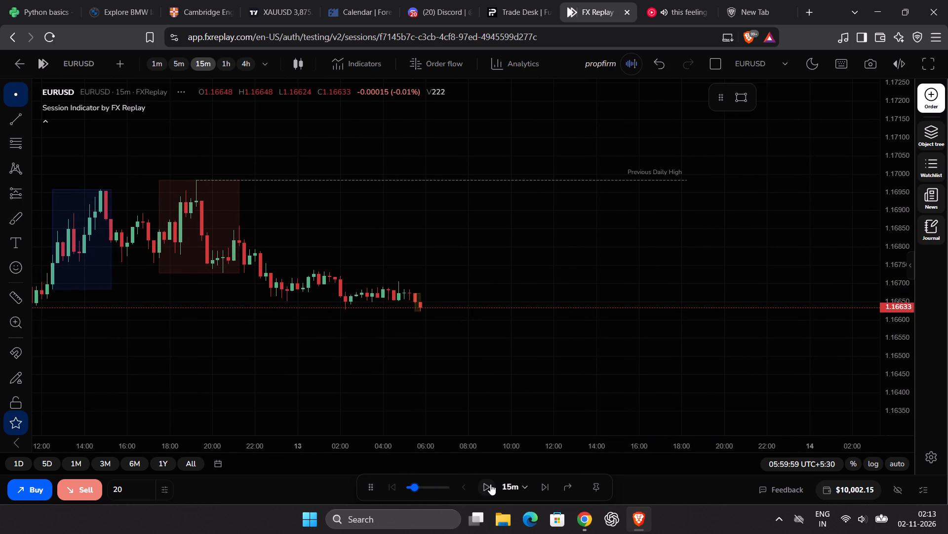
click(488, 486)
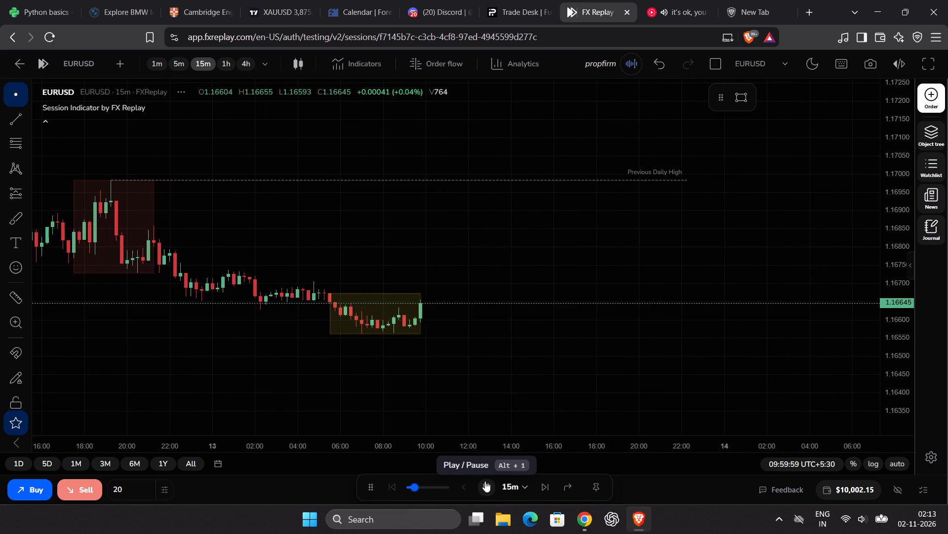
click(485, 481)
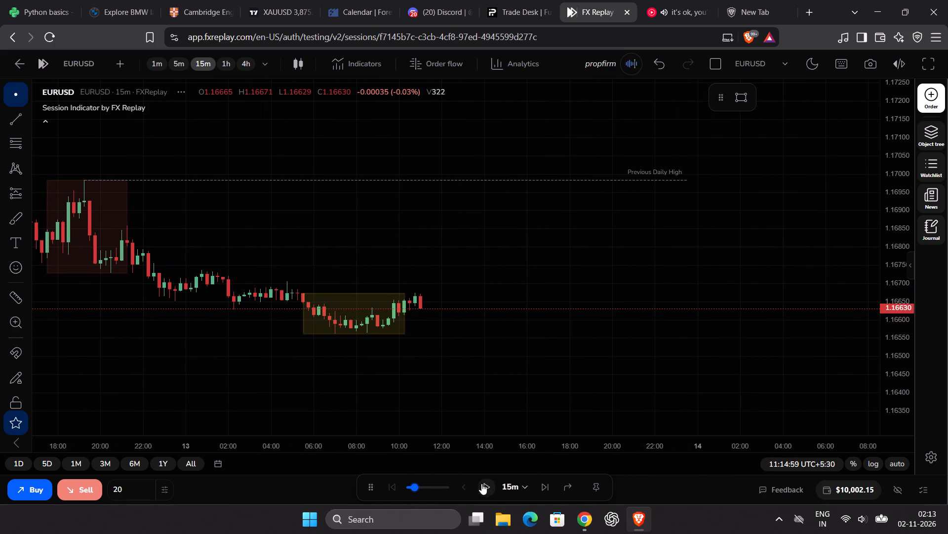
Lower the replay speed to 1x per second and set the replay interval to 5m.
drag(409, 489, 404, 486)
click(509, 484)
scroll(508, 446, down, 2)
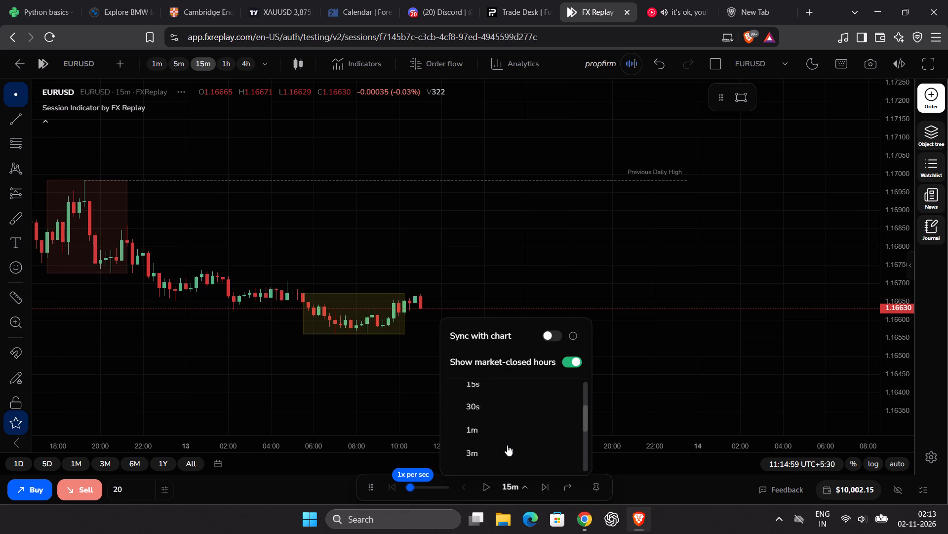
click(471, 430)
Review the 12–13 January price action and switch the EURUSD chart to 5m.
scroll(307, 124, down, 6)
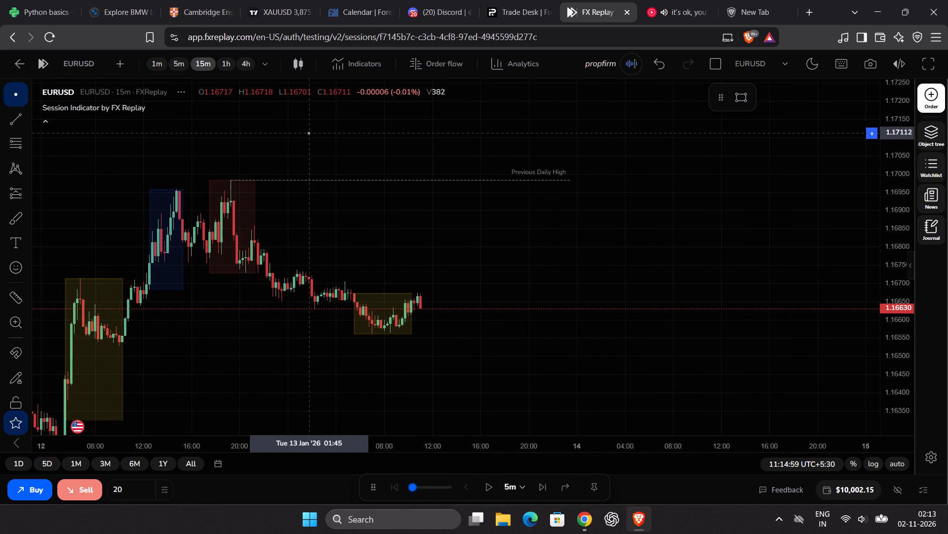
drag(410, 210, 493, 175)
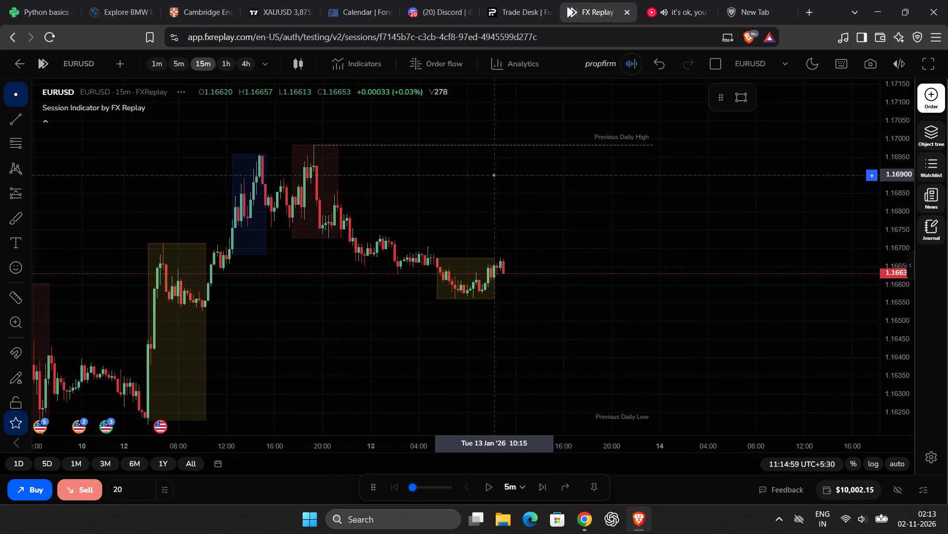
drag(493, 175, 488, 178)
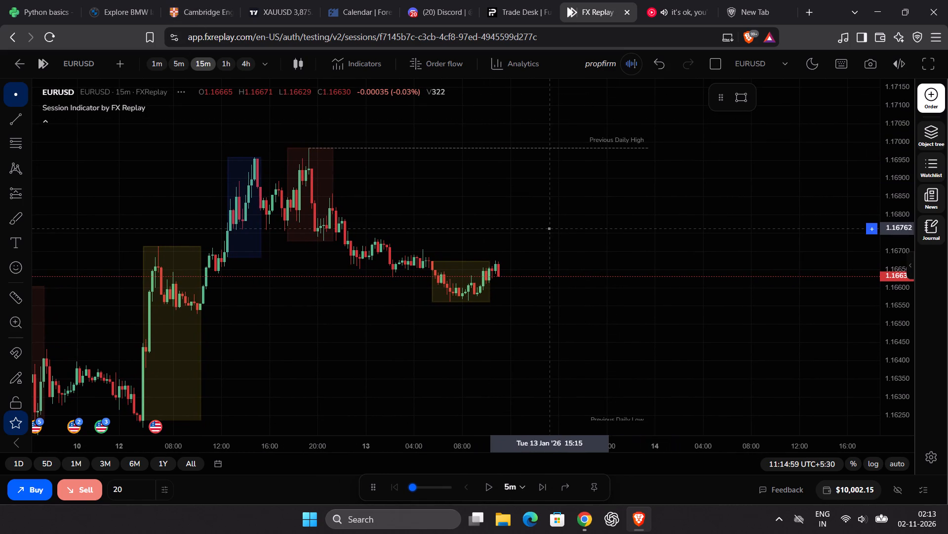
drag(466, 224, 437, 222)
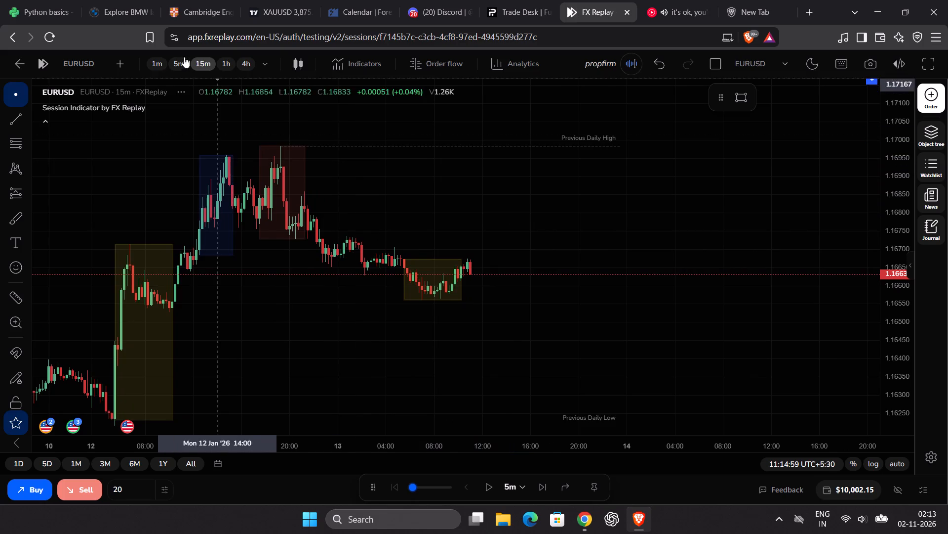
click(177, 57)
Examine the 5m EURUSD decline from the 12 January high and the yellow session range of 13 January.
scroll(420, 187, down, 12)
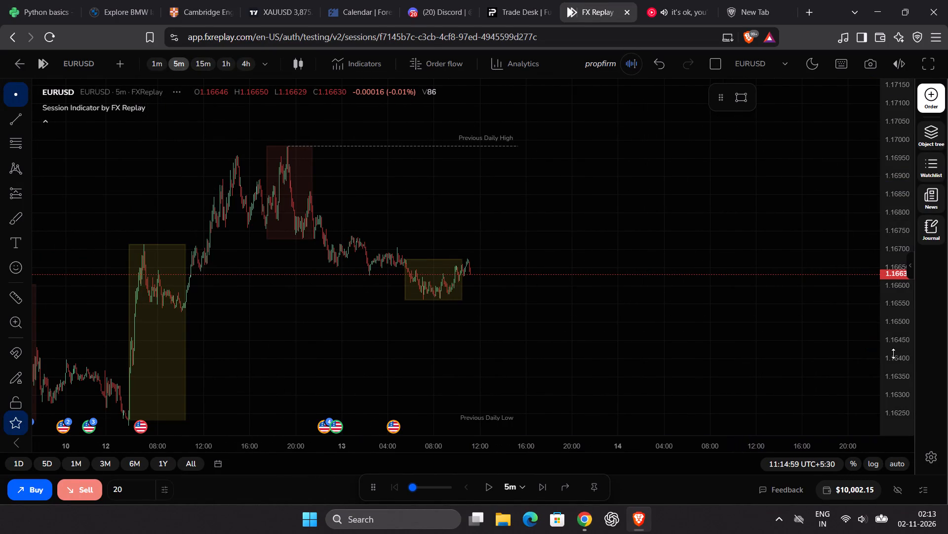
drag(893, 354, 898, 280)
scroll(676, 282, up, 3)
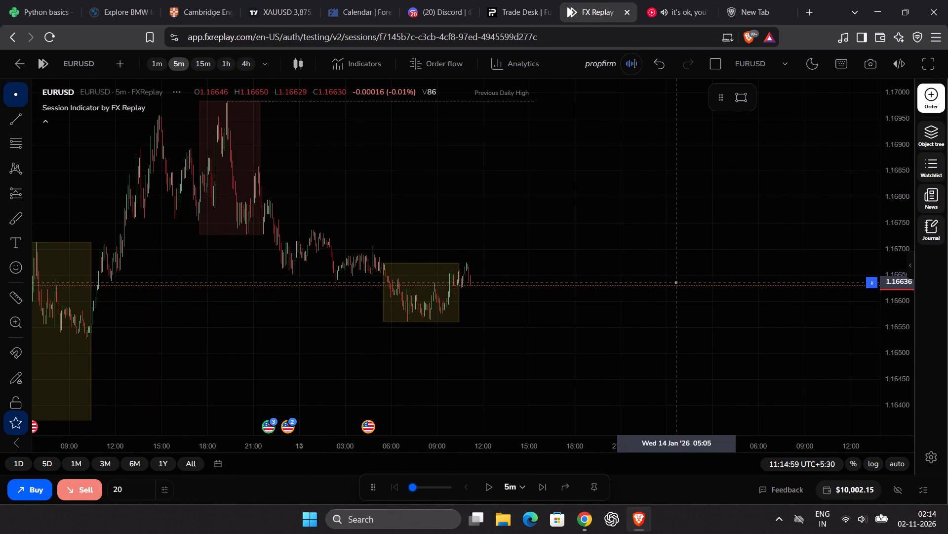
drag(564, 268, 765, 255)
scroll(762, 254, up, 2)
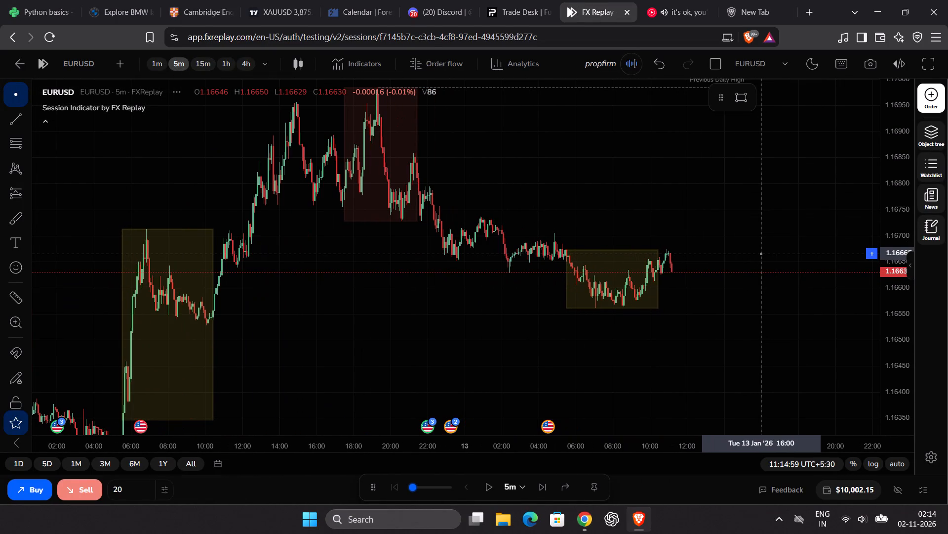
scroll(759, 256, up, 2)
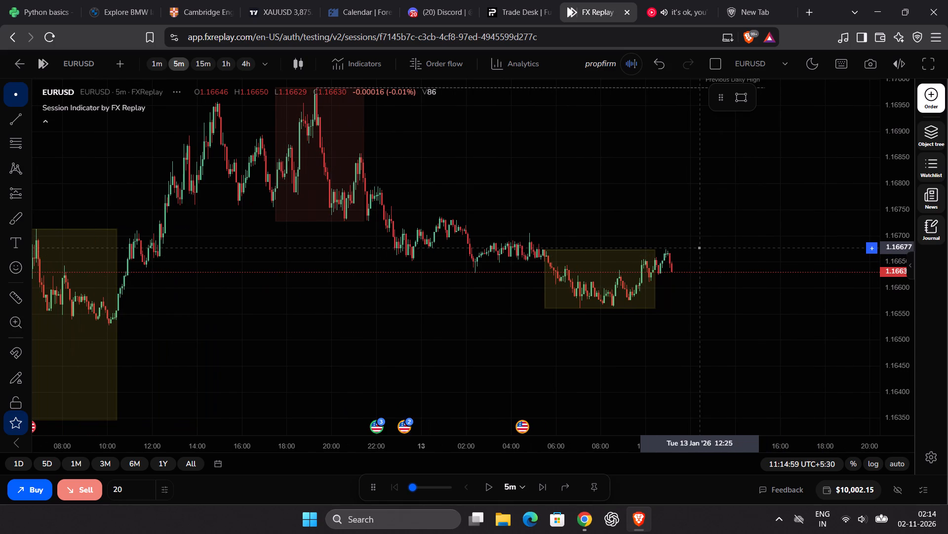
drag(698, 248, 674, 245)
drag(597, 366, 531, 354)
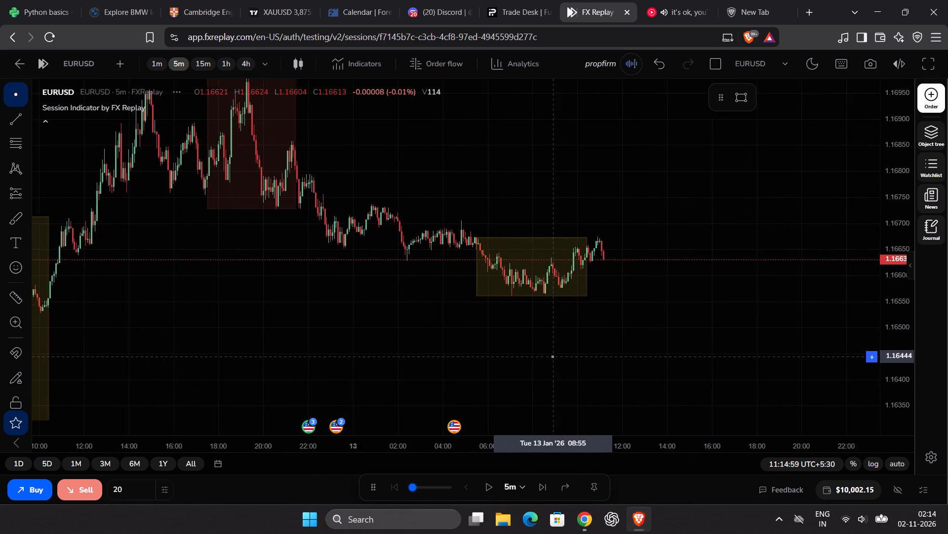
drag(531, 354, 478, 366)
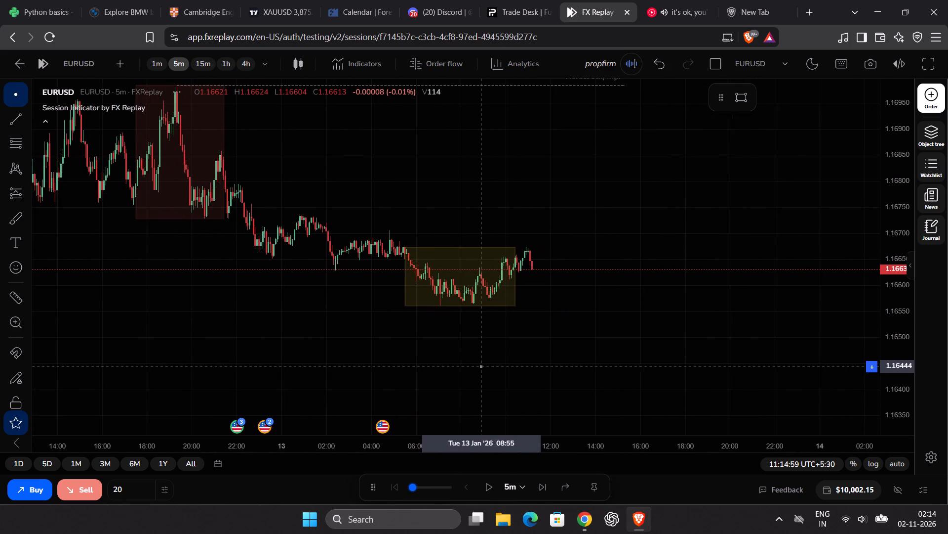
drag(478, 366, 466, 372)
Play EURUSD forward on 5m, pausing at 11:39:59 on 13 January.
click(486, 488)
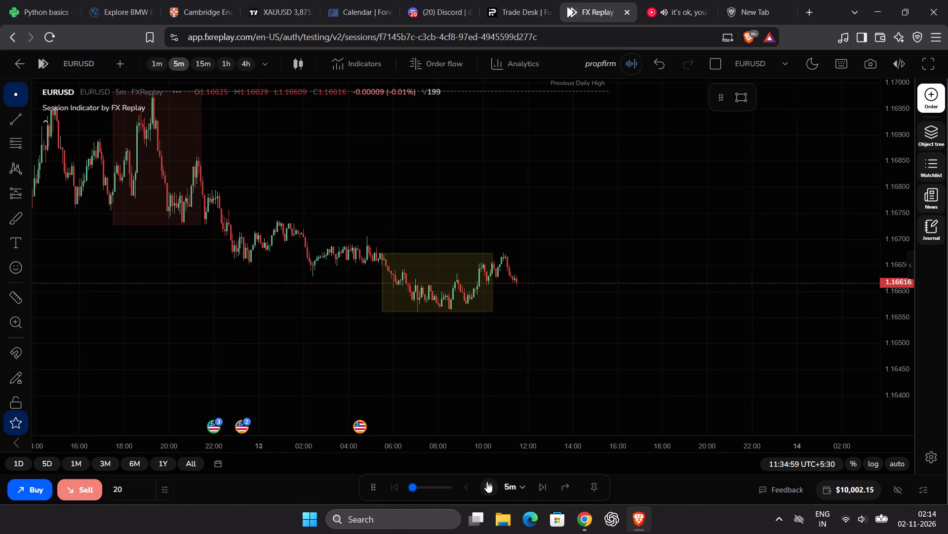
click(487, 482)
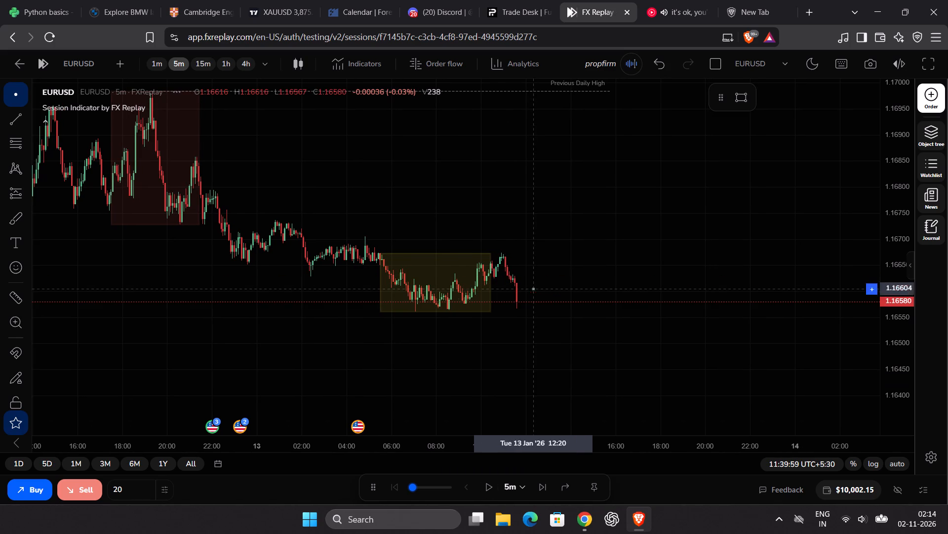
Place a EURUSD market sell order with the stop loss at 1.16673 and the take profit at 1.16487.
drag(517, 334, 408, 351)
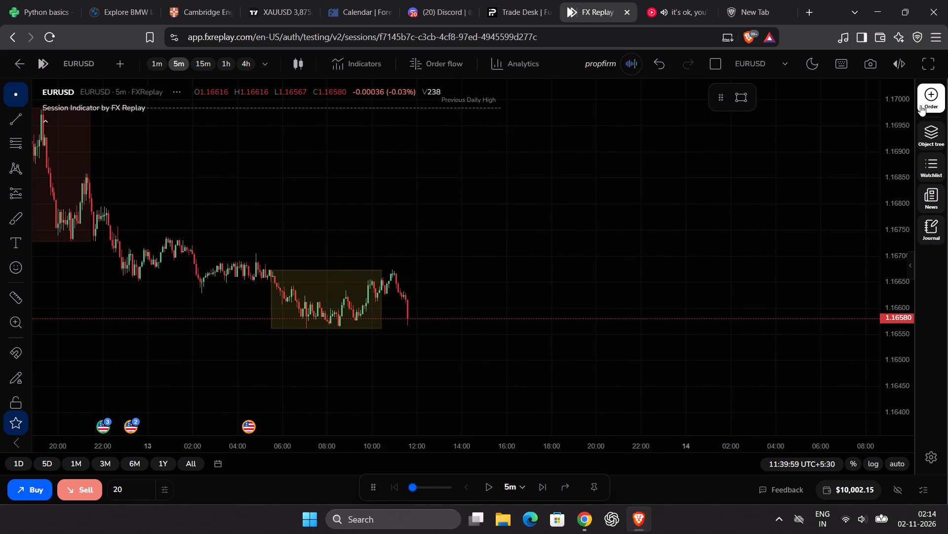
click(920, 105)
click(760, 130)
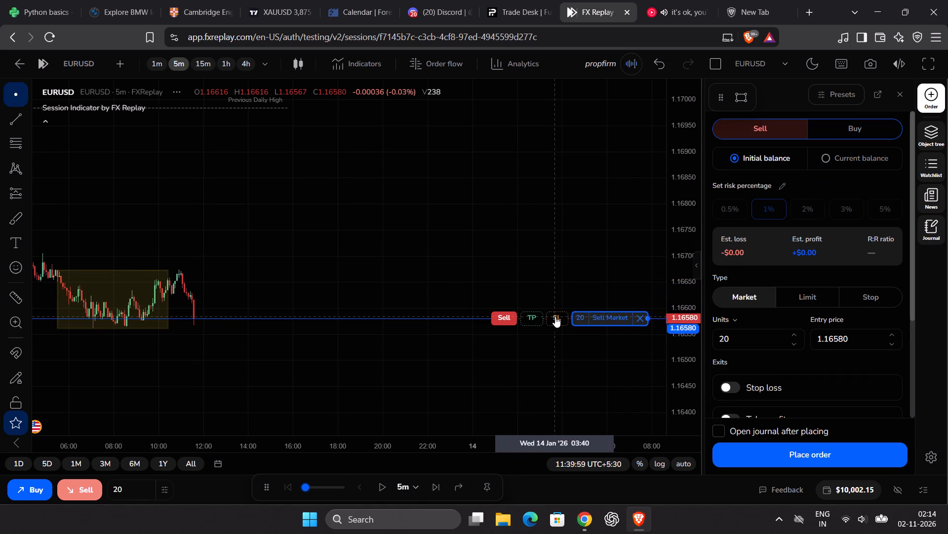
drag(555, 316, 559, 270)
drag(553, 353, 568, 284)
drag(554, 251, 546, 272)
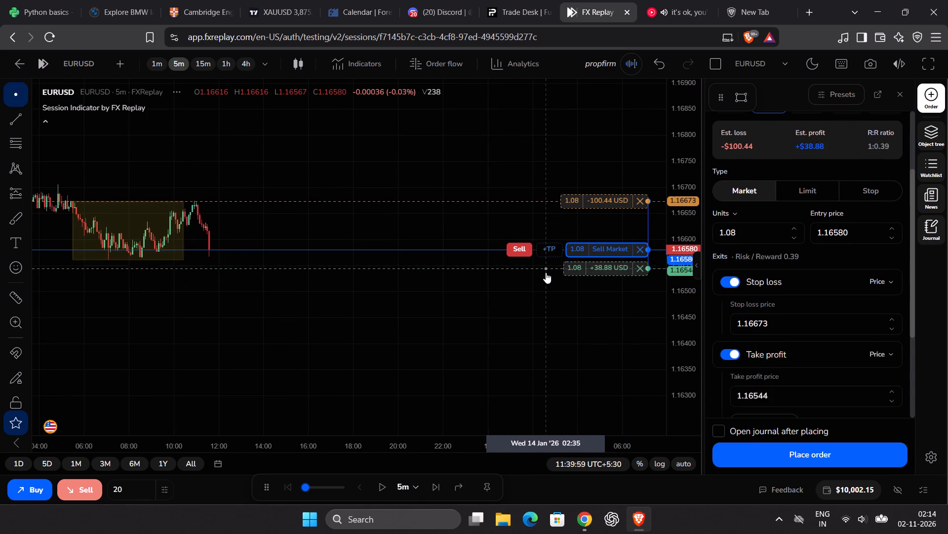
drag(546, 272, 549, 299)
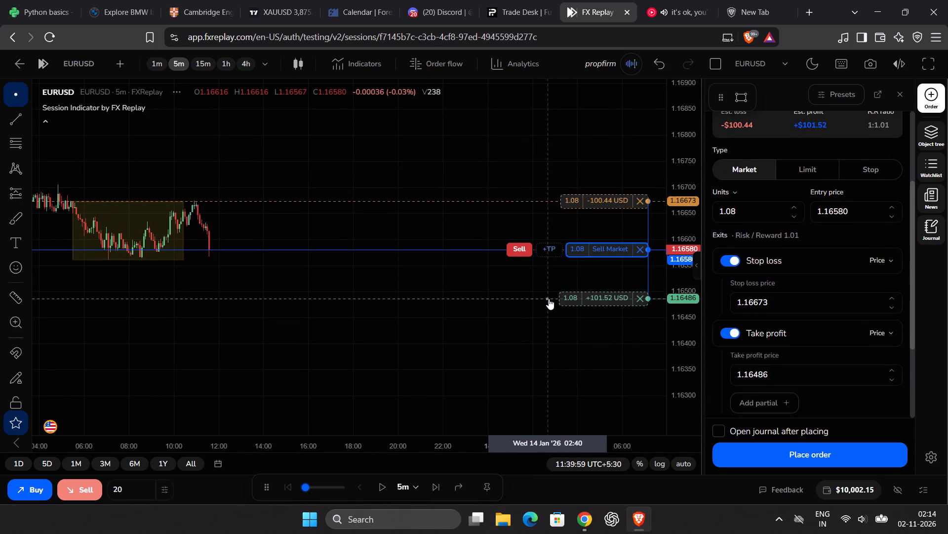
drag(549, 299, 549, 299)
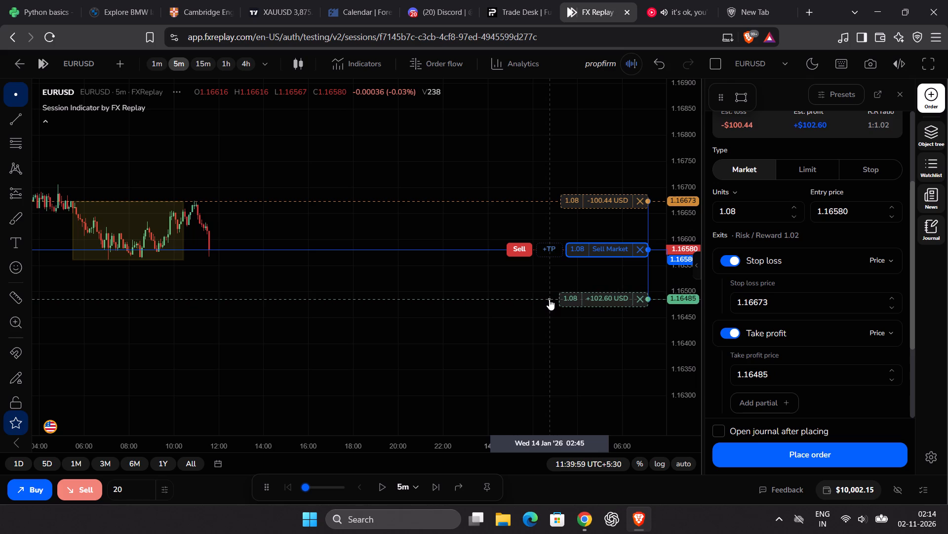
drag(549, 299, 552, 299)
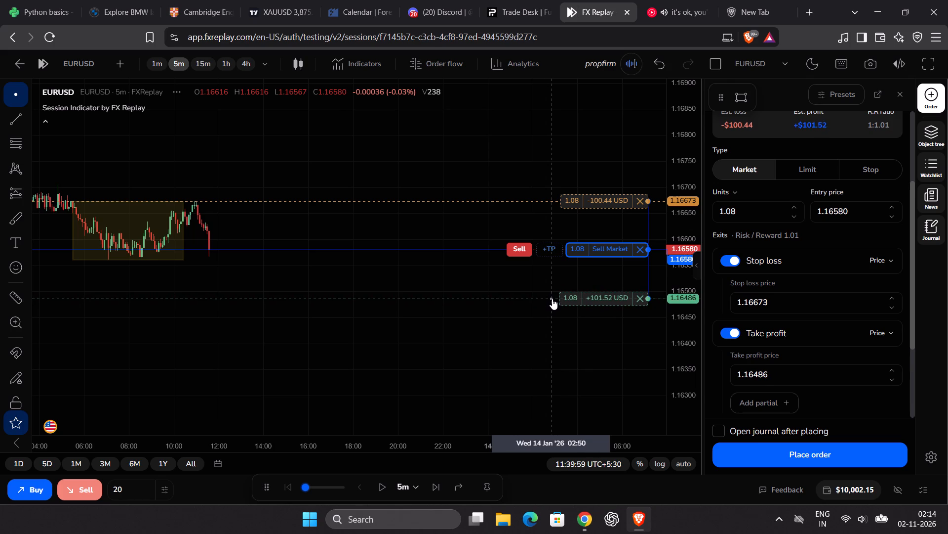
drag(552, 299, 553, 298)
click(526, 248)
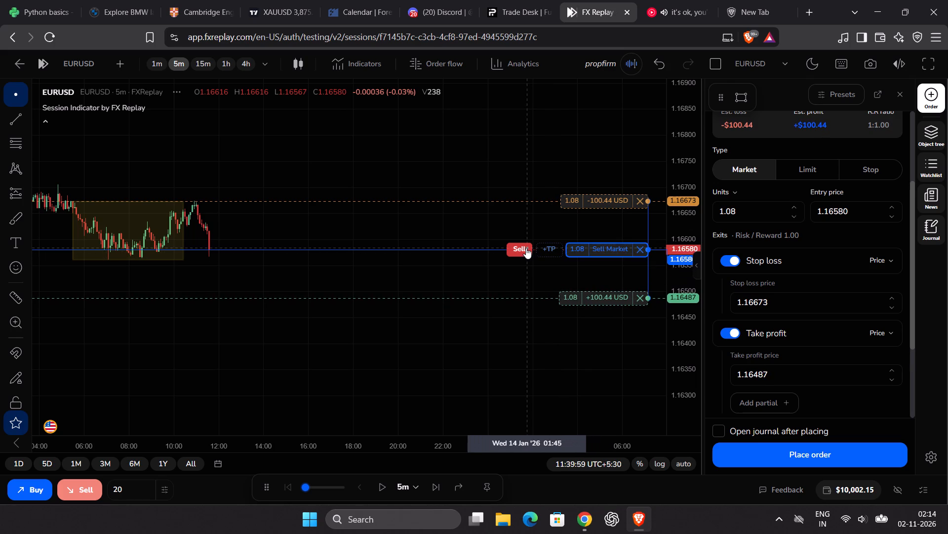
Play EURUSD forward on 5m with the sell trade running, pausing at 13:44:59 on 13 January.
drag(526, 333, 508, 395)
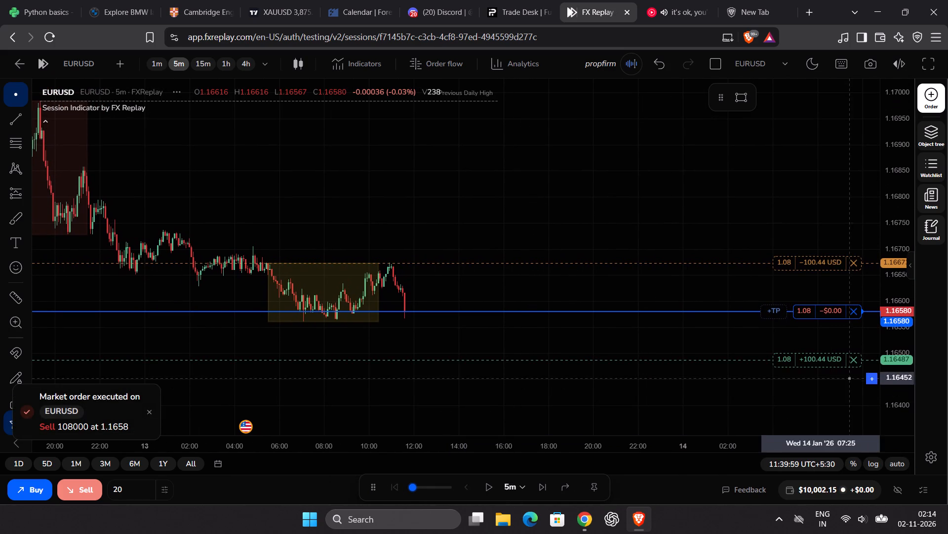
drag(905, 375, 890, 260)
scroll(762, 236, up, 2)
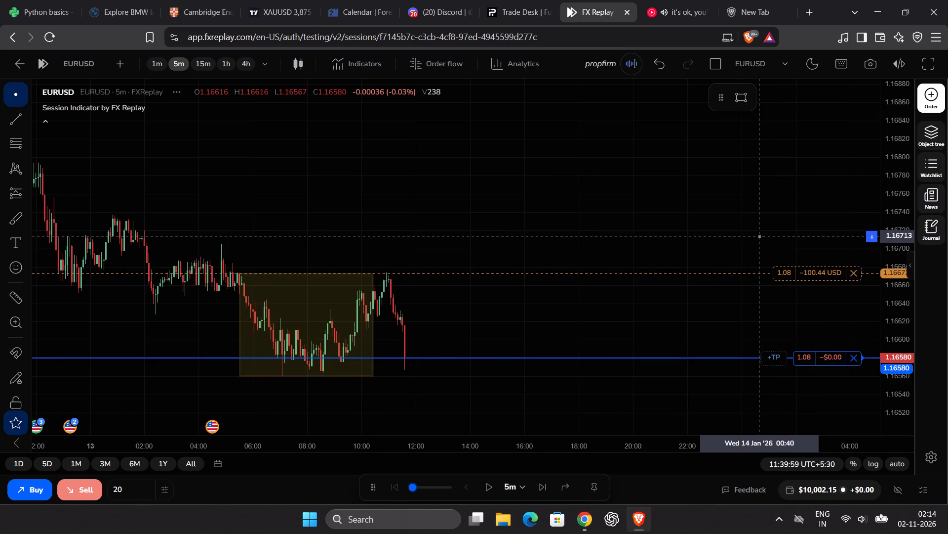
drag(723, 238, 708, 166)
click(487, 489)
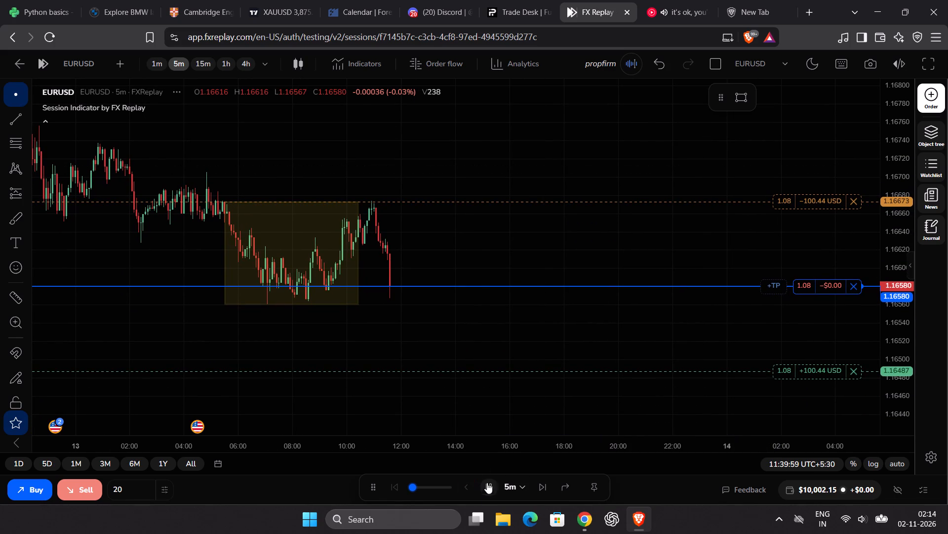
drag(469, 392, 467, 349)
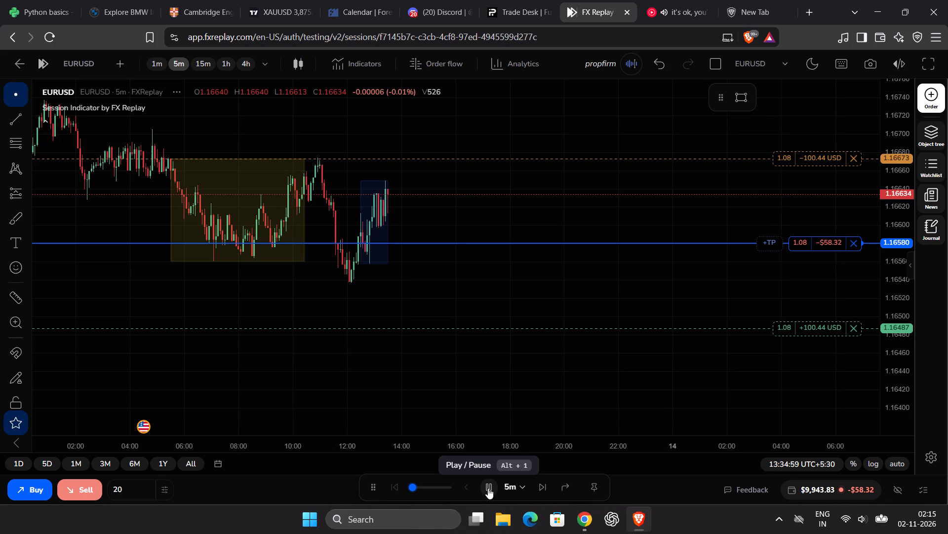
click(488, 488)
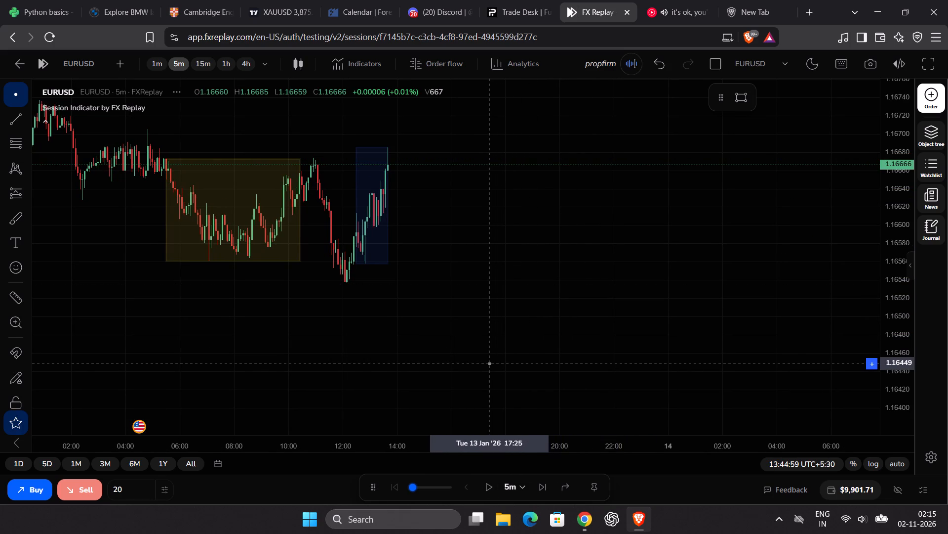
Switch the EURUSD chart and the replay interval to 15m, and raise the replay speed to near its maximum.
scroll(477, 356, down, 2)
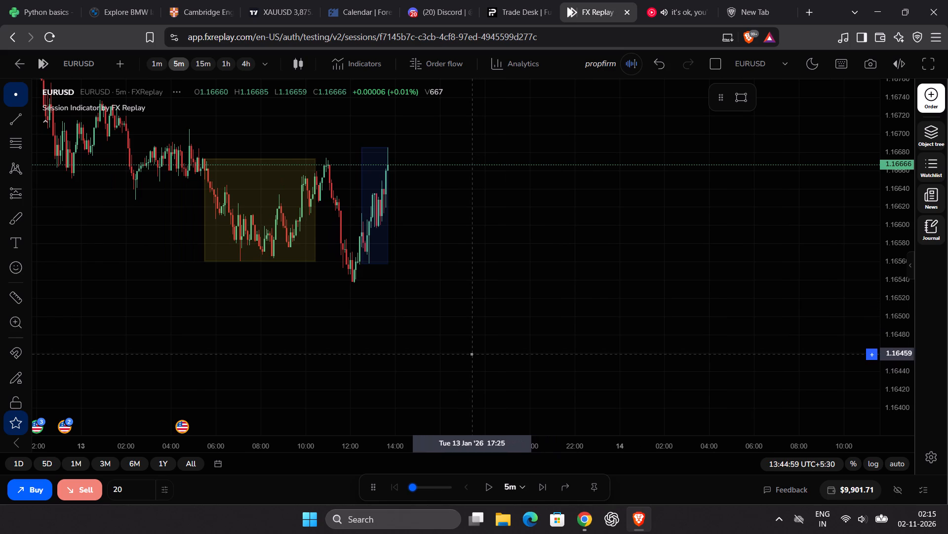
drag(473, 354, 461, 362)
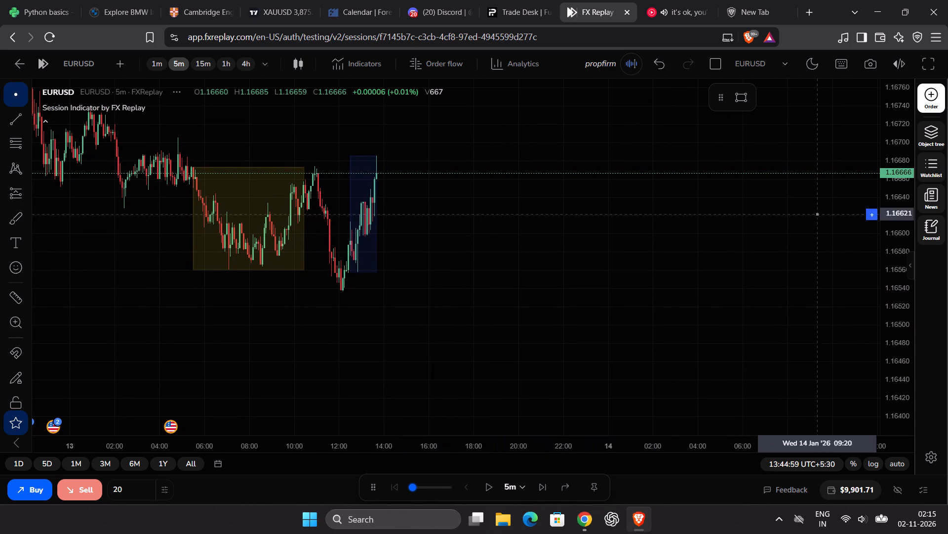
drag(899, 161, 898, 311)
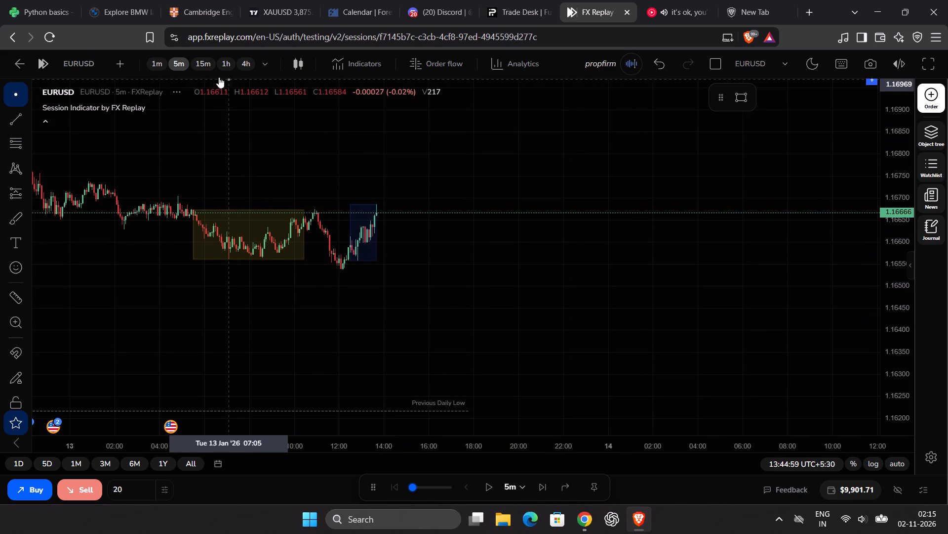
click(199, 65)
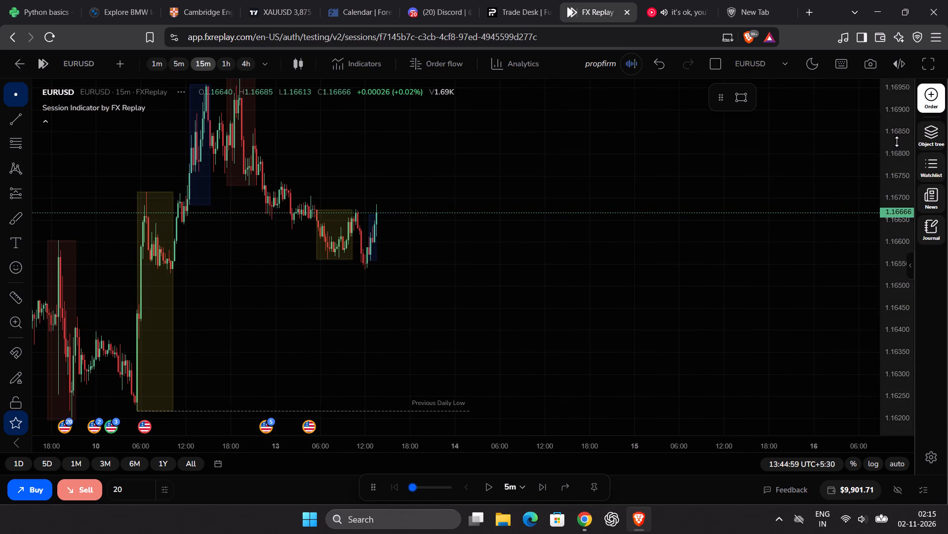
drag(897, 141, 897, 275)
click(526, 492)
scroll(493, 437, down, 2)
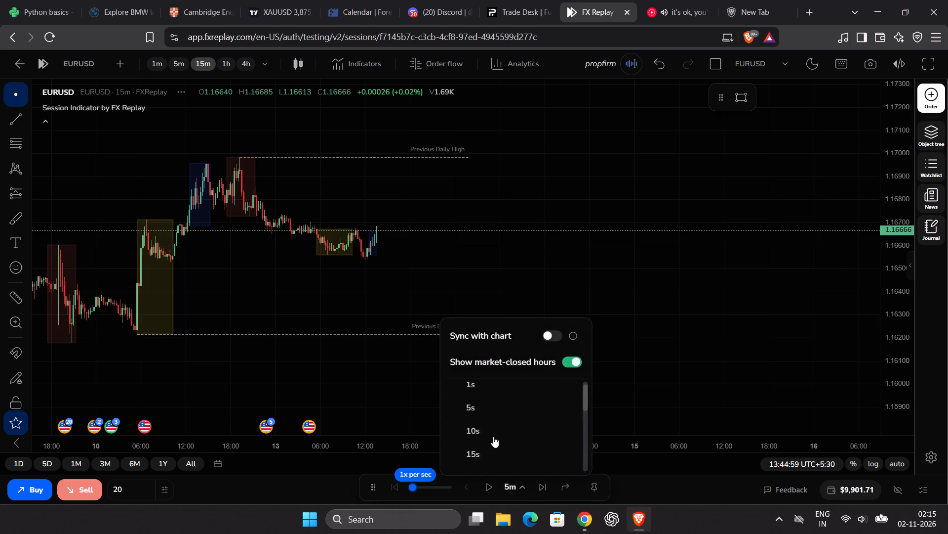
scroll(493, 437, down, 1)
click(465, 407)
drag(432, 492, 454, 486)
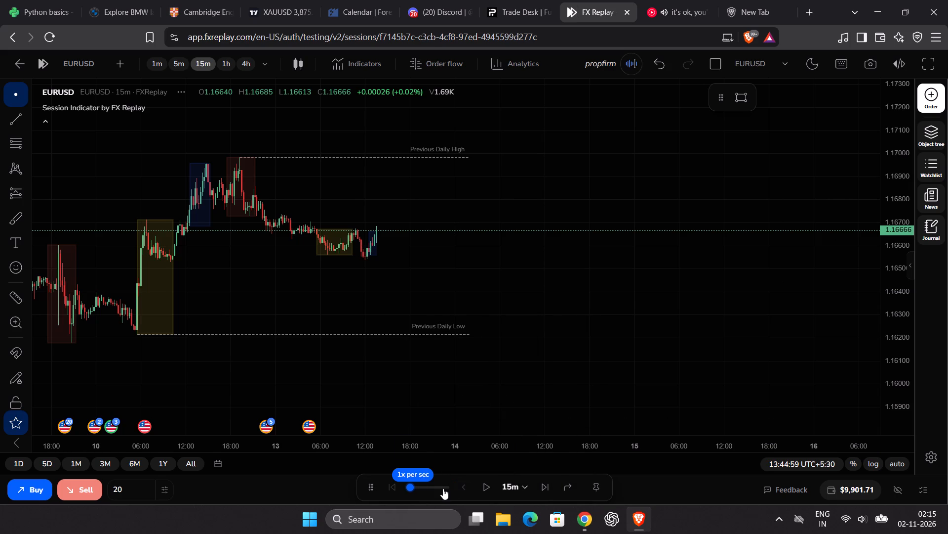
drag(440, 481, 448, 483)
drag(444, 490, 450, 487)
Play EURUSD forward on 15m through the rest of 13 January, pausing at 15:14:59 on 14 January.
drag(491, 359, 422, 341)
scroll(573, 381, up, 4)
click(480, 489)
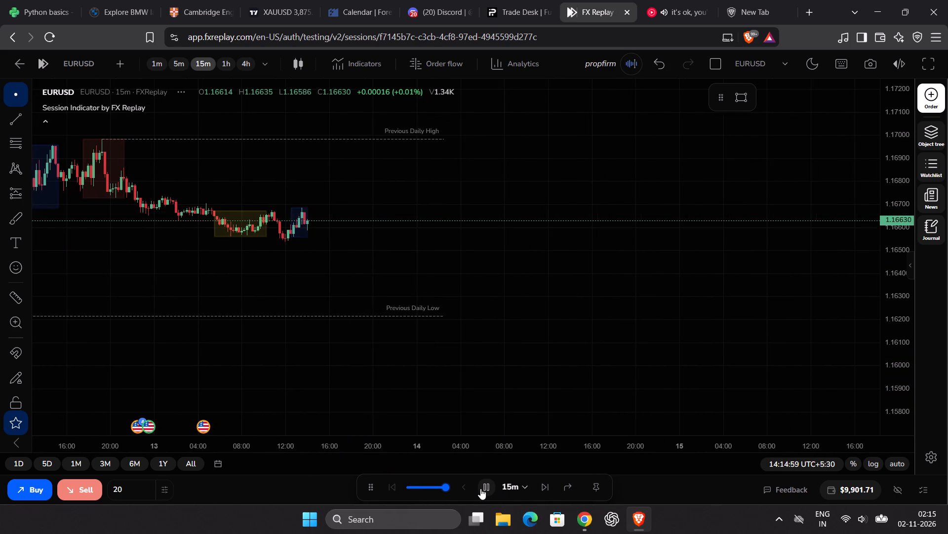
click(480, 489)
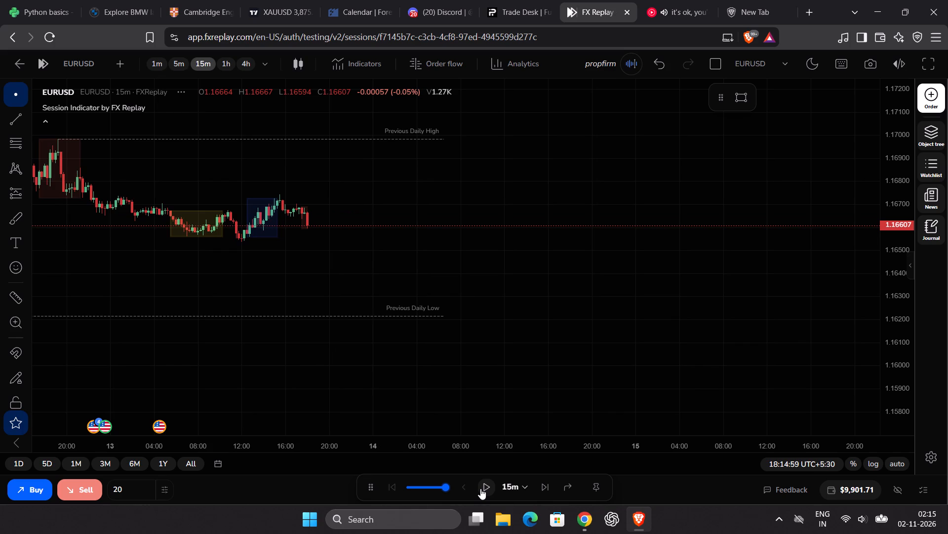
click(480, 489)
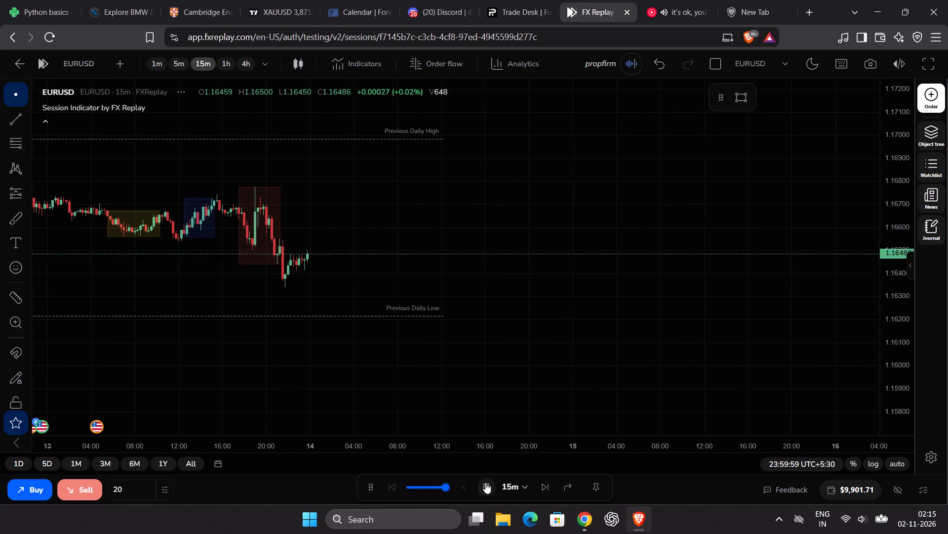
click(485, 483)
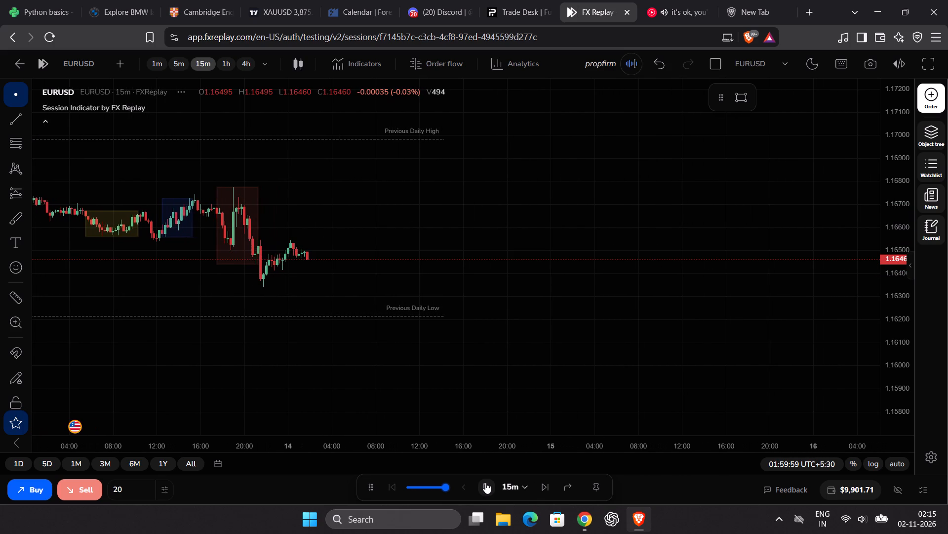
click(485, 483)
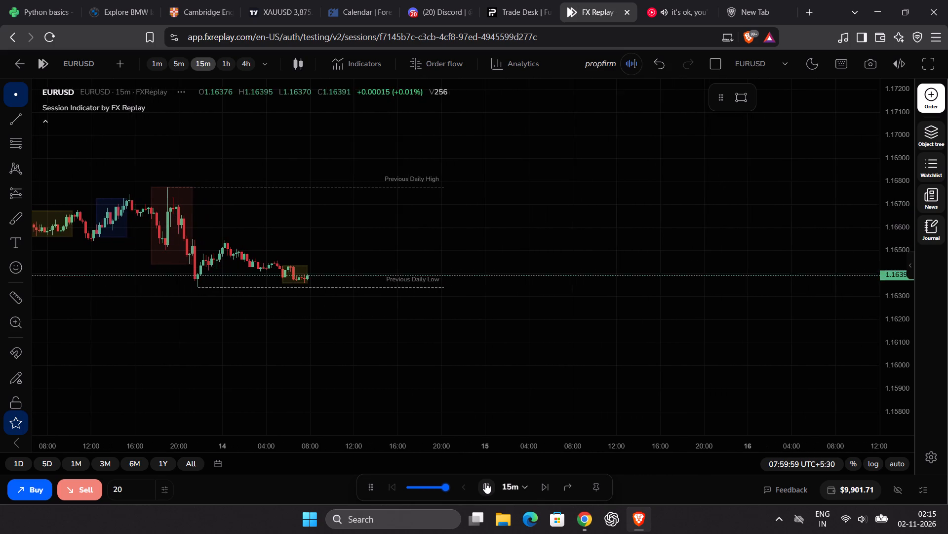
click(485, 483)
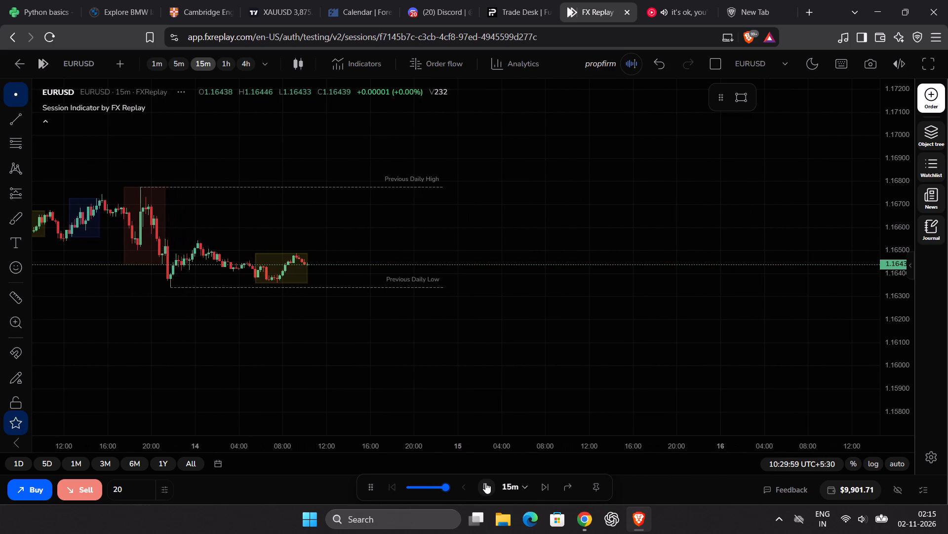
click(485, 483)
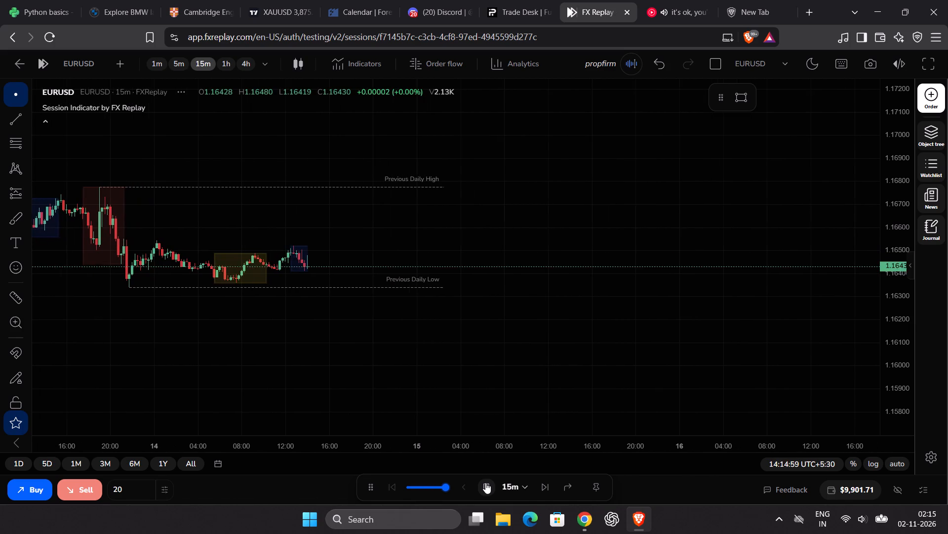
click(485, 483)
Play EURUSD forward on 15m from the 14 January afternoon, pausing at 01:59:59 on 15 January.
scroll(428, 373, up, 3)
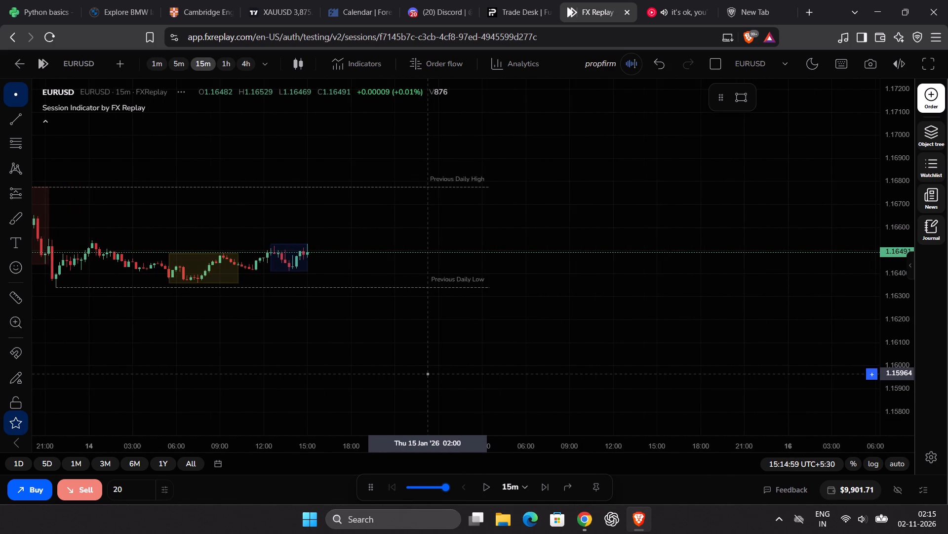
scroll(428, 373, up, 1)
drag(420, 371, 517, 392)
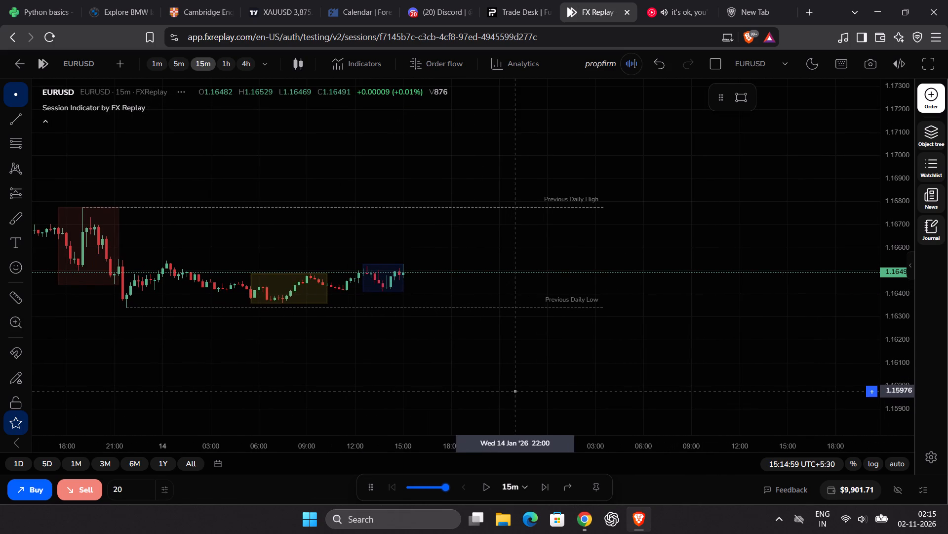
drag(517, 392, 518, 393)
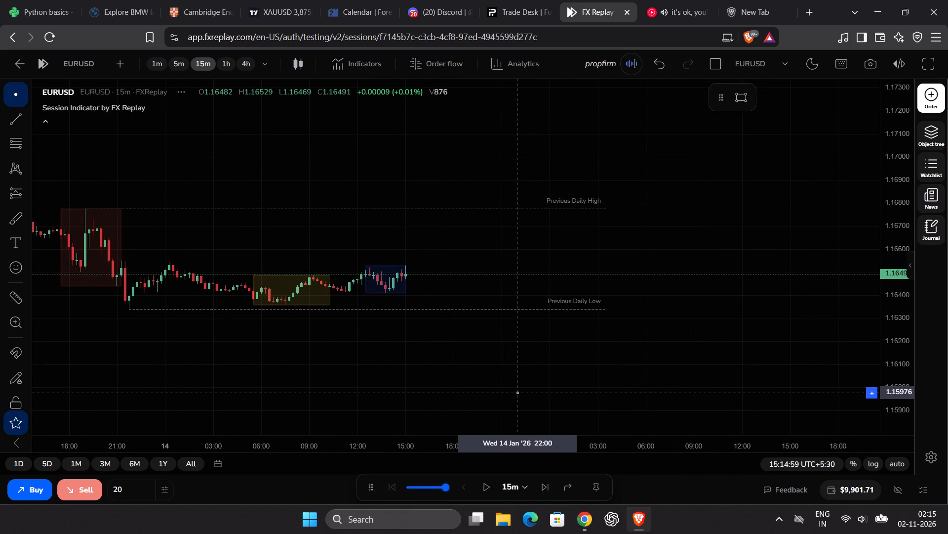
click(484, 485)
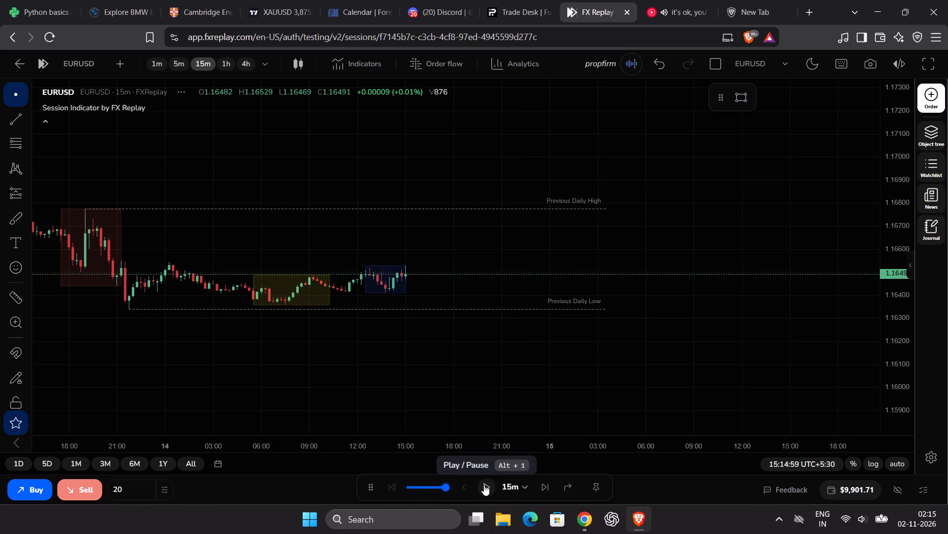
click(484, 485)
click(484, 485)
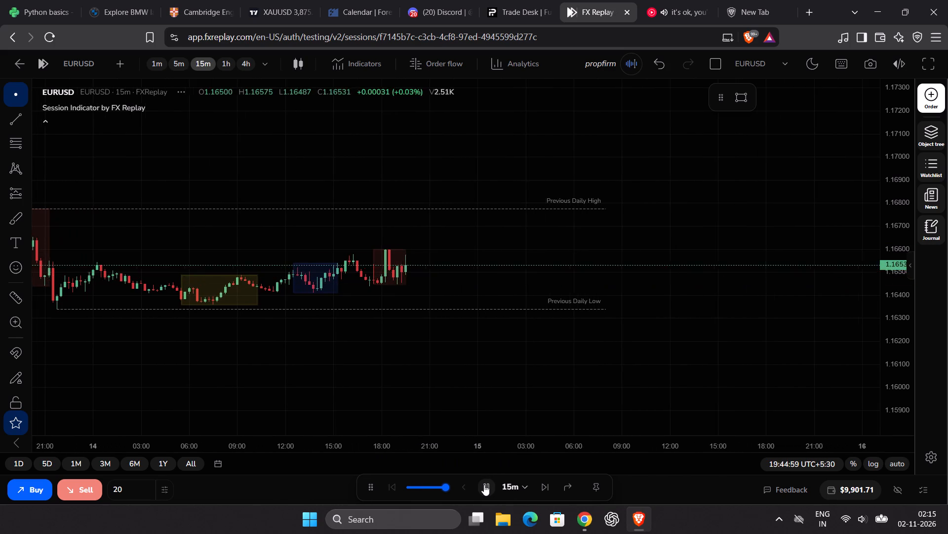
click(484, 485)
click(484, 485)
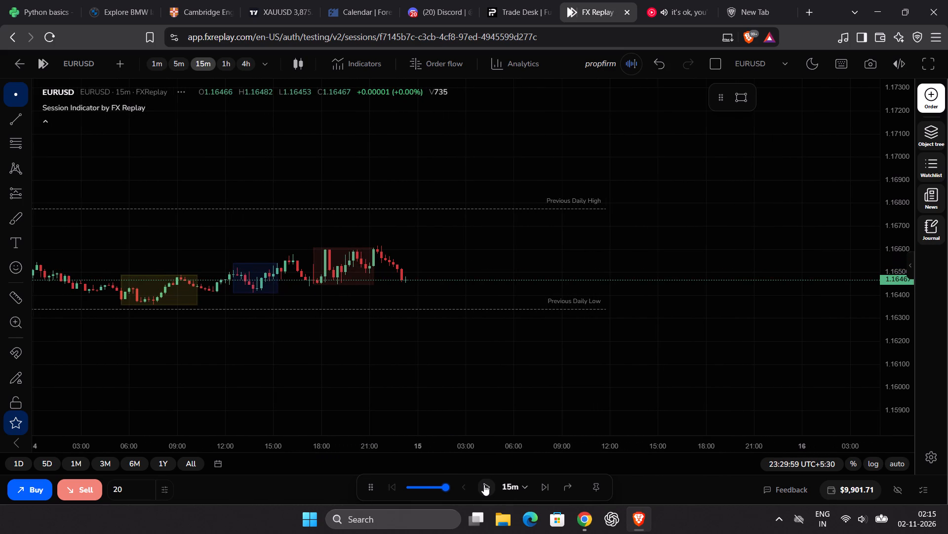
click(484, 485)
Slow the replay to 6x per sec, reduce it further at 05:14:59, and pause at 11:29:59 on 15 January.
click(421, 488)
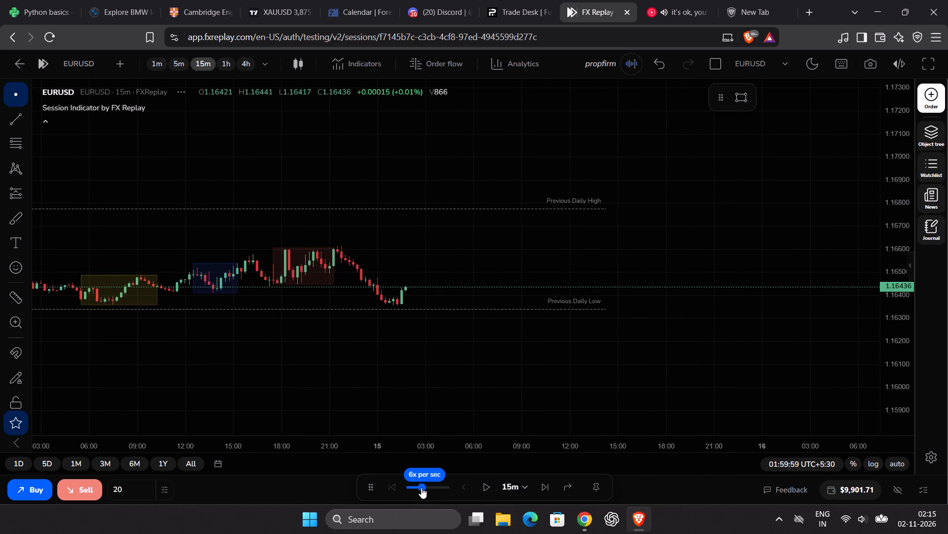
click(483, 487)
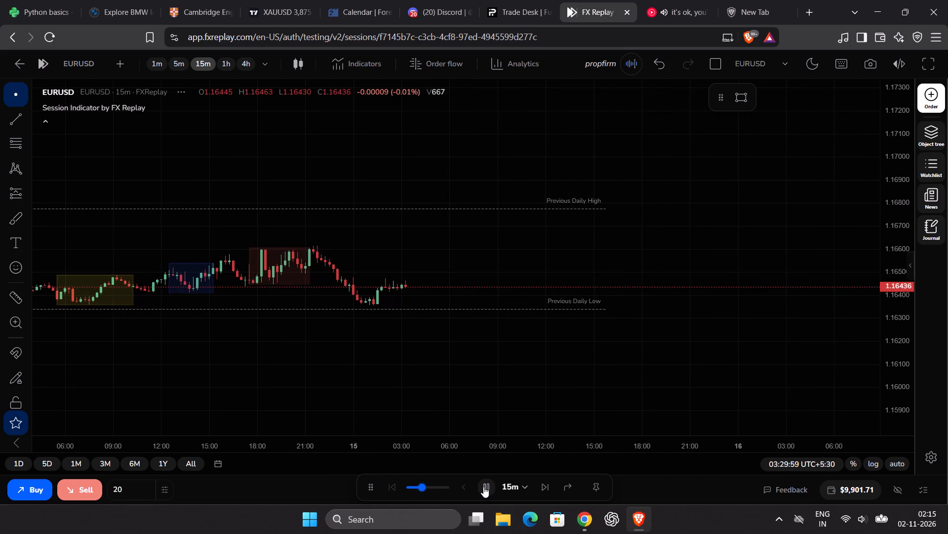
click(483, 487)
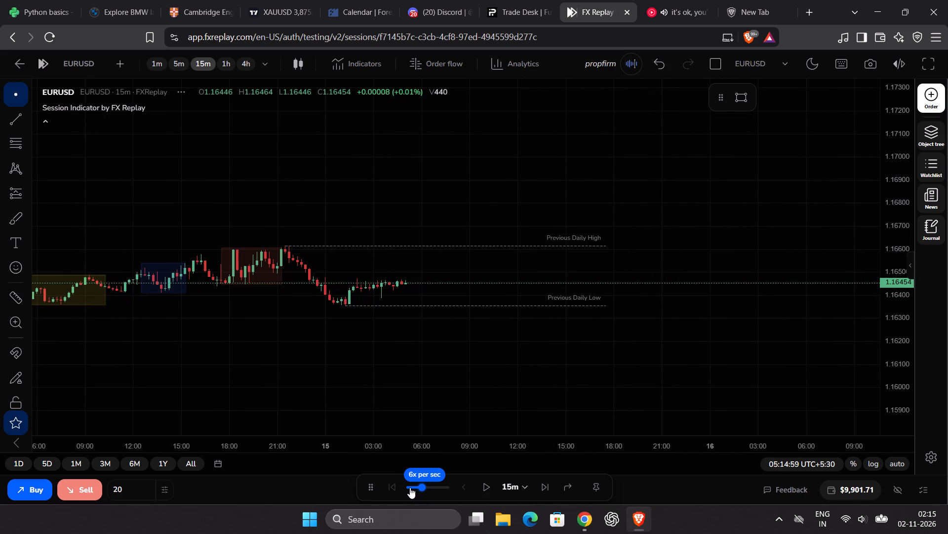
click(410, 488)
click(411, 485)
click(492, 488)
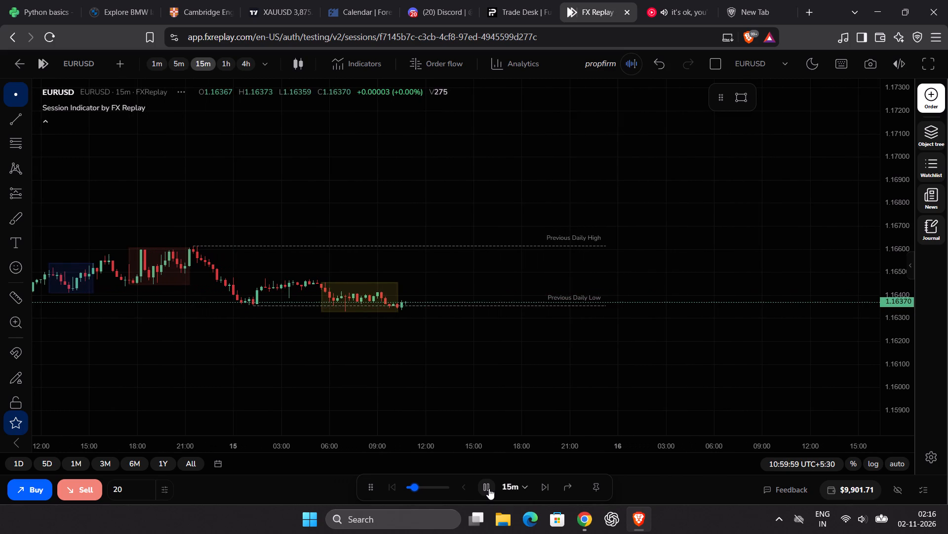
click(489, 489)
Reduce the replay speed to its minimum and switch the EURUSD chart to 5m.
scroll(482, 372, down, 4)
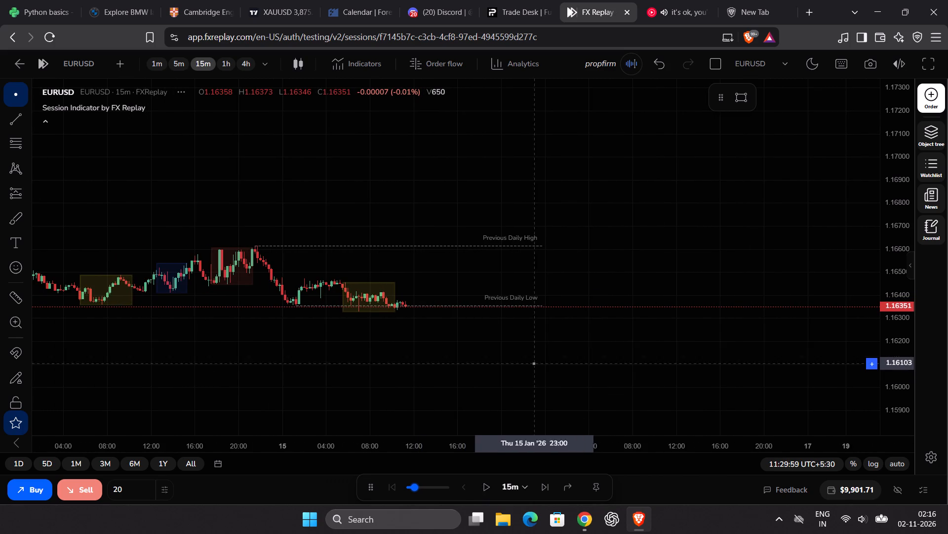
drag(893, 371, 880, 228)
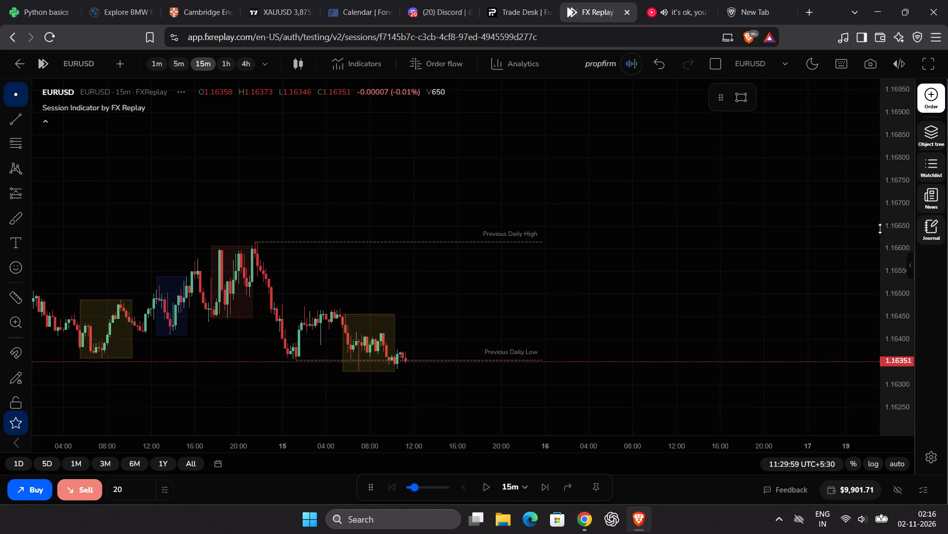
drag(880, 228, 878, 222)
scroll(661, 279, up, 3)
drag(617, 289, 618, 277)
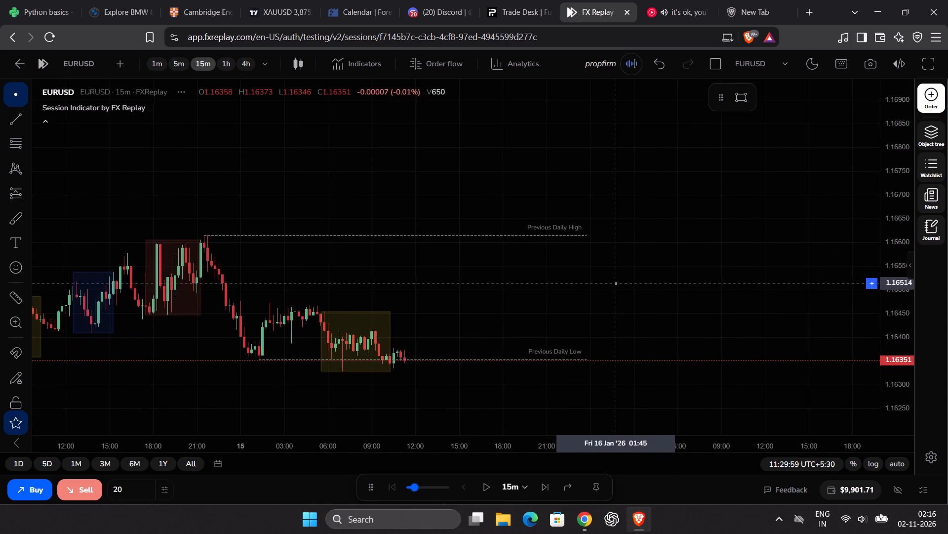
drag(618, 277, 624, 261)
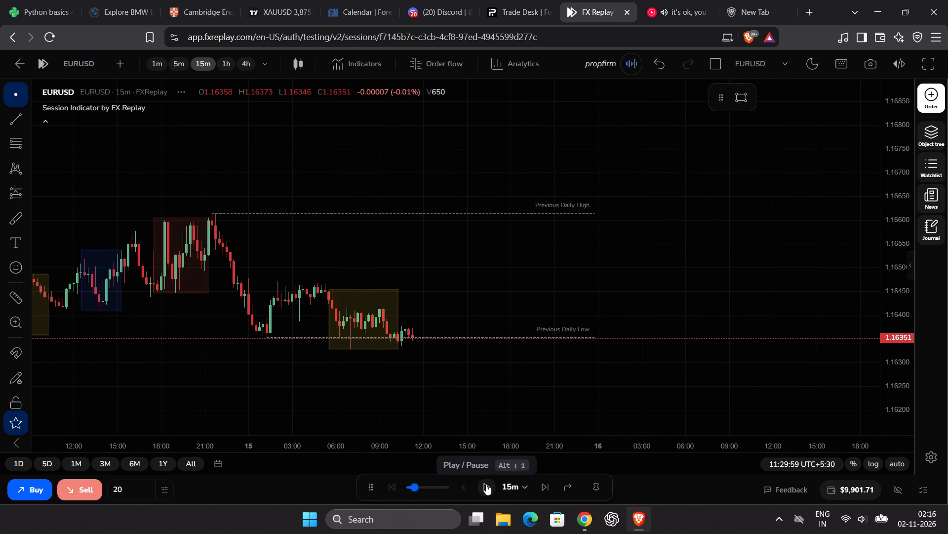
drag(418, 486, 399, 484)
click(183, 59)
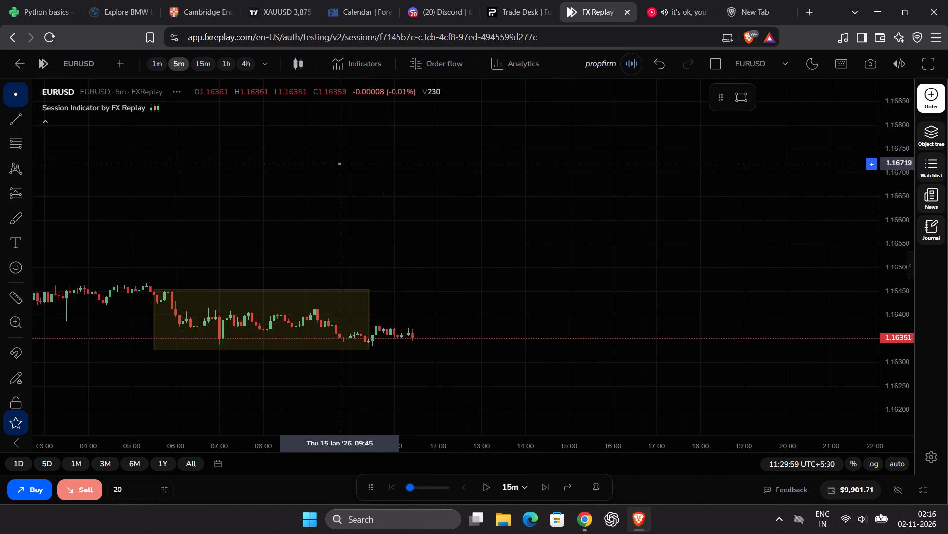
Set the replay interval to 5m and play EURUSD forward, pausing at 12:14:59 on 15 January.
scroll(403, 174, down, 7)
drag(553, 251, 724, 231)
drag(903, 368, 902, 239)
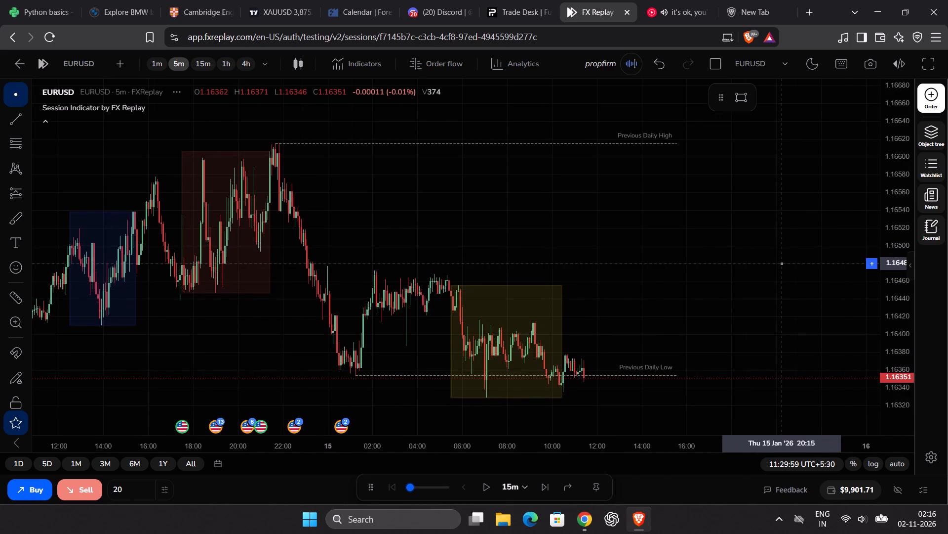
scroll(782, 264, up, 2)
drag(751, 263, 743, 231)
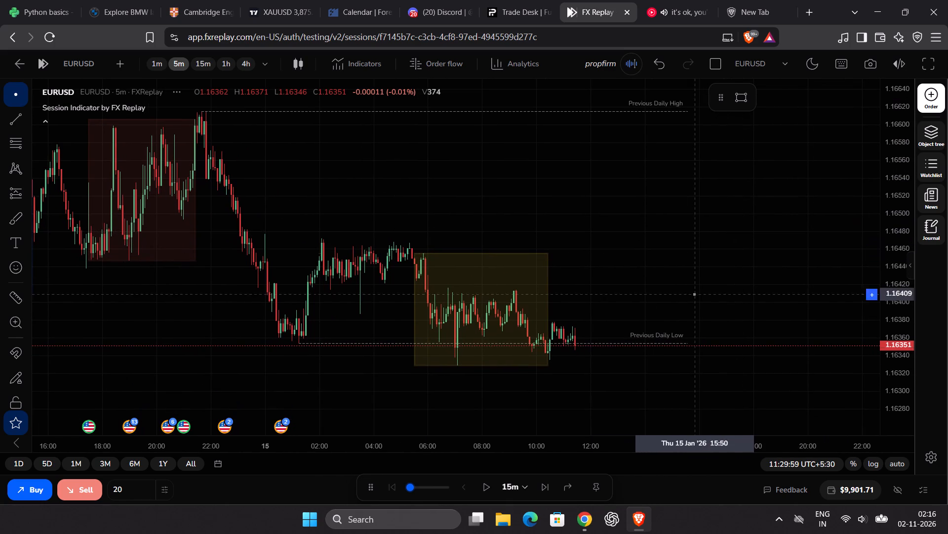
click(515, 480)
scroll(507, 416, down, 2)
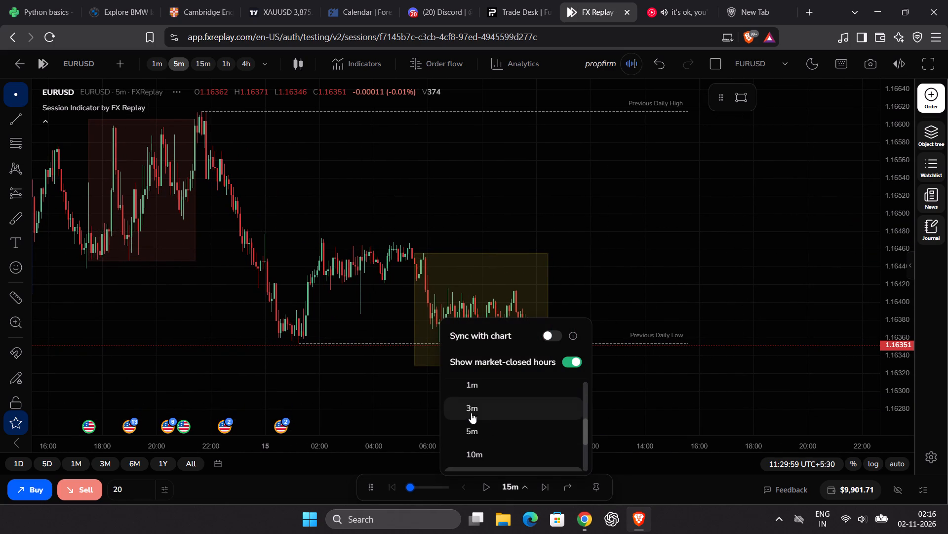
click(473, 424)
click(489, 489)
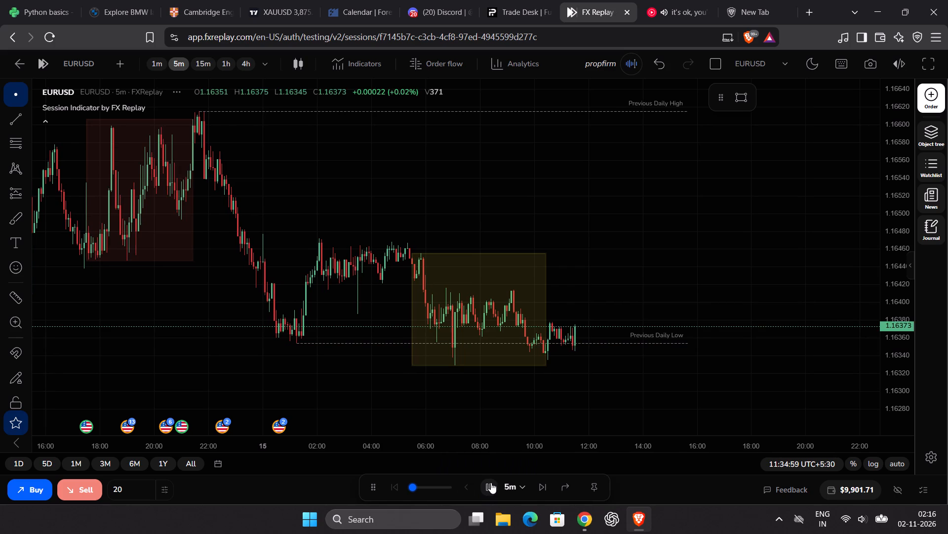
click(491, 483)
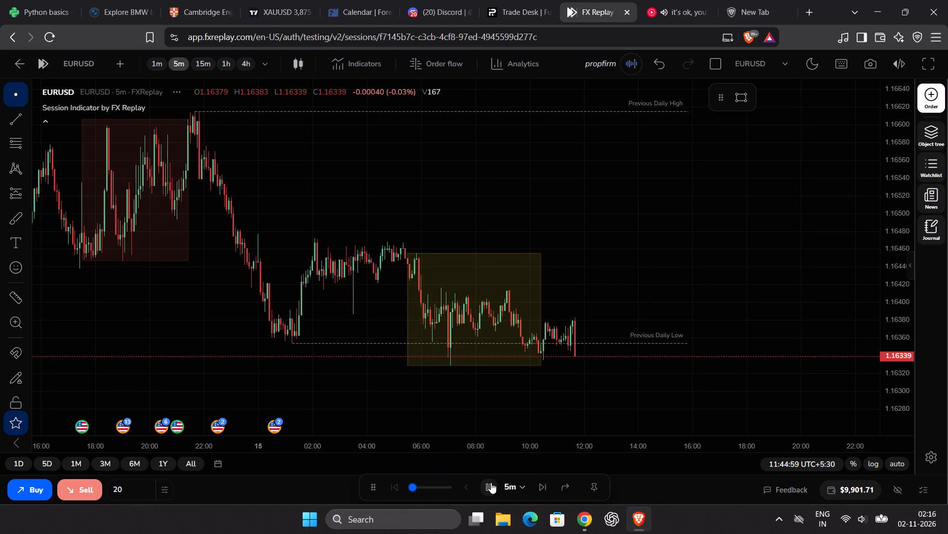
click(491, 482)
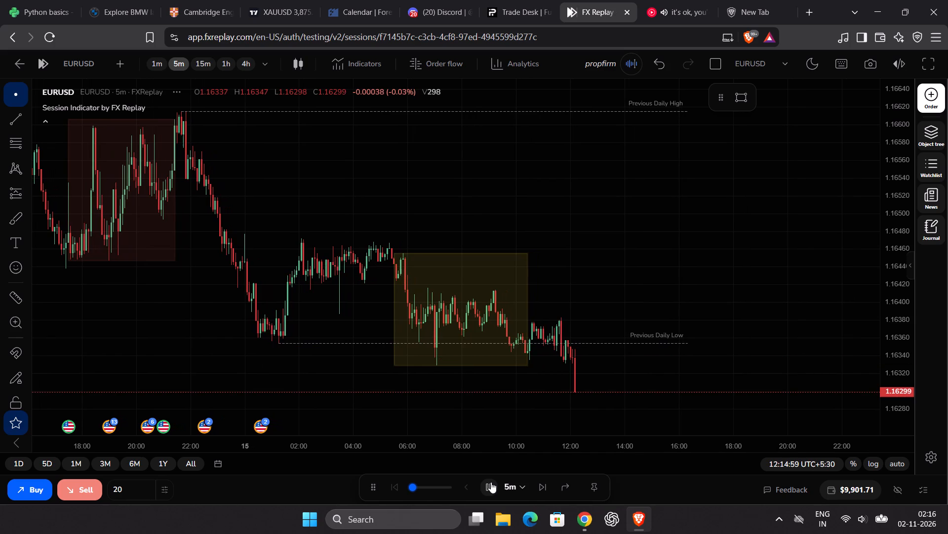
click(491, 482)
scroll(591, 287, down, 3)
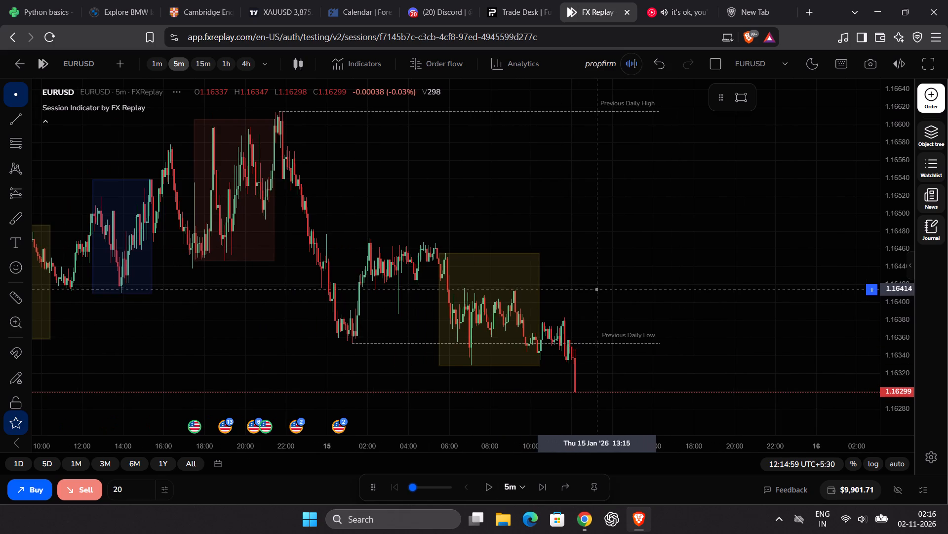
Set up a EURUSD market sell order at 1% risk of the initial balance with the stop loss at 1.16413.
drag(597, 289, 467, 266)
scroll(464, 267, up, 4)
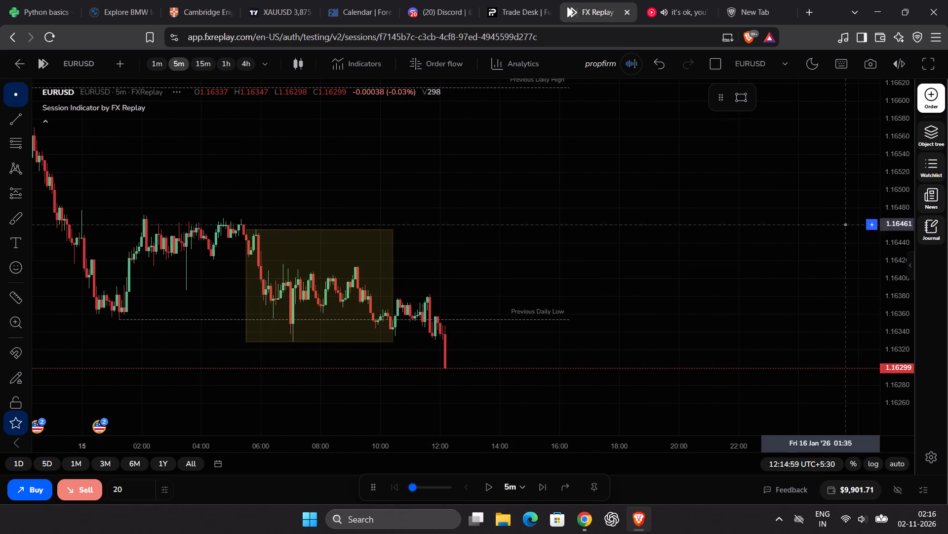
click(928, 103)
click(764, 130)
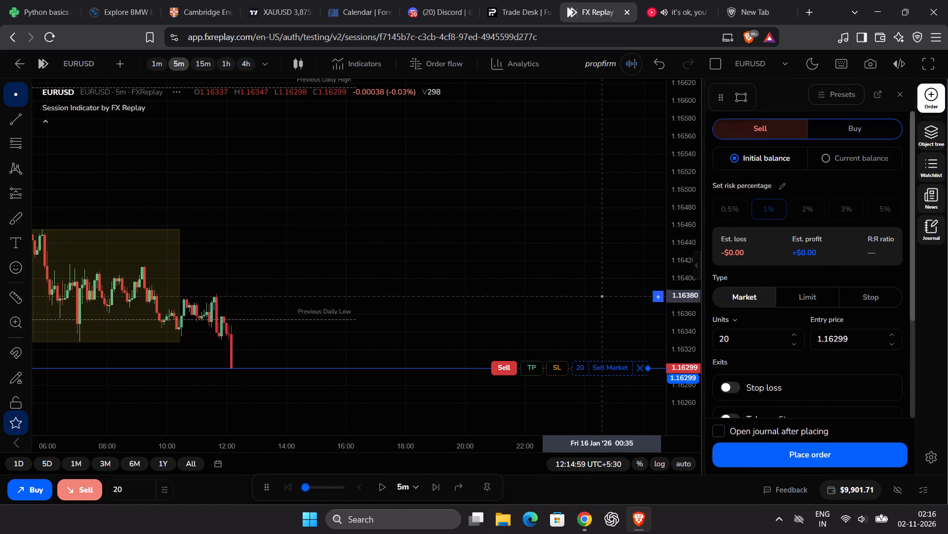
drag(556, 363, 535, 268)
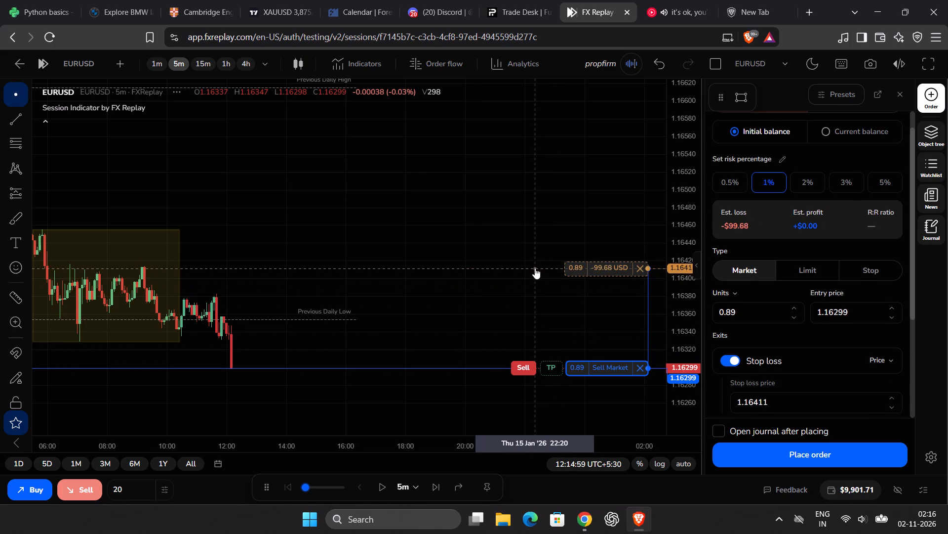
drag(535, 268, 535, 267)
Set the sell order's take profit at 1.16185 for a 1:1 risk-reward ratio and execute the order at market.
drag(552, 328, 561, 252)
drag(679, 215, 679, 252)
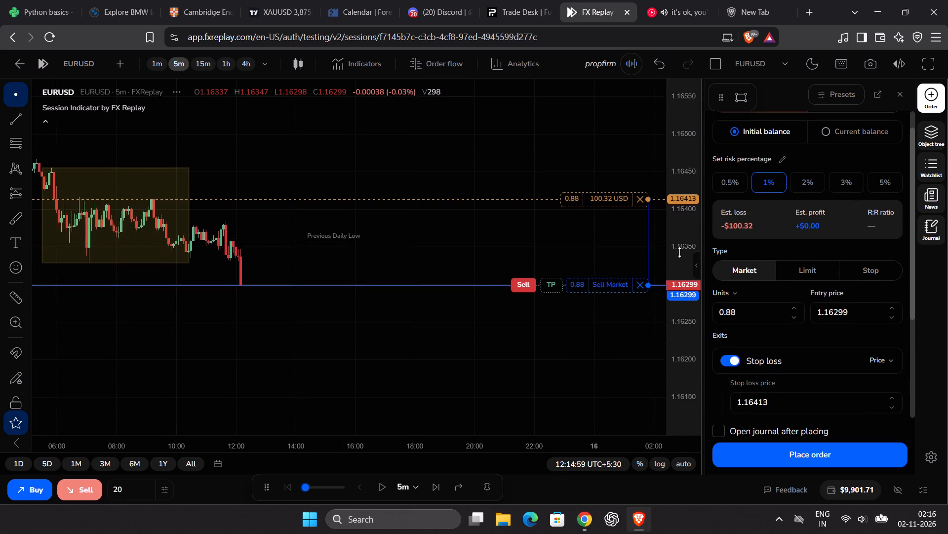
drag(679, 252, 676, 266)
drag(545, 280, 543, 353)
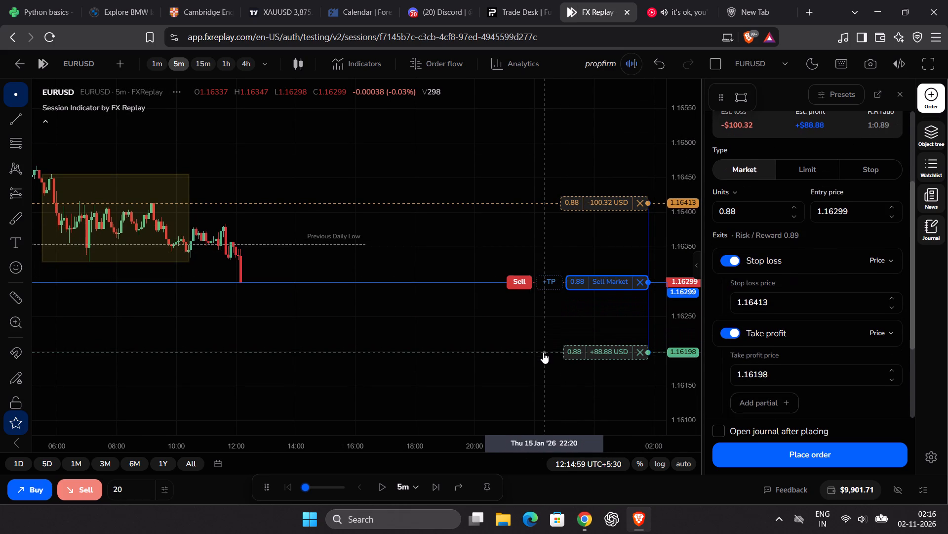
drag(543, 353, 543, 354)
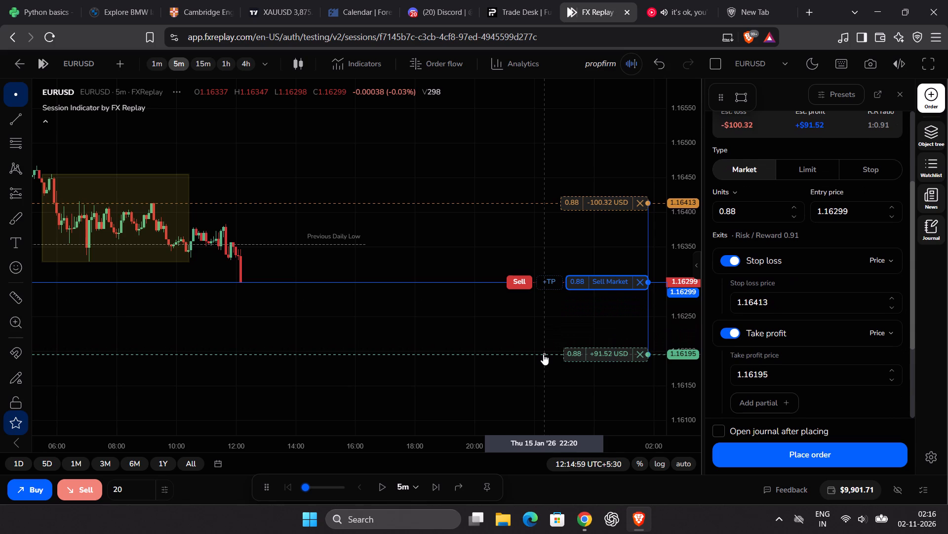
drag(543, 354, 543, 362)
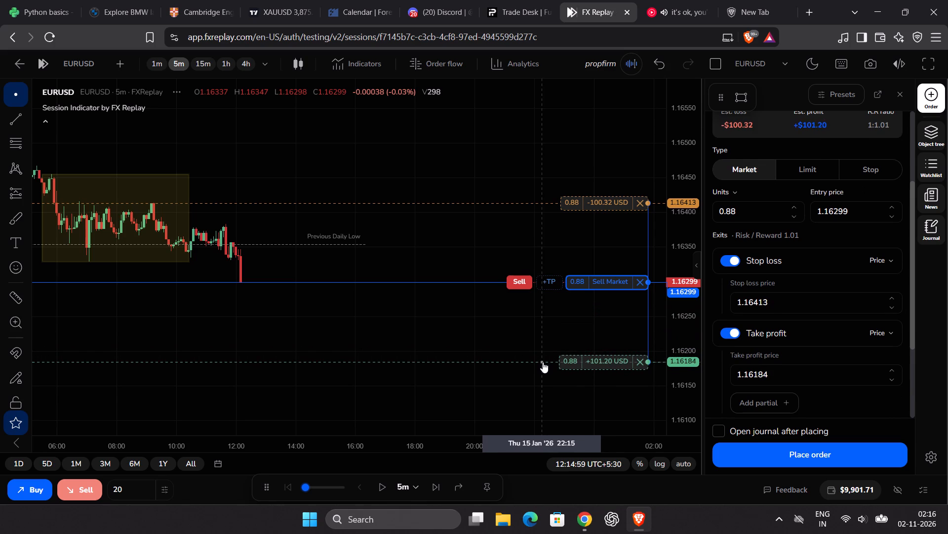
drag(543, 362, 543, 361)
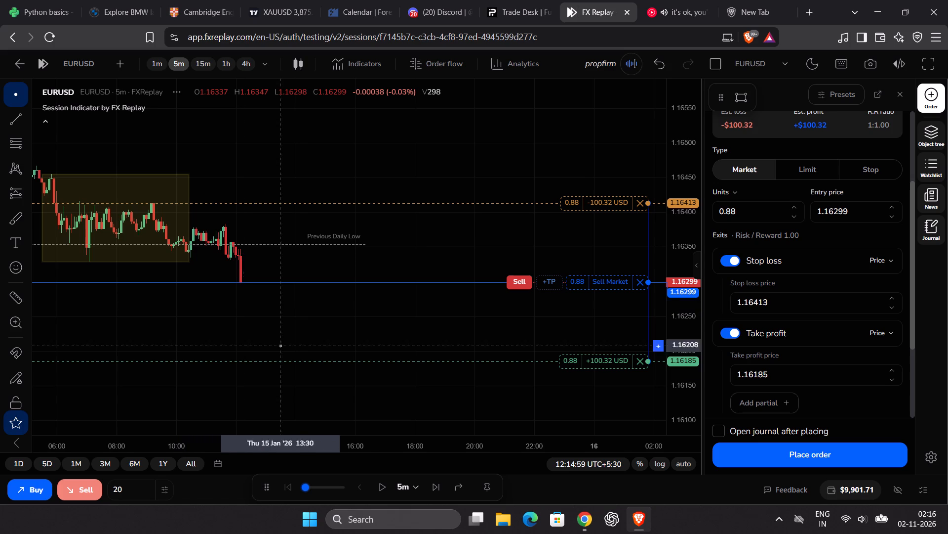
click(518, 281)
Play EURUSD forward, pausing at 13:04:59 to postpone the feedback request and again at 13:24:59 on 15 January.
scroll(470, 261, down, 1)
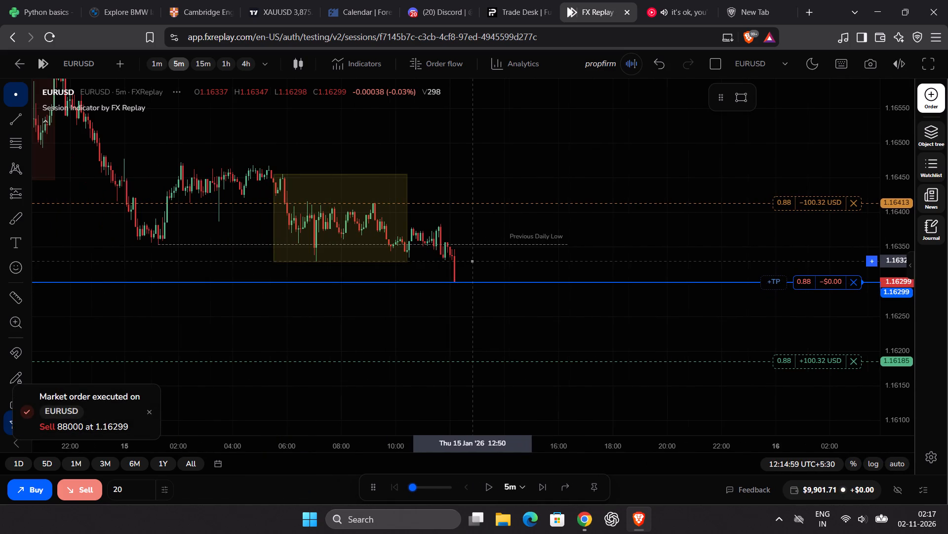
scroll(475, 261, up, 1)
click(490, 487)
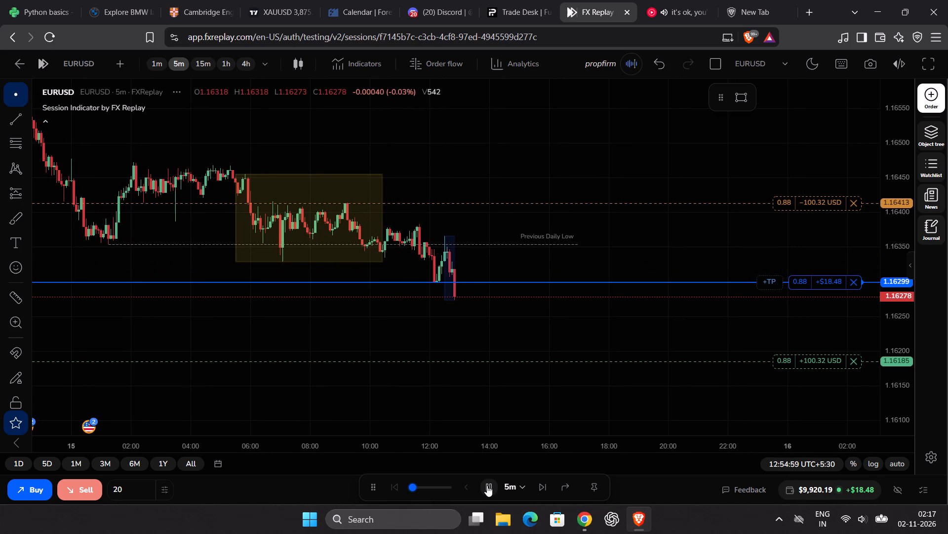
click(488, 485)
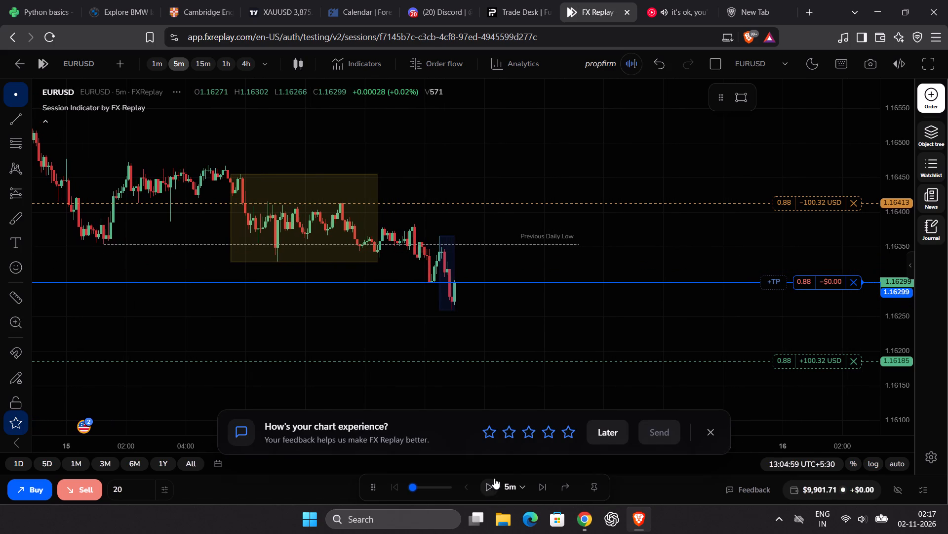
click(597, 429)
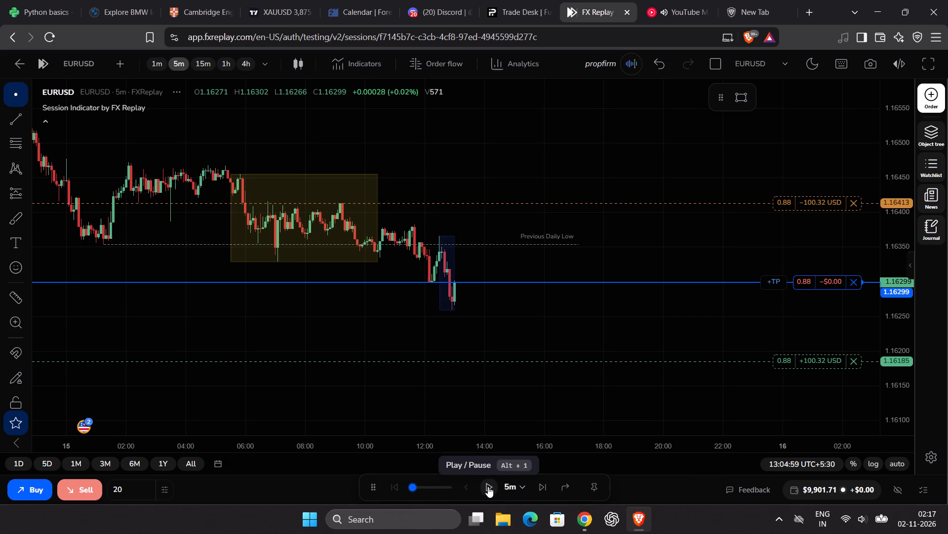
click(487, 487)
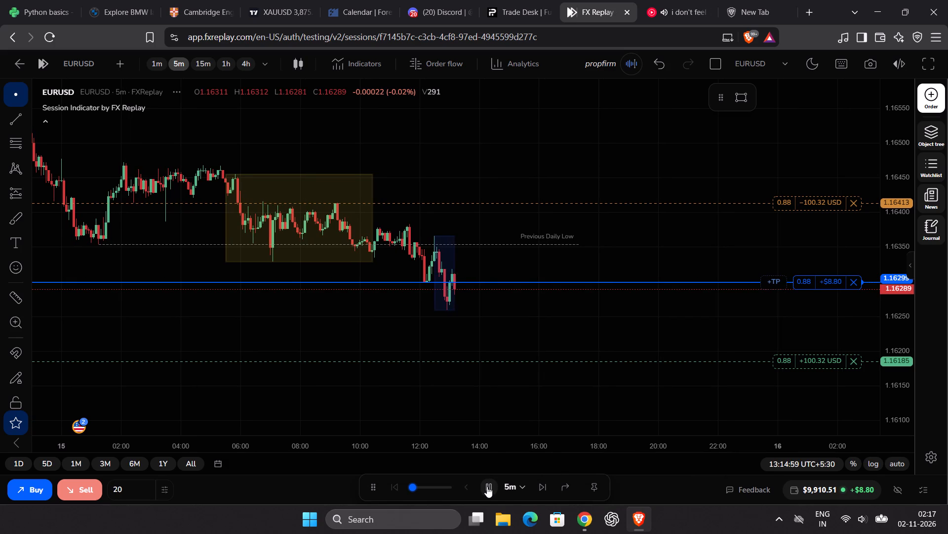
click(487, 487)
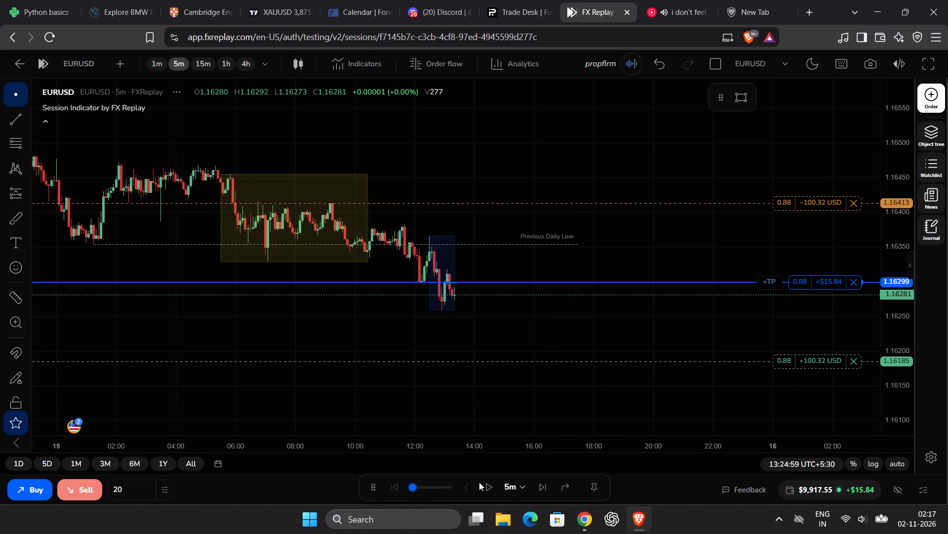
Examine the 5m EURUSD price action from 9 to 15 January in relation to the open sell trade's levels.
scroll(477, 348, down, 4)
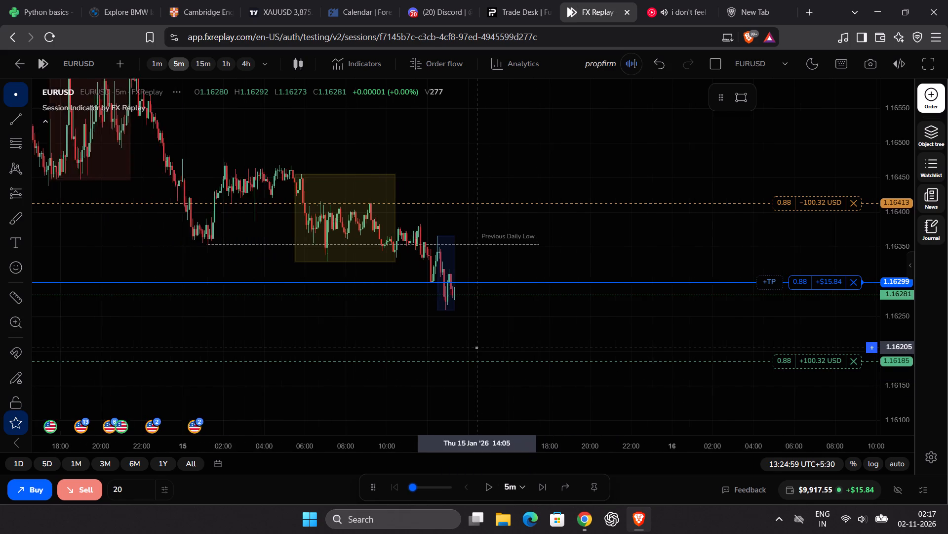
scroll(477, 348, down, 18)
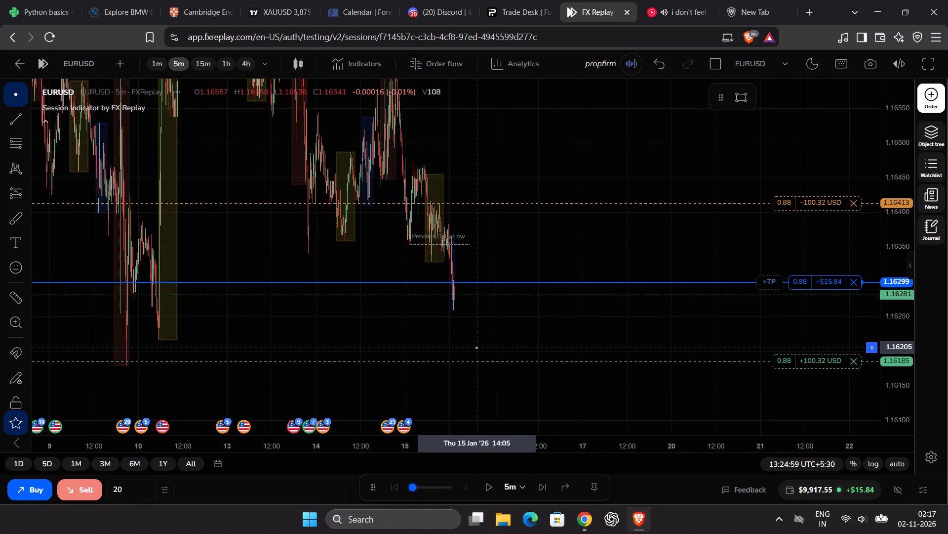
scroll(477, 348, up, 11)
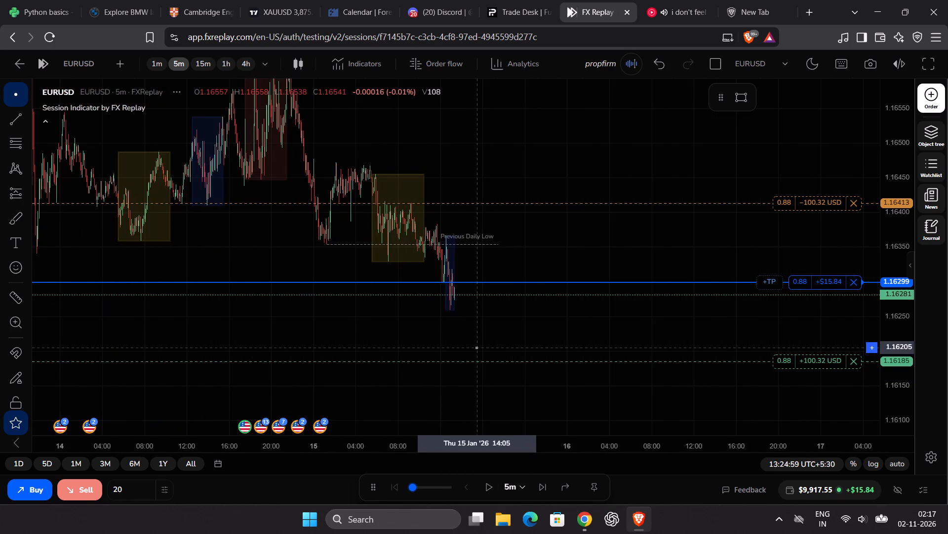
scroll(477, 348, up, 9)
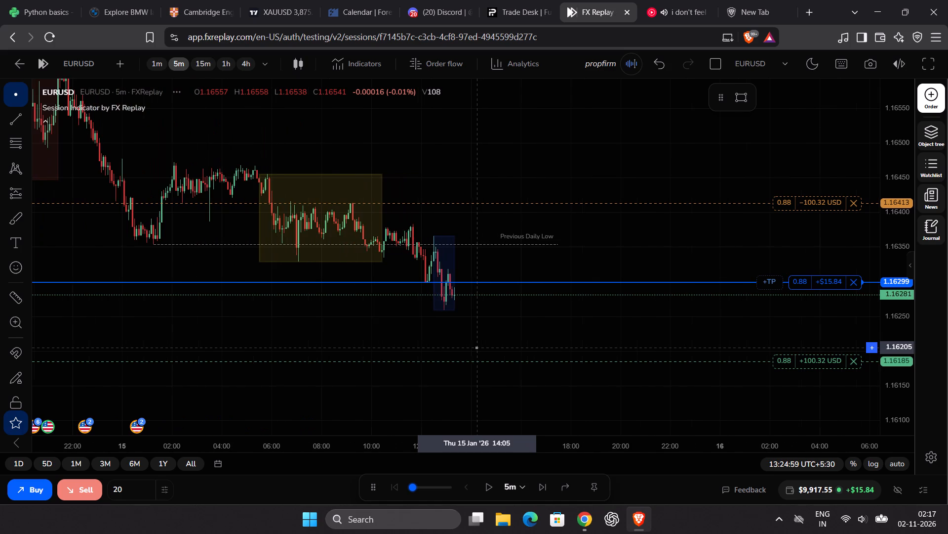
scroll(477, 348, up, 3)
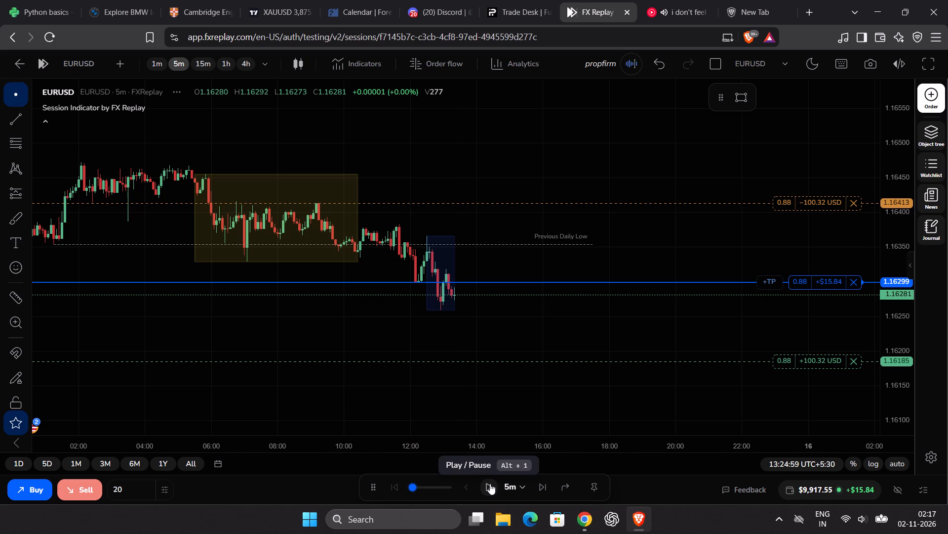
Advance the EURUSD replay in short bursts, pausing at 13:29:59 and then at 13:34:59 on 15 January.
click(490, 484)
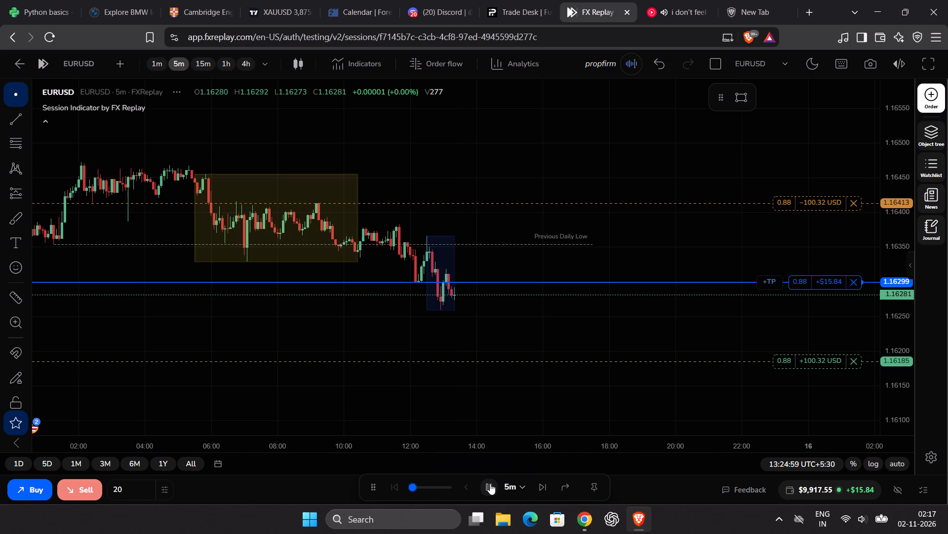
click(490, 484)
click(490, 484)
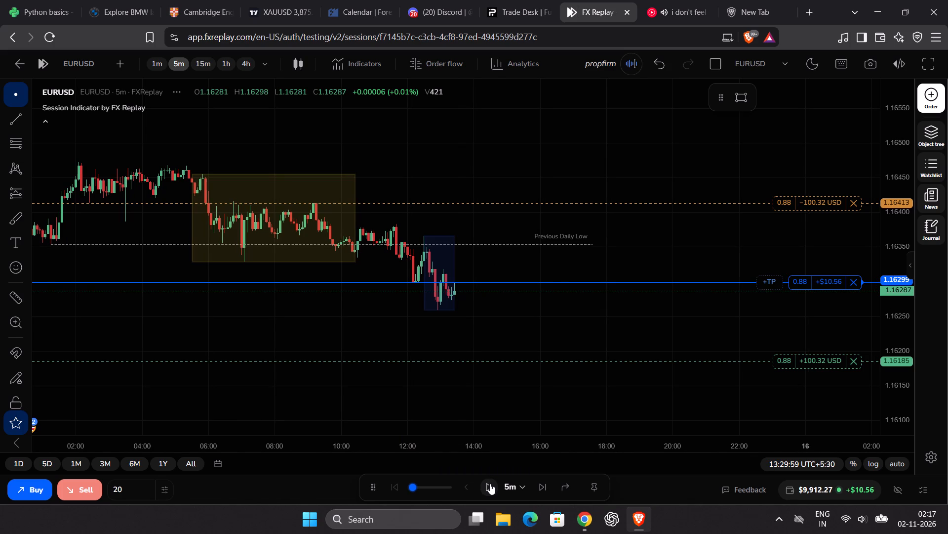
click(490, 484)
click(490, 484)
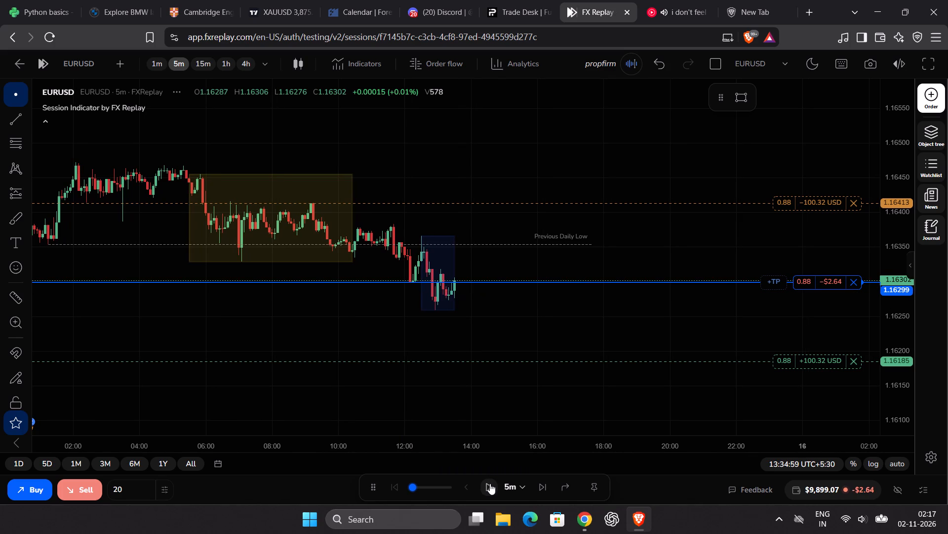
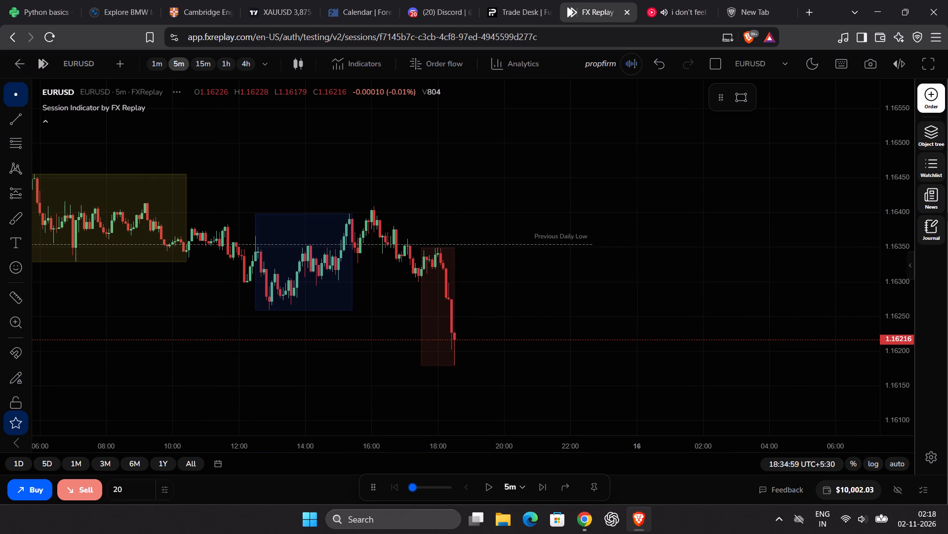
Review the session's trades in the journal, including the latest 15 January EURUSD sell.
click(937, 231)
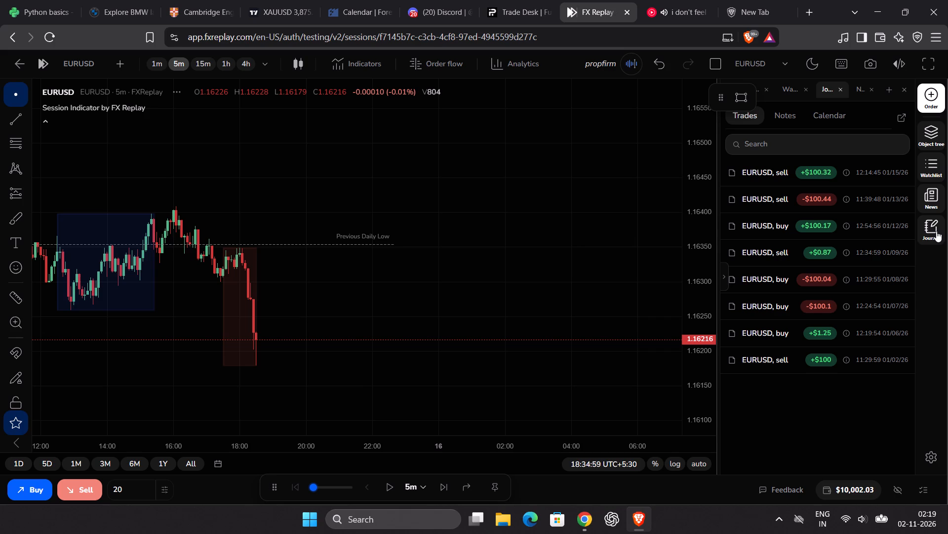
click(936, 231)
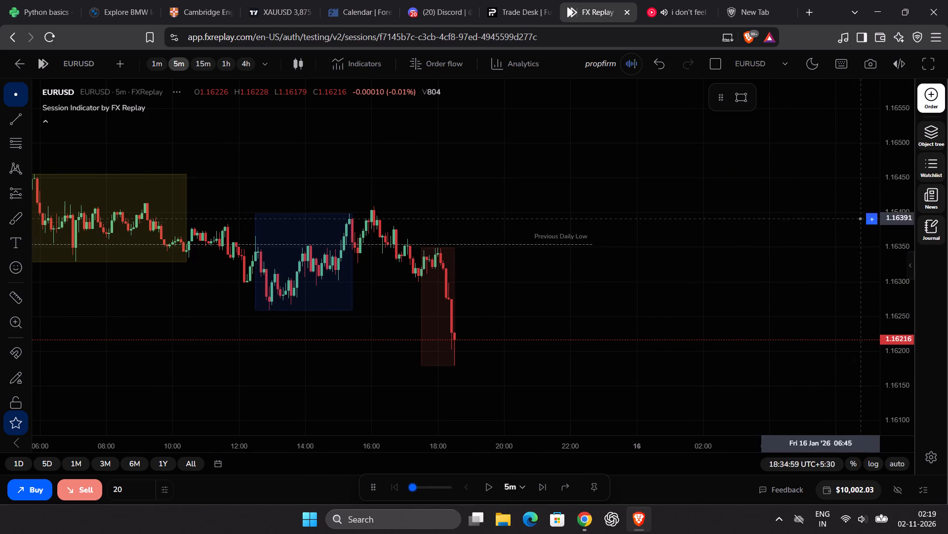
Set the replay interval to 15m, the replay speed to 15x per sec and the EURUSD chart to the 15m timeframe.
drag(895, 201, 882, 327)
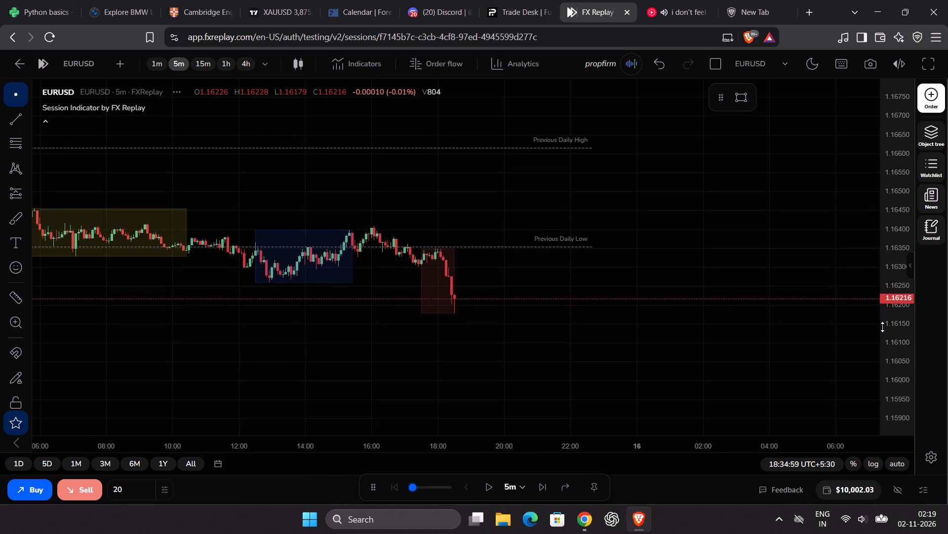
drag(882, 327, 882, 329)
scroll(771, 260, up, 1)
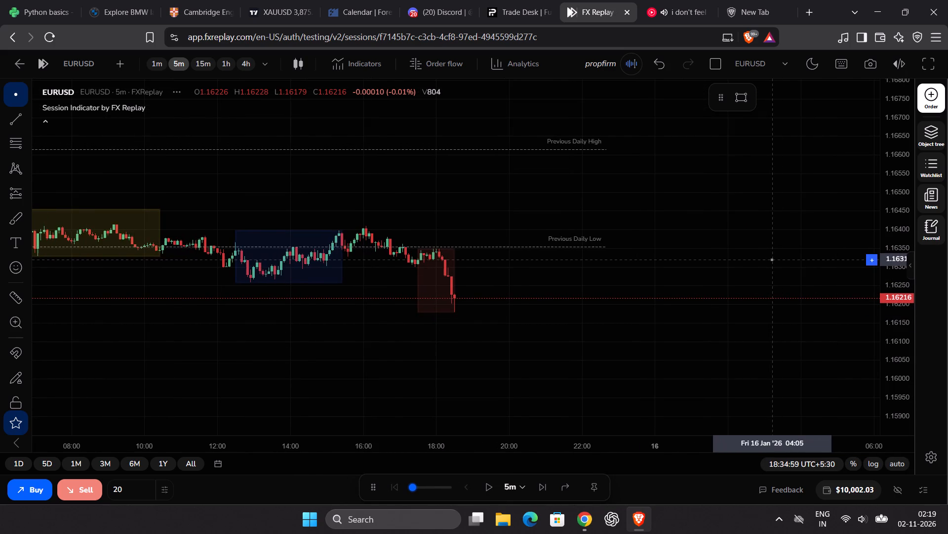
scroll(771, 260, up, 2)
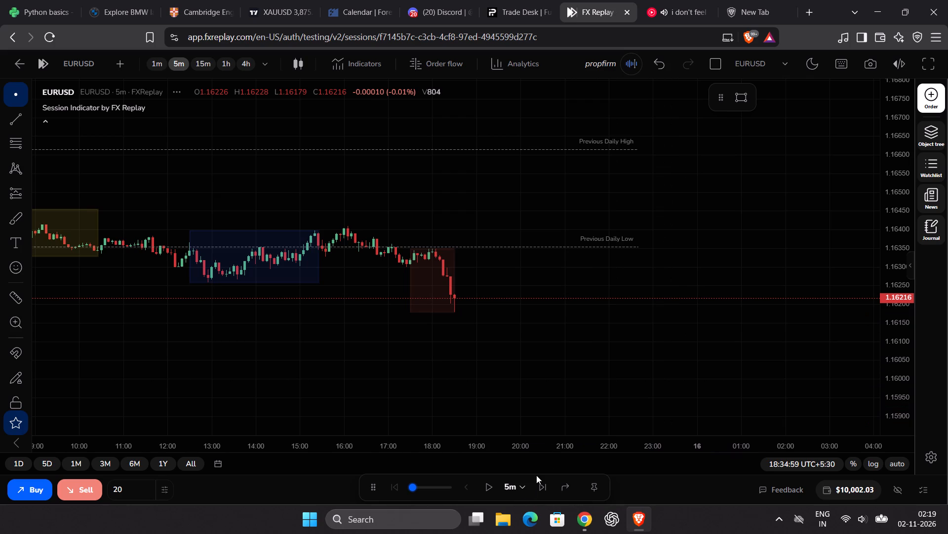
click(505, 486)
scroll(494, 413, down, 3)
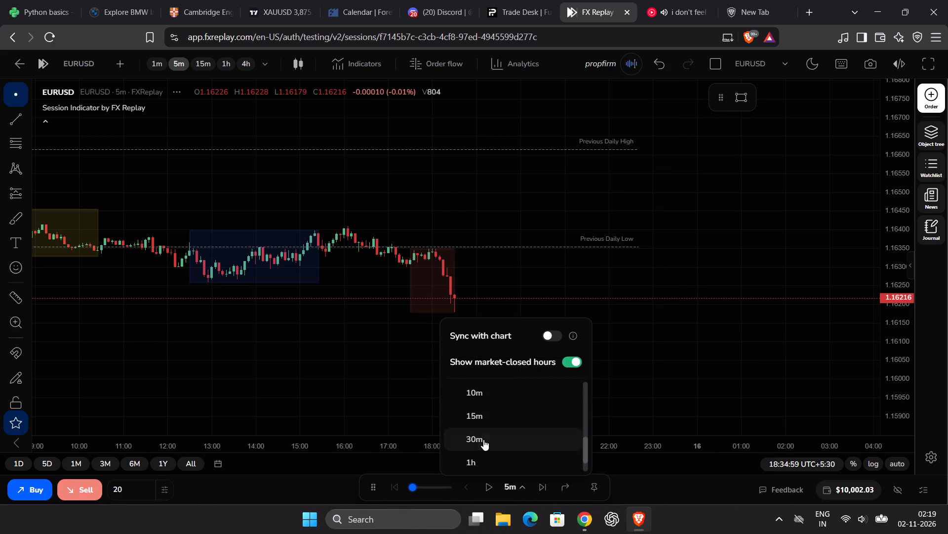
click(475, 414)
drag(436, 486, 442, 486)
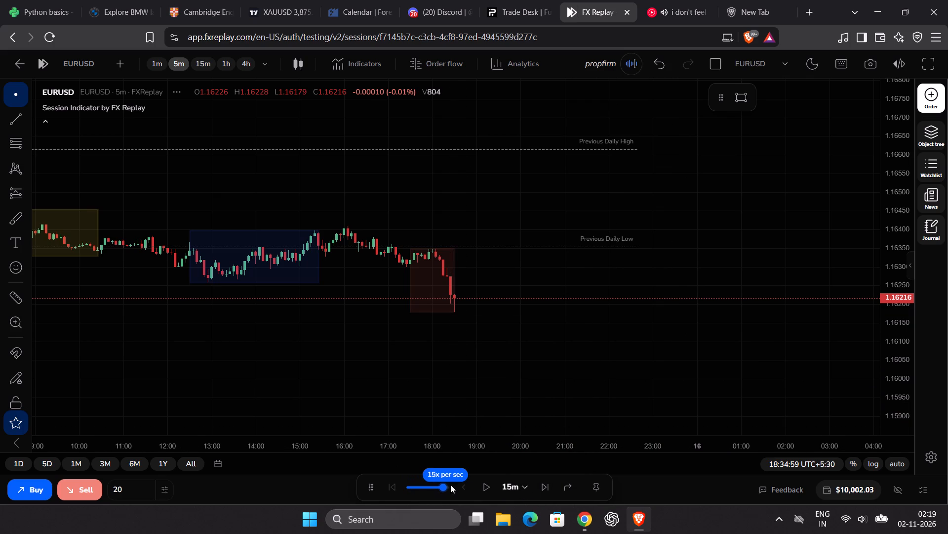
click(209, 67)
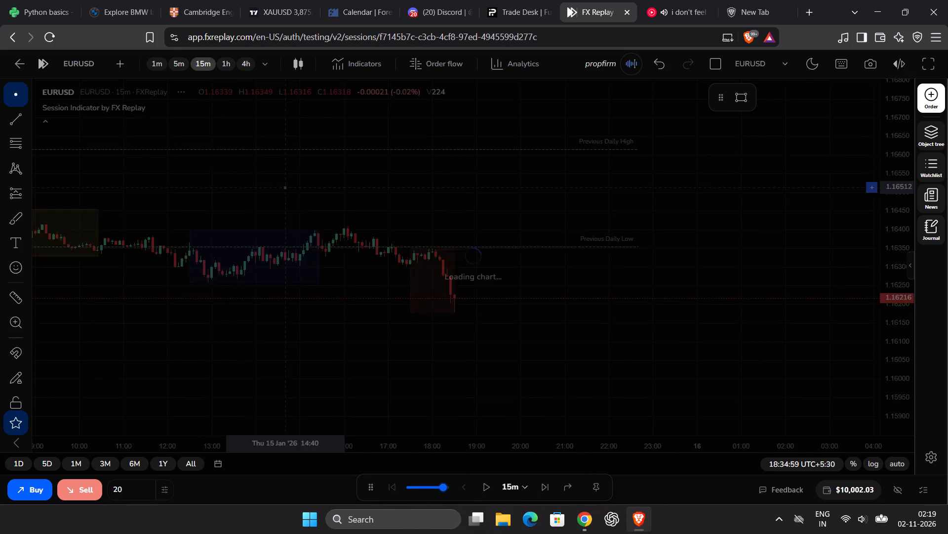
Play EURUSD forward in two bursts, pausing at 20:59:59 and at 22:59:59 on 15 January.
click(485, 485)
click(485, 485)
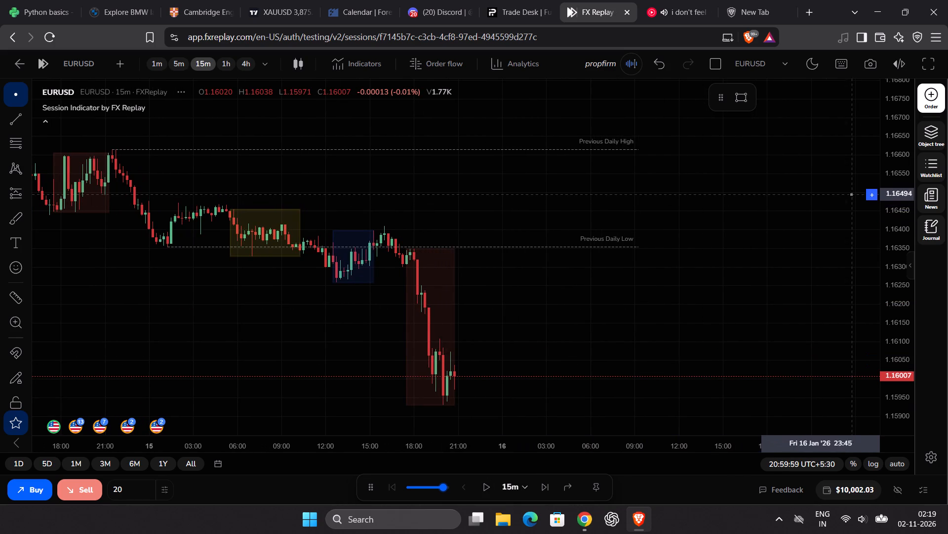
drag(904, 194, 904, 286)
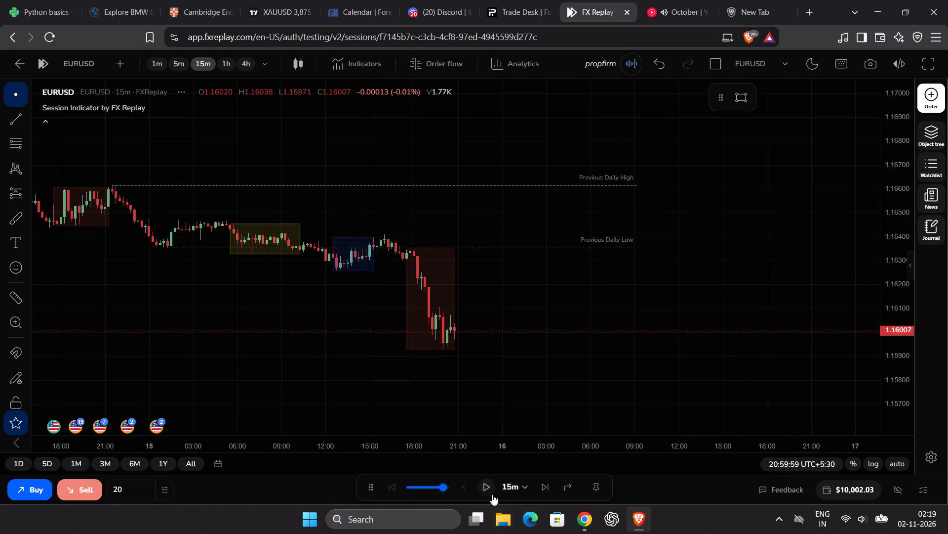
click(488, 487)
click(487, 487)
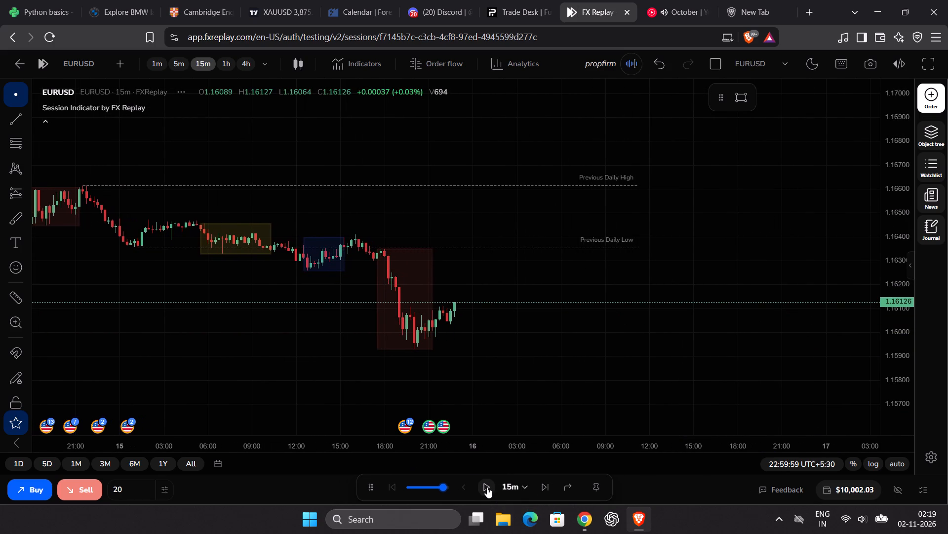
Lower the replay speed to 8x per sec and advance EURUSD in bursts, pausing at 06:59:59 on 16 January.
click(432, 486)
click(426, 485)
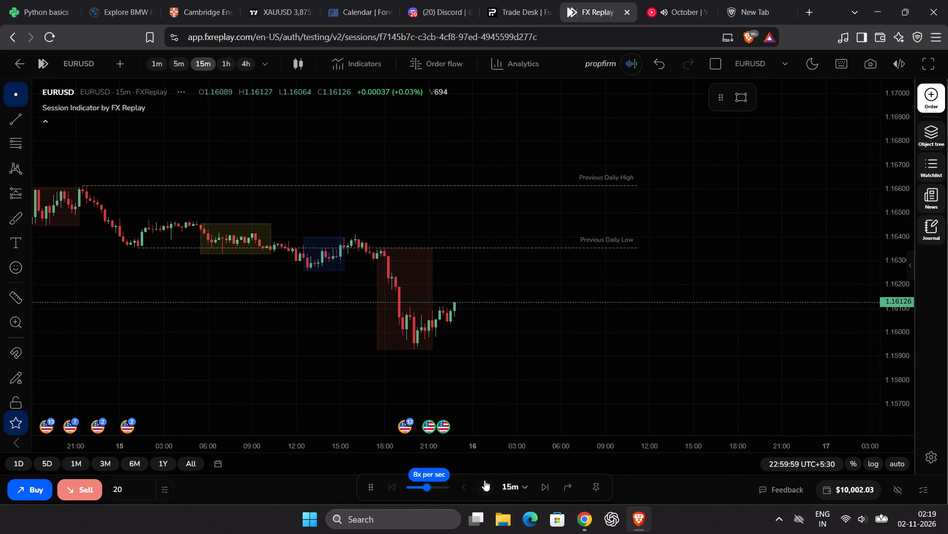
click(484, 480)
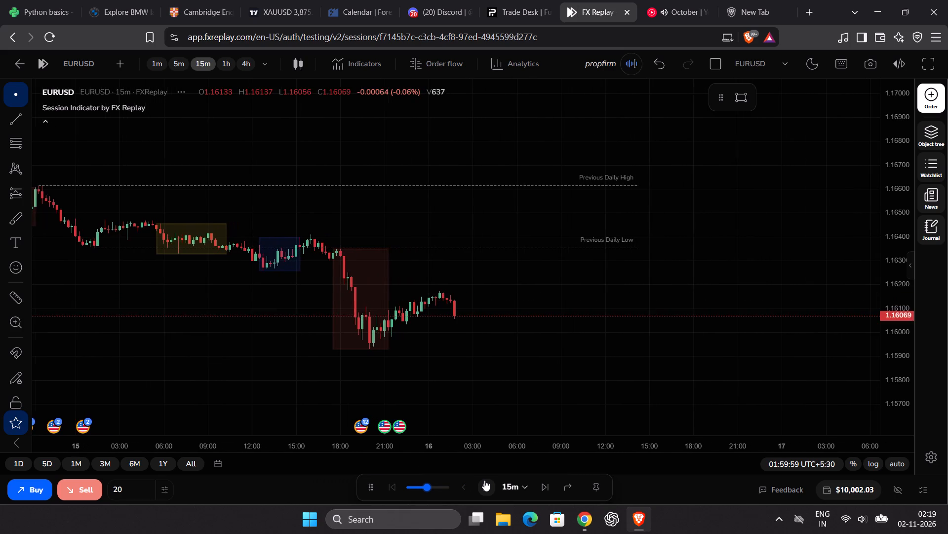
click(484, 480)
click(484, 480)
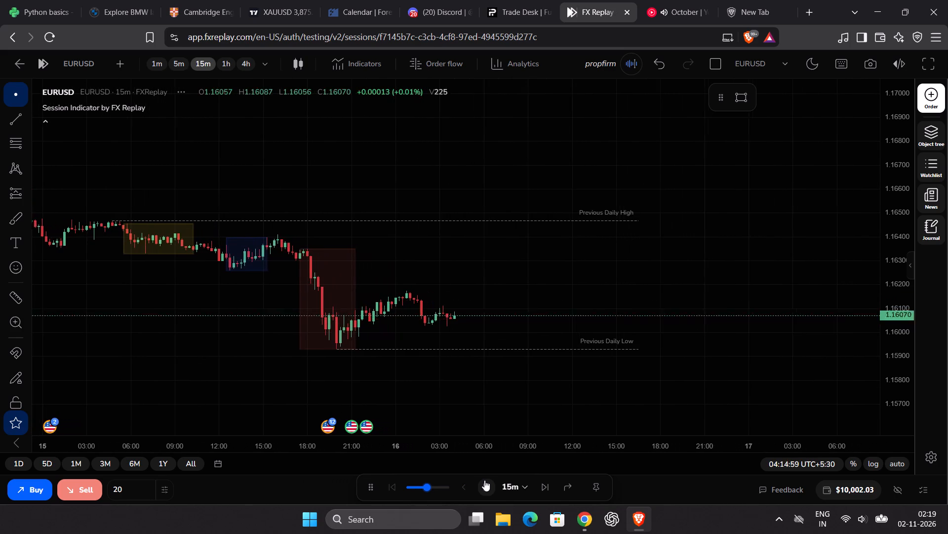
click(484, 480)
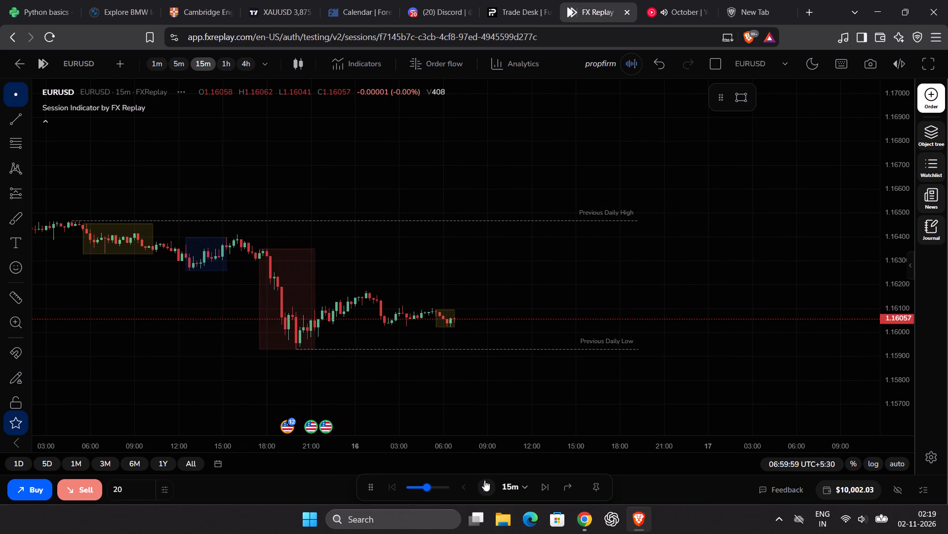
Lower the replay speed to 3x per sec and advance EURUSD through the Asian session, pausing at 11:29:59 on 16 January.
click(412, 487)
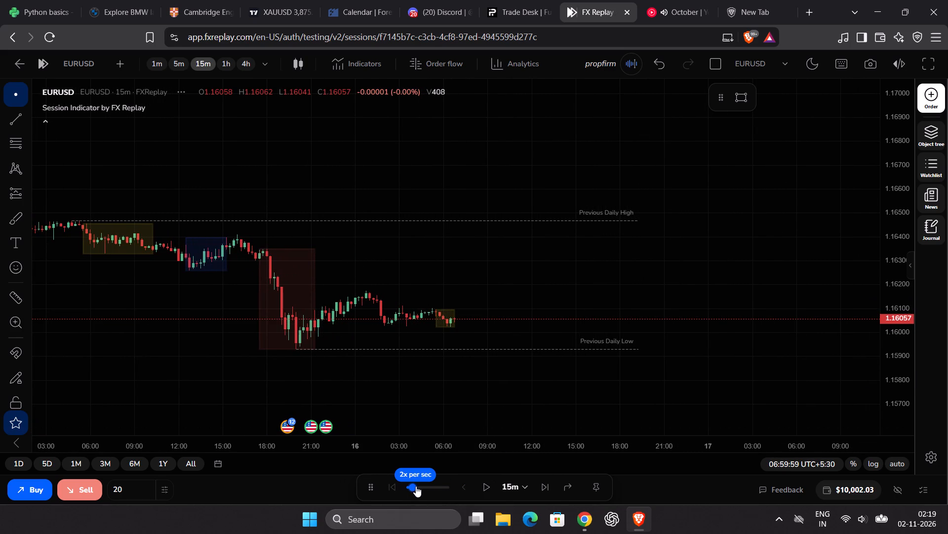
click(416, 486)
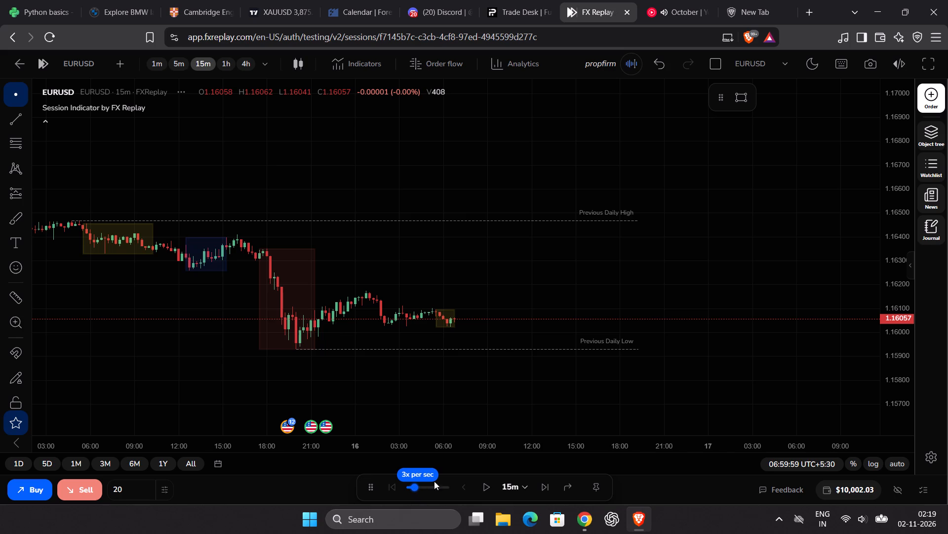
click(481, 483)
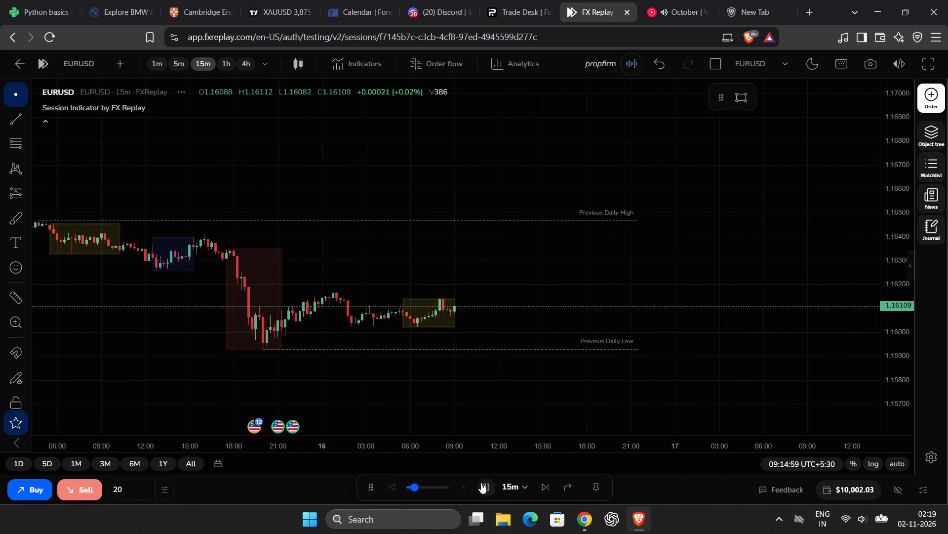
click(481, 483)
click(481, 483)
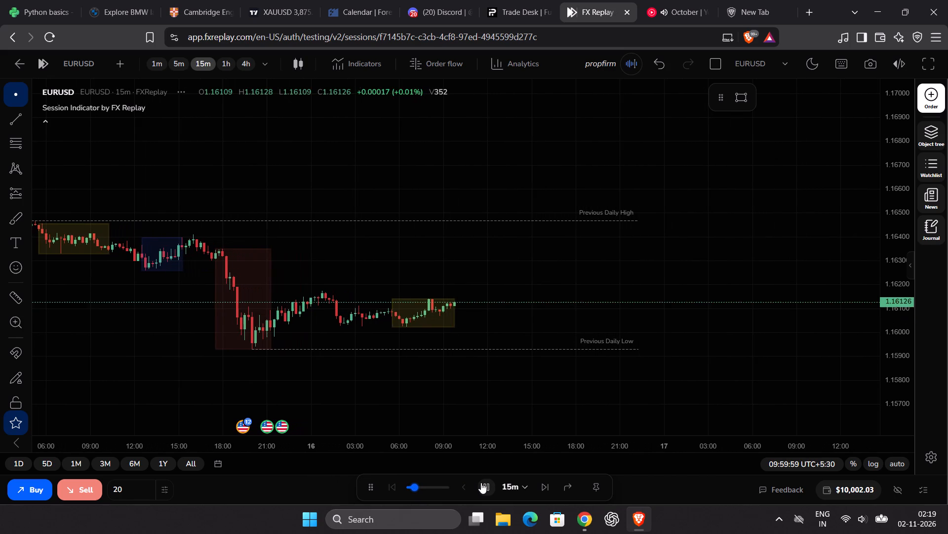
click(481, 483)
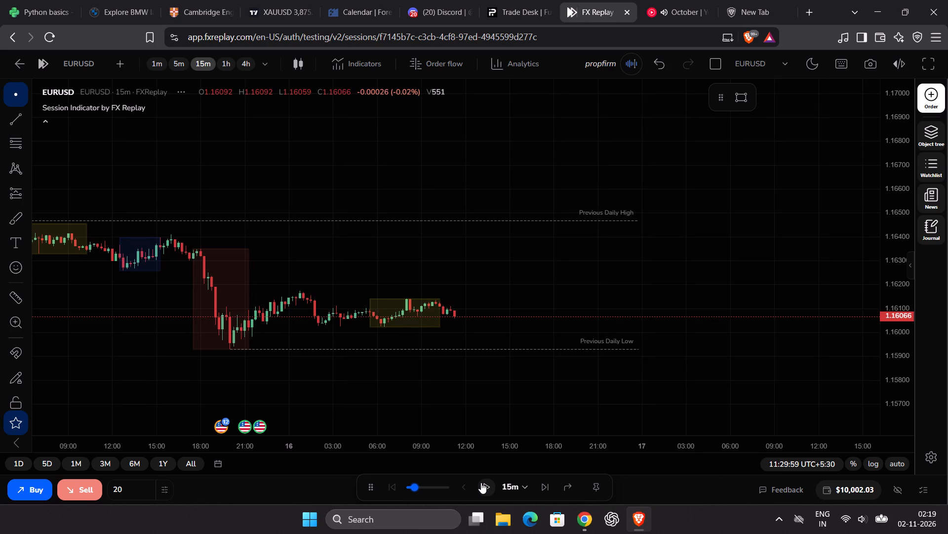
Set the replay speed to 1x per sec.
click(409, 489)
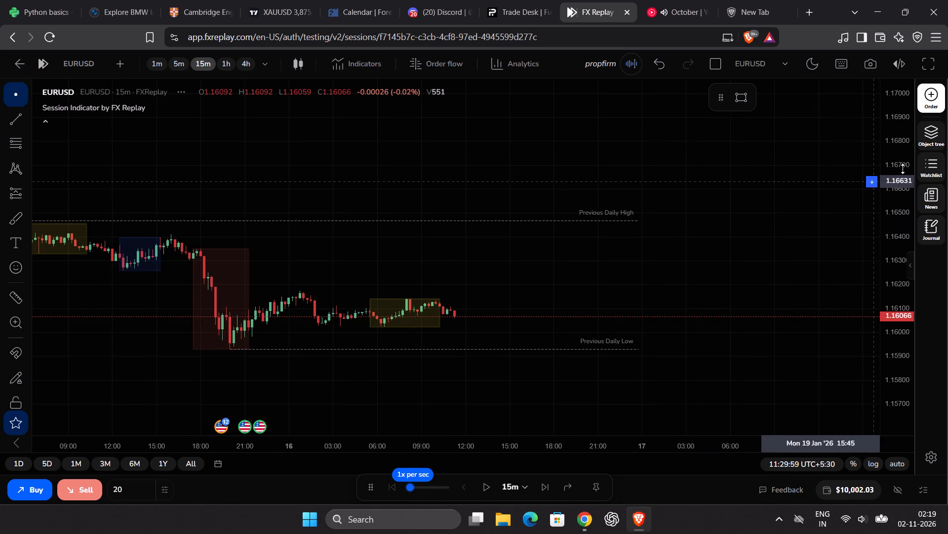
Examine the 1h EURUSD price action from 8 to 16 January for the overall trend and key levels.
drag(903, 169, 899, 186)
click(227, 59)
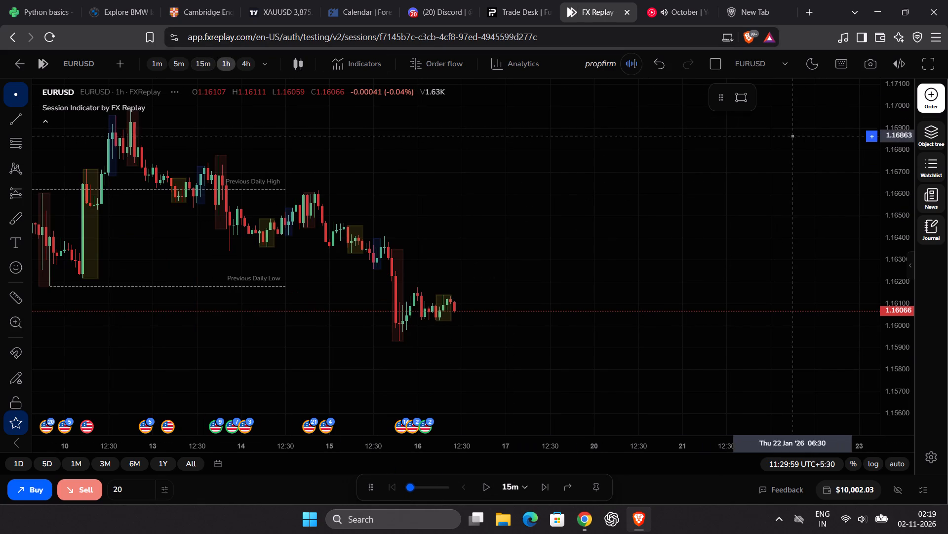
drag(903, 140, 902, 214)
scroll(677, 184, down, 4)
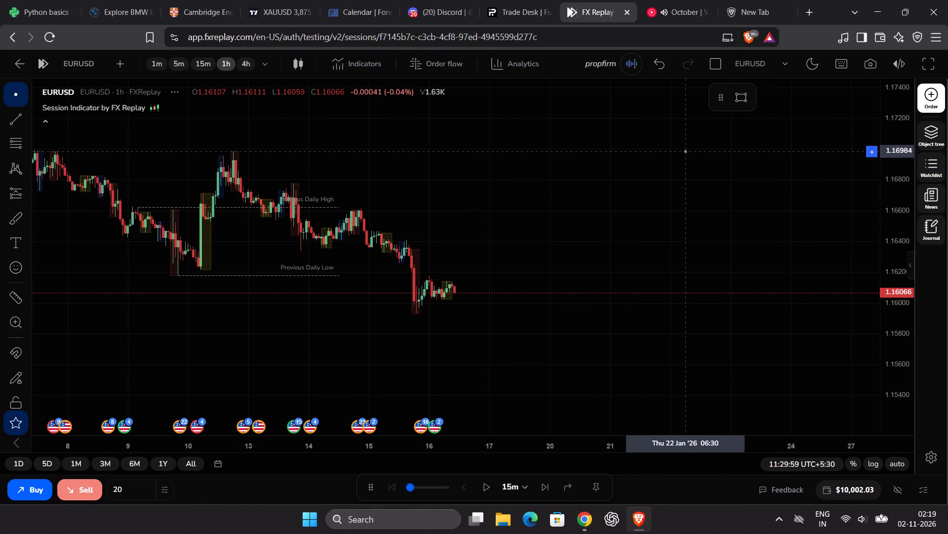
drag(659, 222, 667, 291)
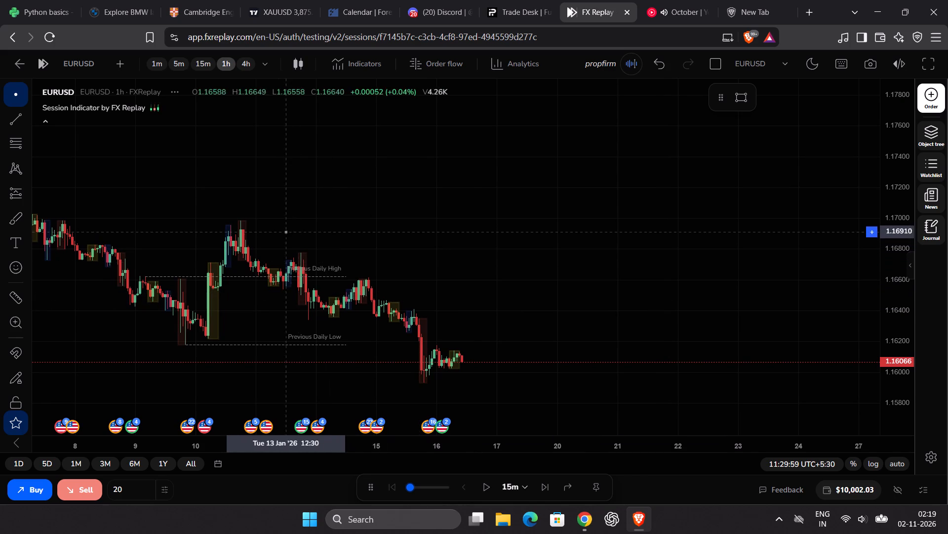
scroll(478, 217, up, 3)
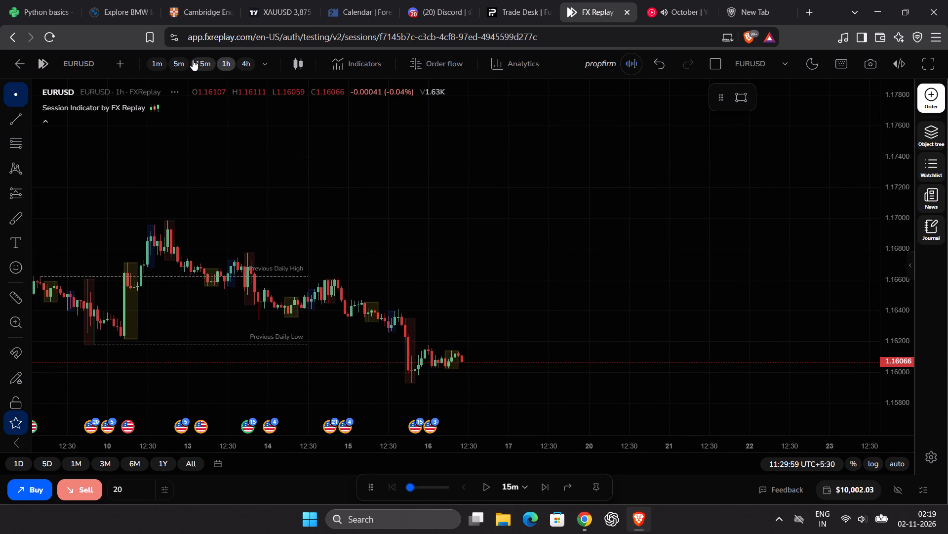
Set both the EURUSD chart timeframe and the replay interval to 5m.
click(184, 63)
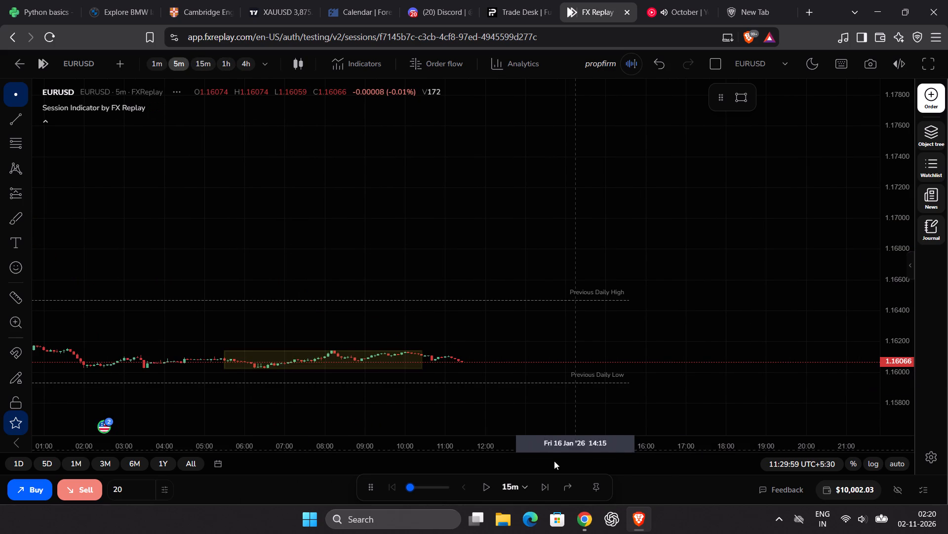
click(521, 488)
scroll(514, 430, down, 3)
scroll(470, 395, up, 1)
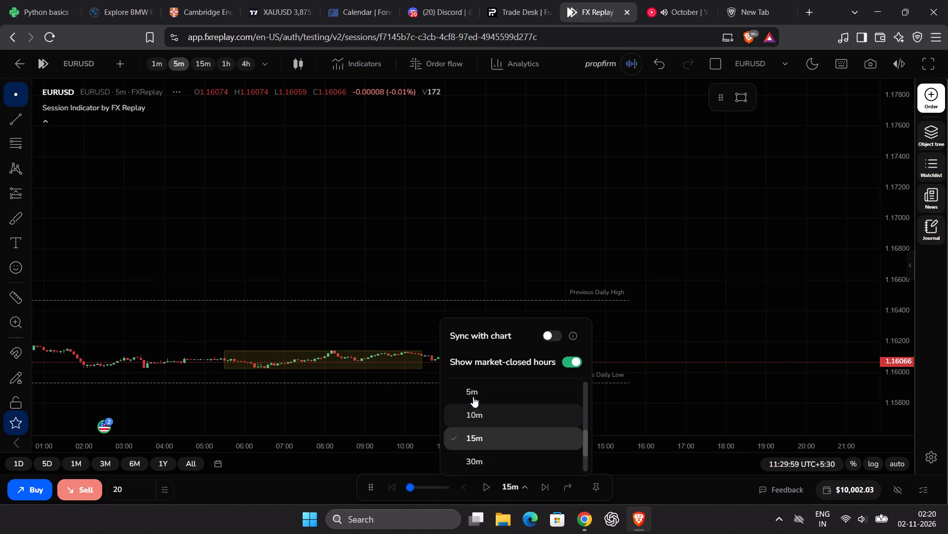
click(483, 429)
Replay EURUSD on 5m candles through the London session, raising the replay speed partway, and pause at 18:29:59 on 16 January.
drag(888, 384, 901, 221)
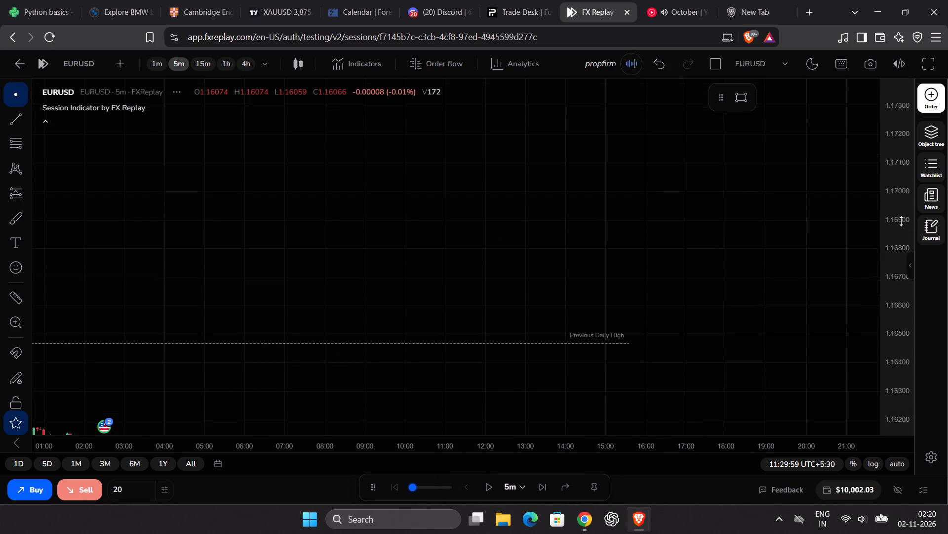
drag(901, 221, 901, 127)
drag(773, 334, 772, 59)
drag(749, 271, 750, 163)
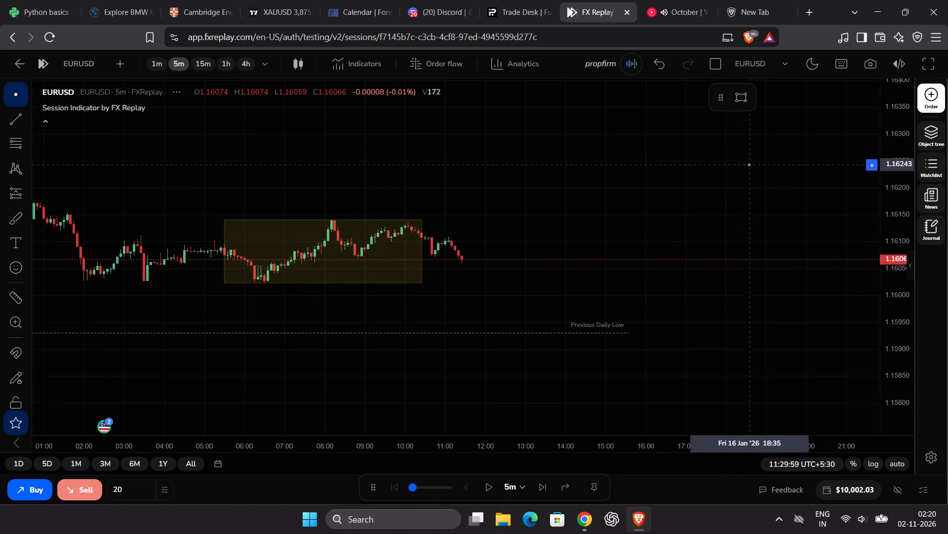
drag(750, 163, 750, 160)
drag(709, 228, 661, 259)
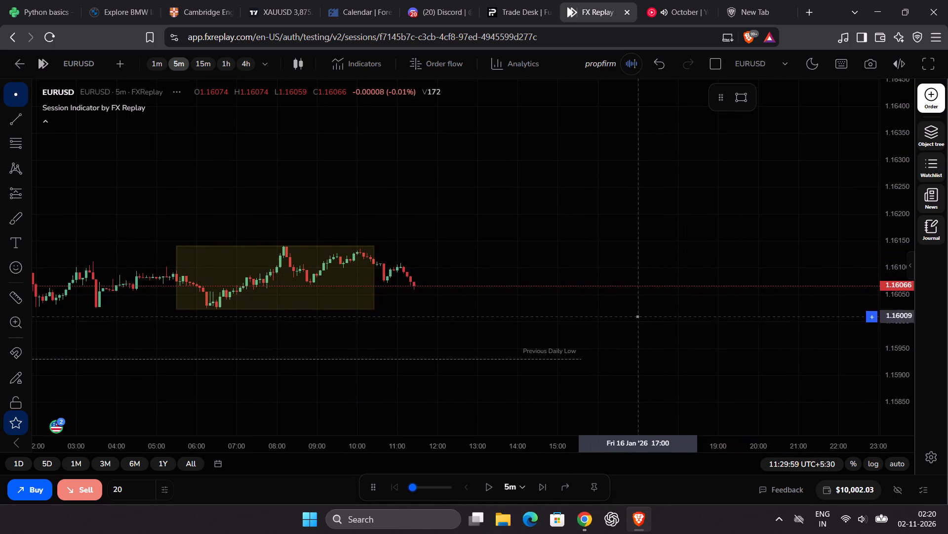
click(490, 487)
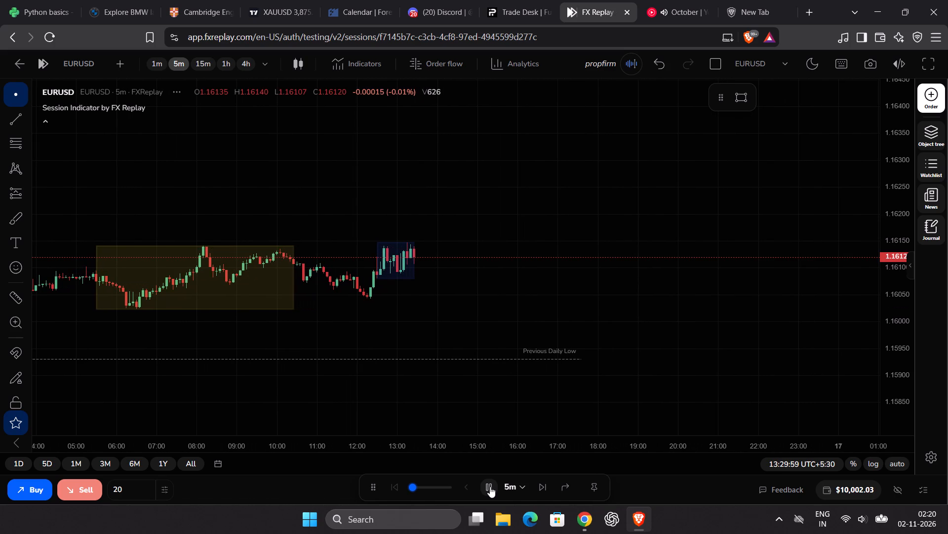
drag(414, 485, 418, 486)
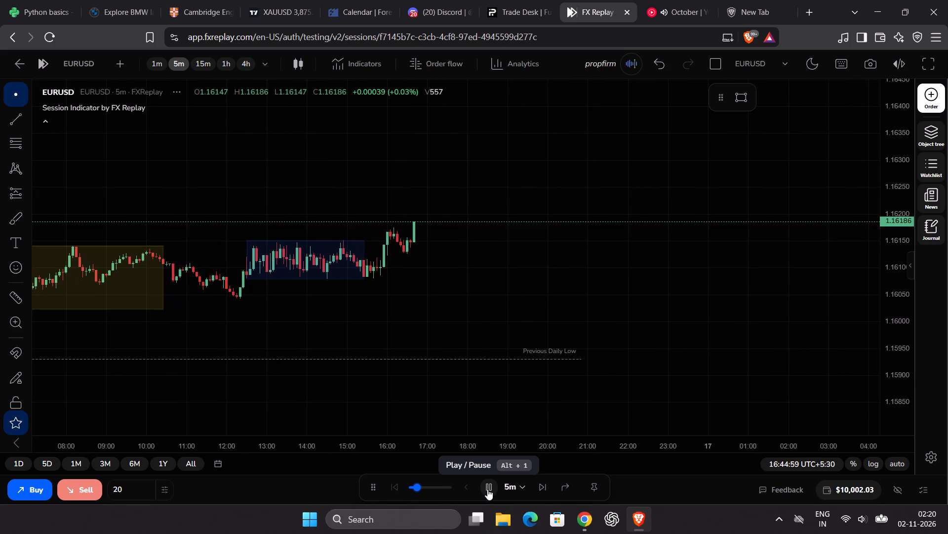
scroll(506, 375, down, 4)
scroll(494, 424, down, 3)
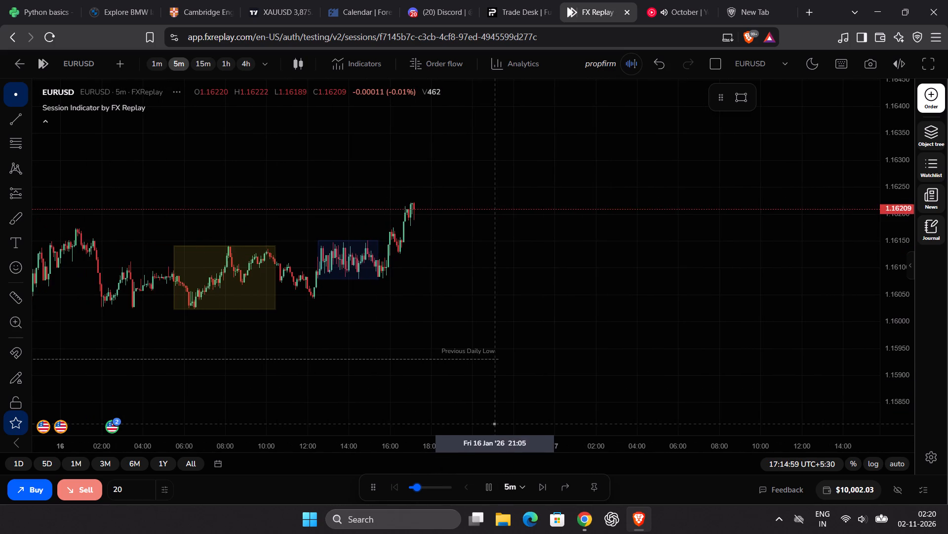
drag(503, 403, 548, 396)
drag(546, 360, 551, 358)
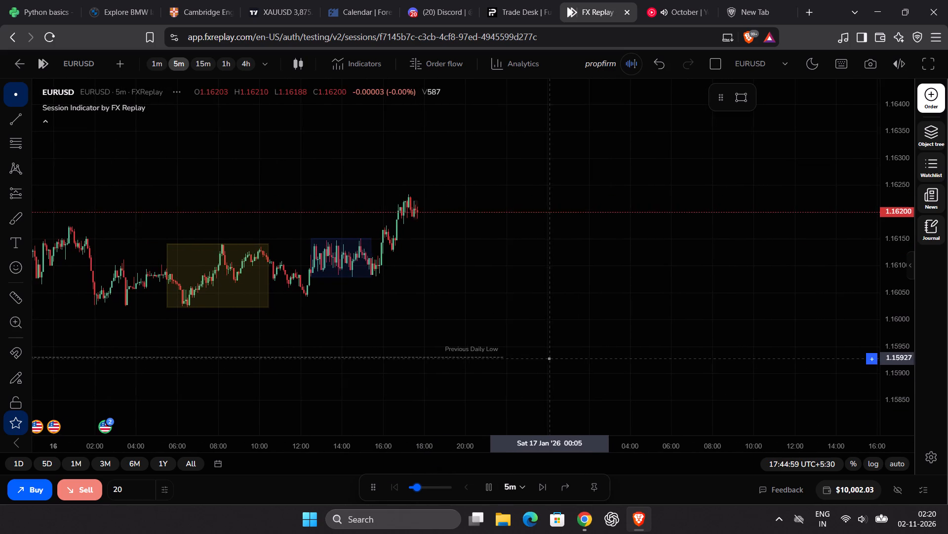
drag(551, 358, 566, 358)
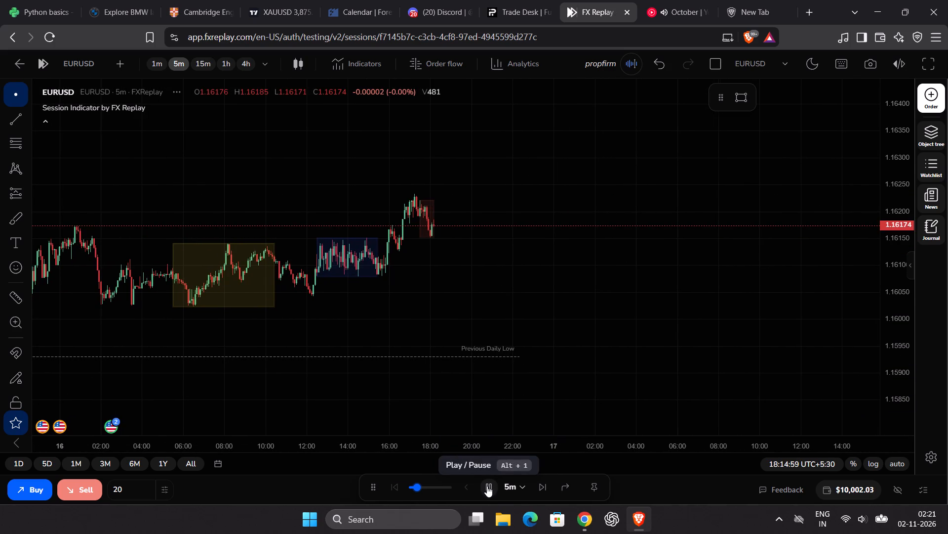
click(487, 486)
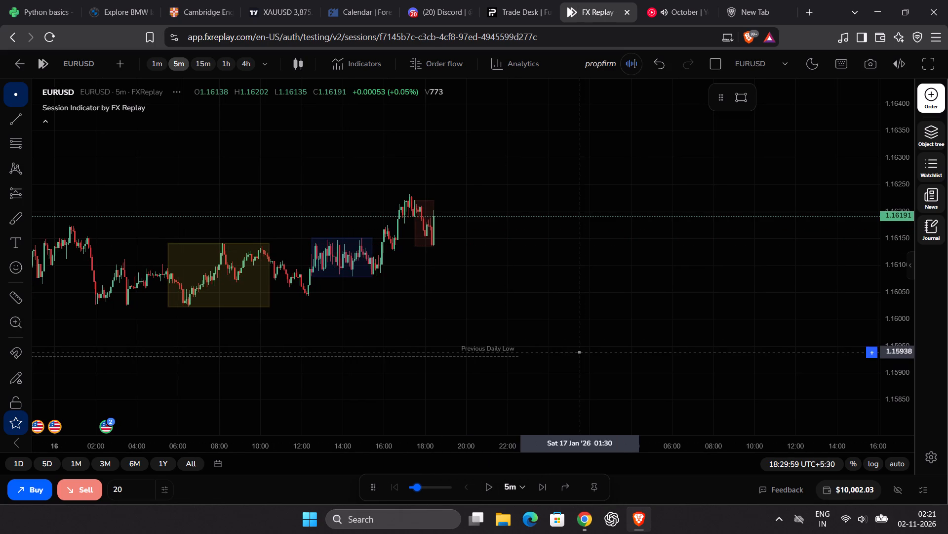
Set the EURUSD chart timeframe and the replay interval to 15m, with the replay speed at 16x per sec.
click(205, 68)
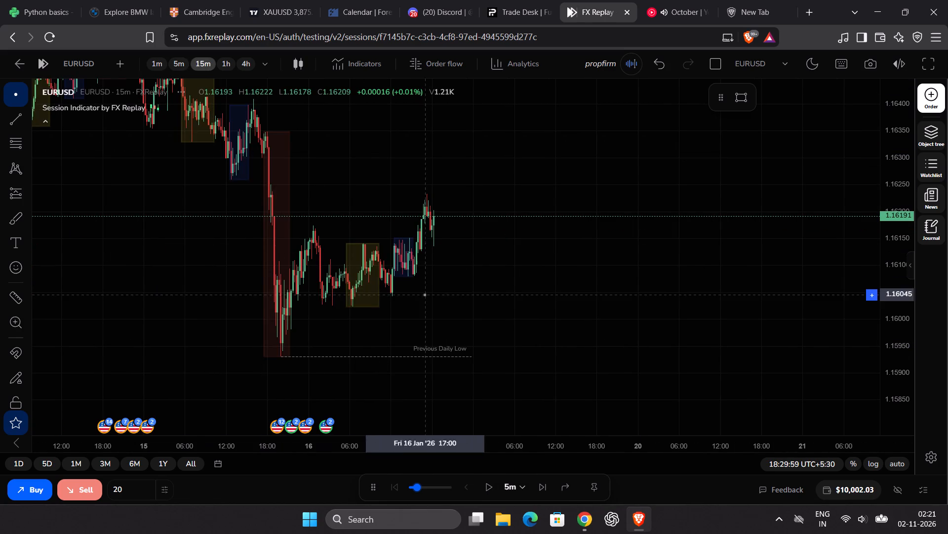
scroll(520, 291, up, 8)
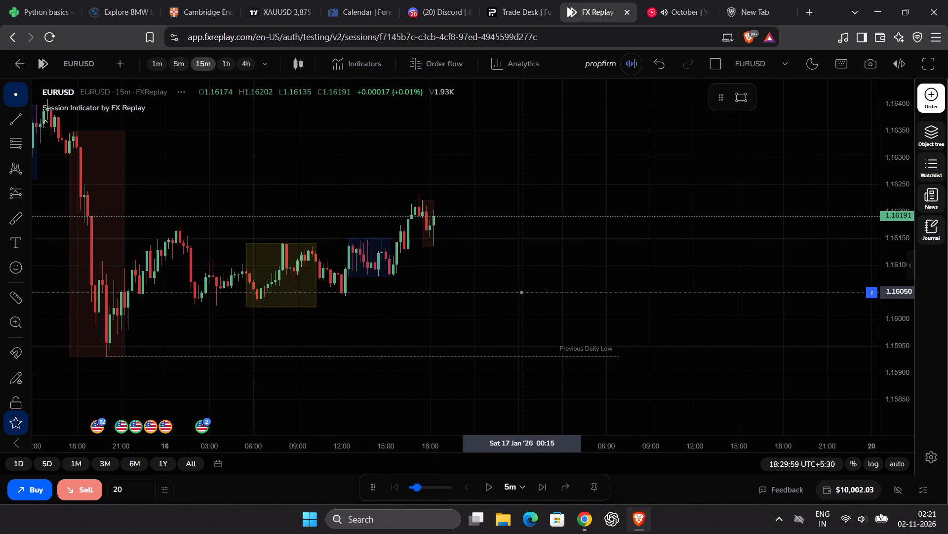
click(452, 487)
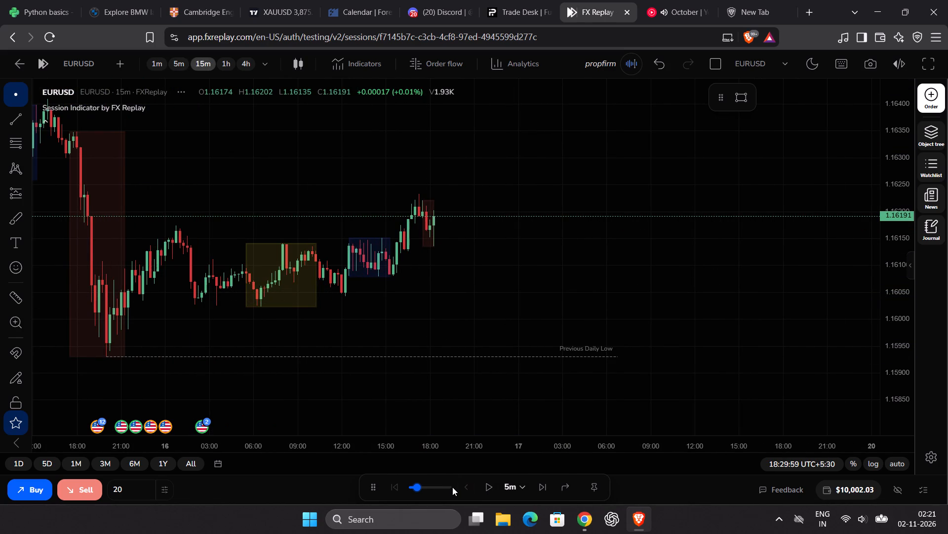
drag(446, 487, 462, 485)
click(513, 486)
scroll(501, 453, down, 4)
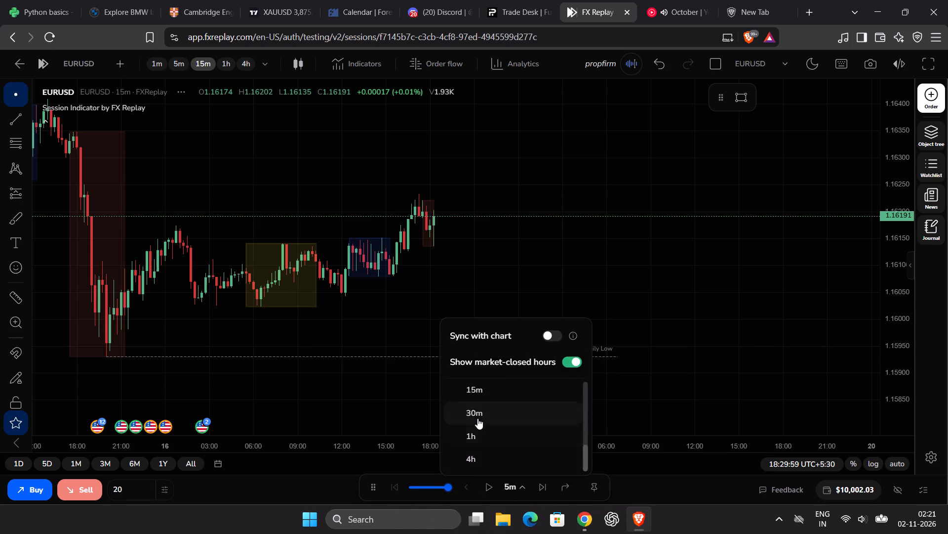
click(478, 392)
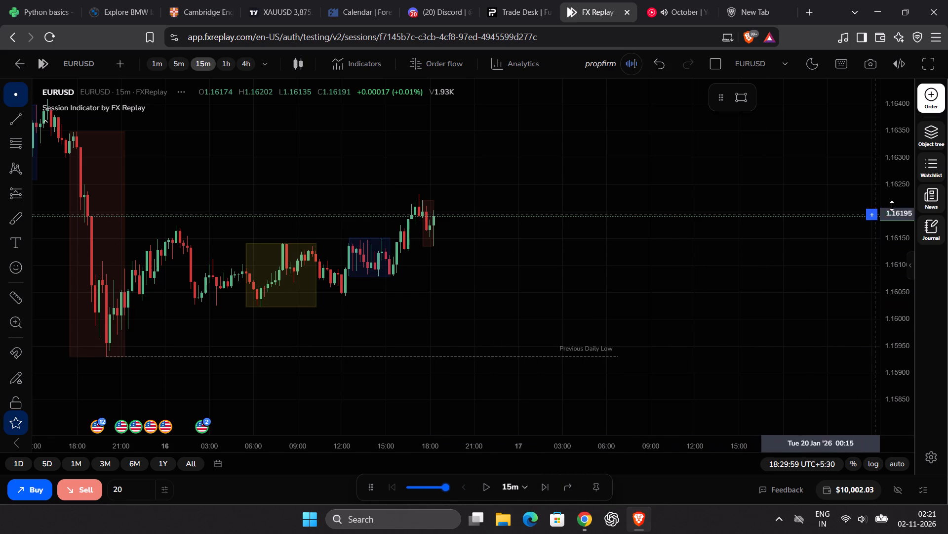
Advance the EURUSD replay through the New York session at 16x per sec, pausing at 22:14:59 on 16 January.
drag(892, 206, 892, 361)
drag(579, 398, 514, 389)
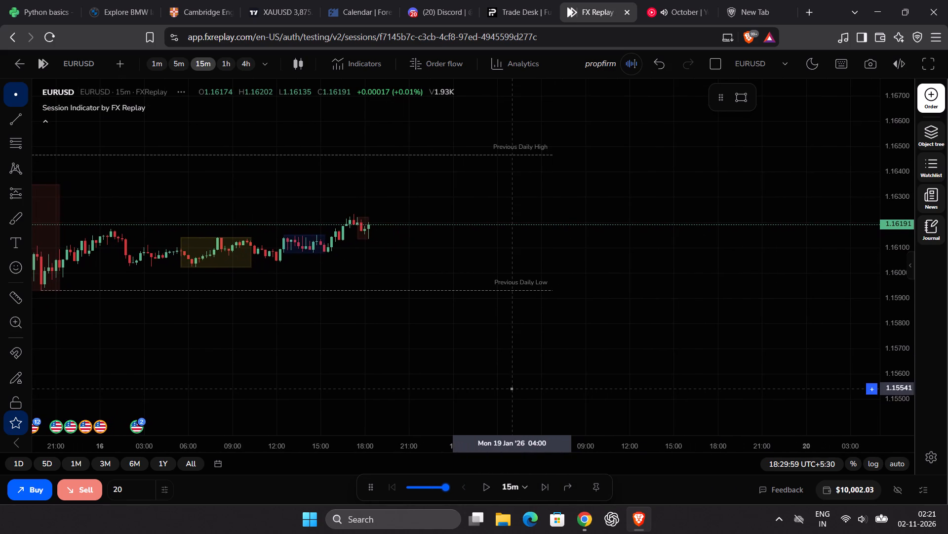
scroll(512, 389, up, 5)
click(486, 483)
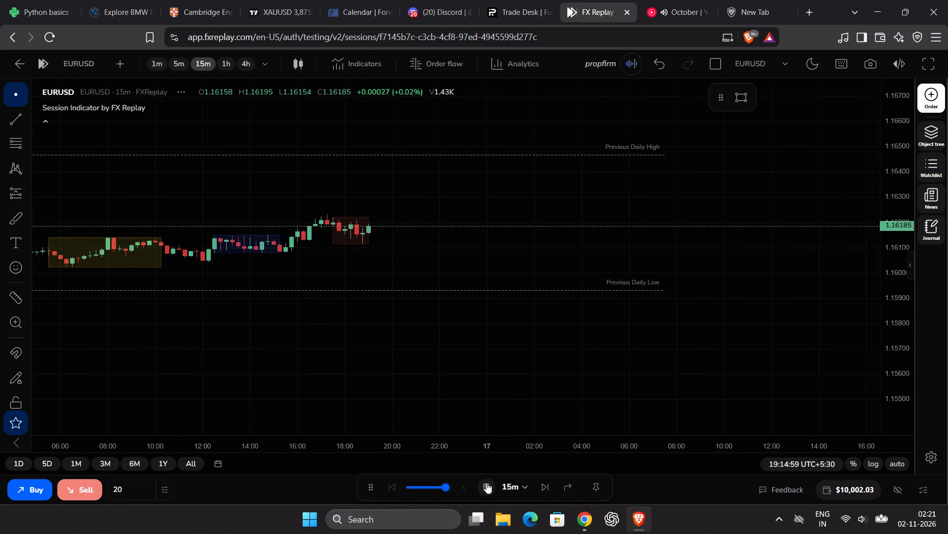
click(486, 483)
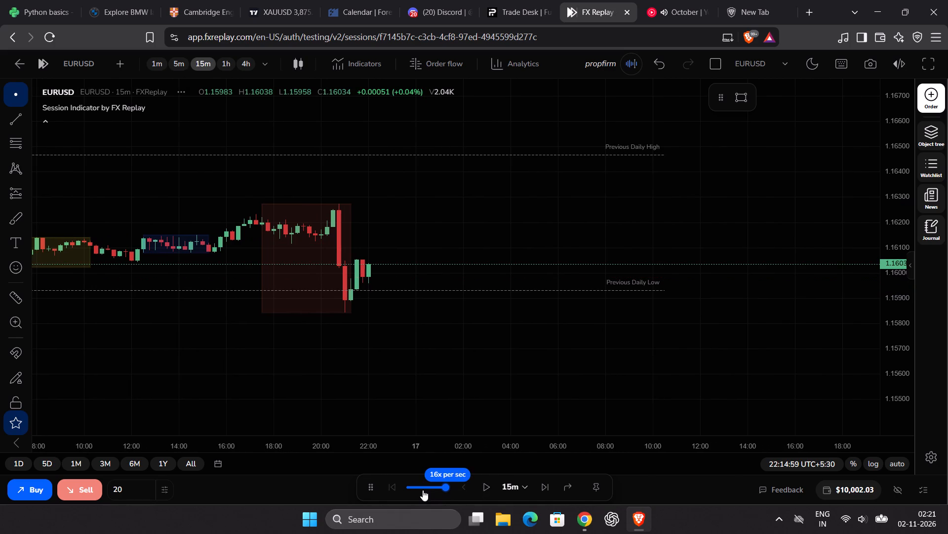
Lower the replay speed and advance EURUSD past the weekend, pausing at 04:44:59 on 19 January.
click(423, 490)
click(486, 487)
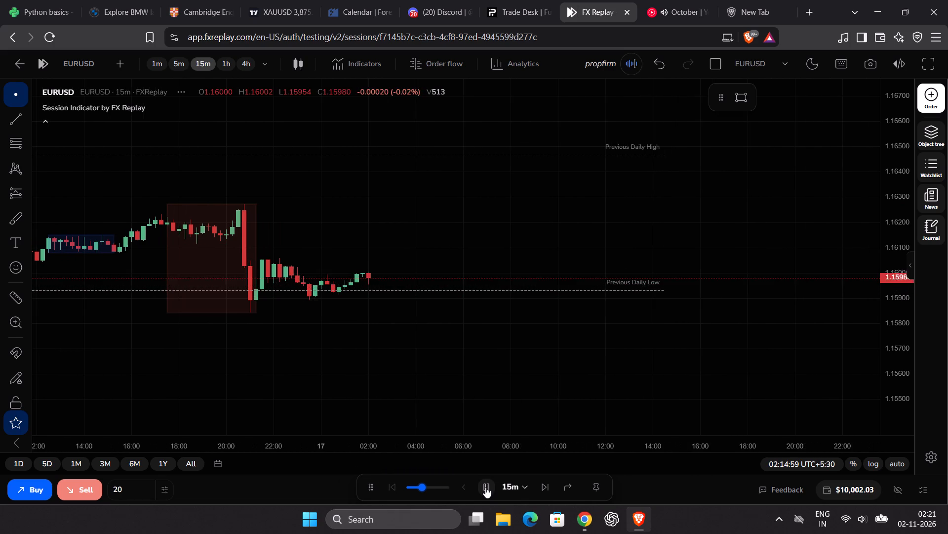
click(485, 487)
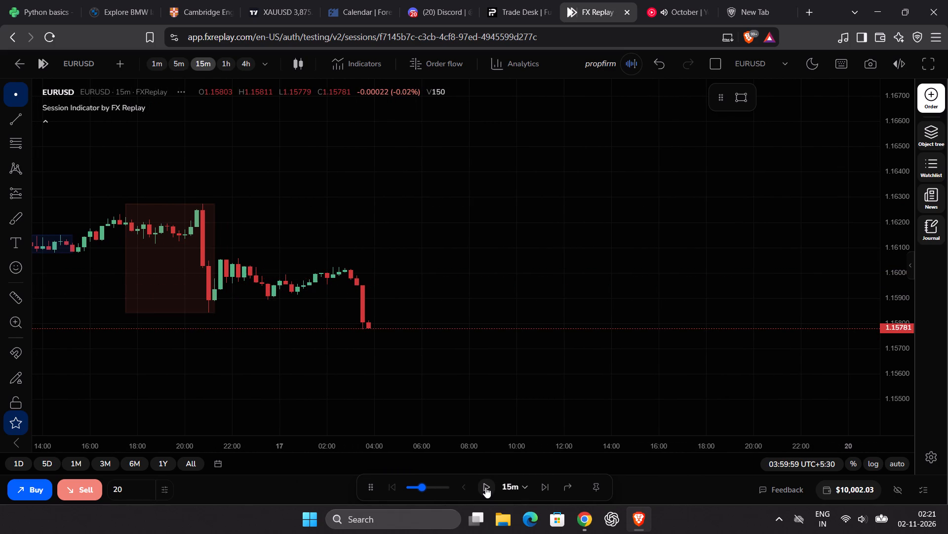
click(485, 487)
click(485, 487)
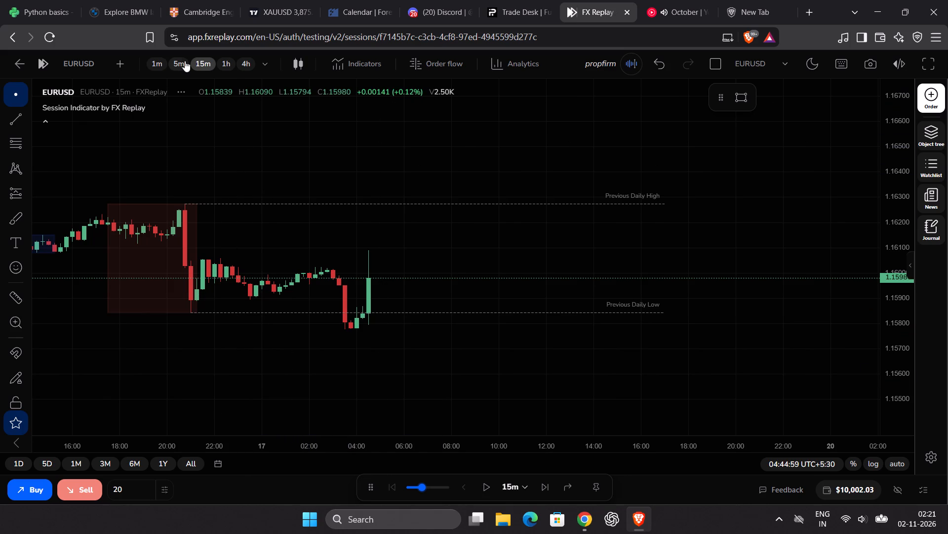
Slow the replay further and advance EURUSD in stages through the Asian session, pausing at 11:29:59 on 19 January.
drag(423, 484, 415, 486)
click(481, 489)
click(481, 489)
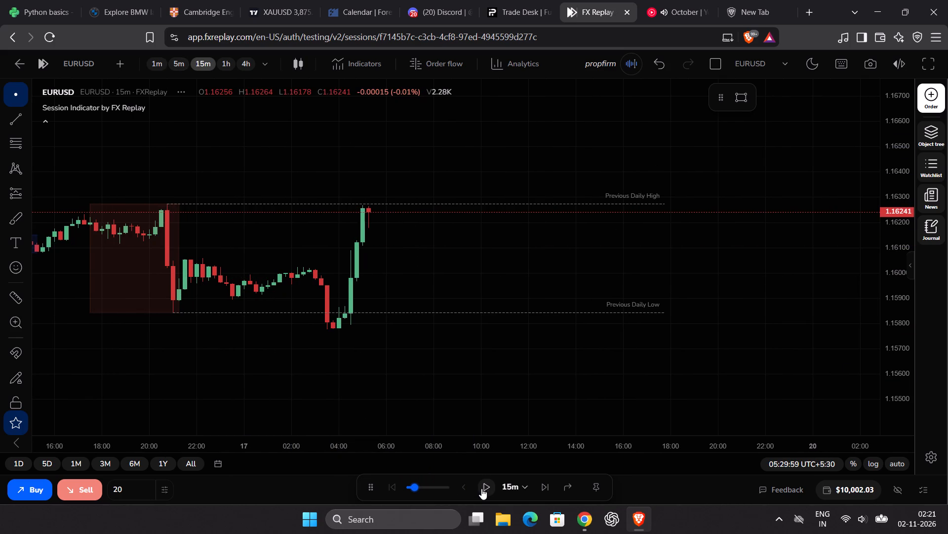
drag(896, 226, 886, 313)
scroll(726, 295, down, 4)
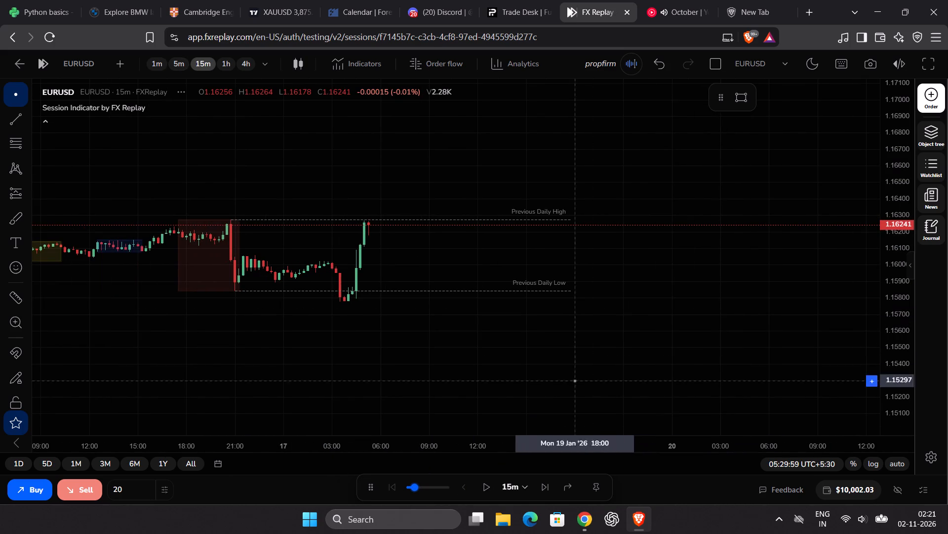
click(485, 484)
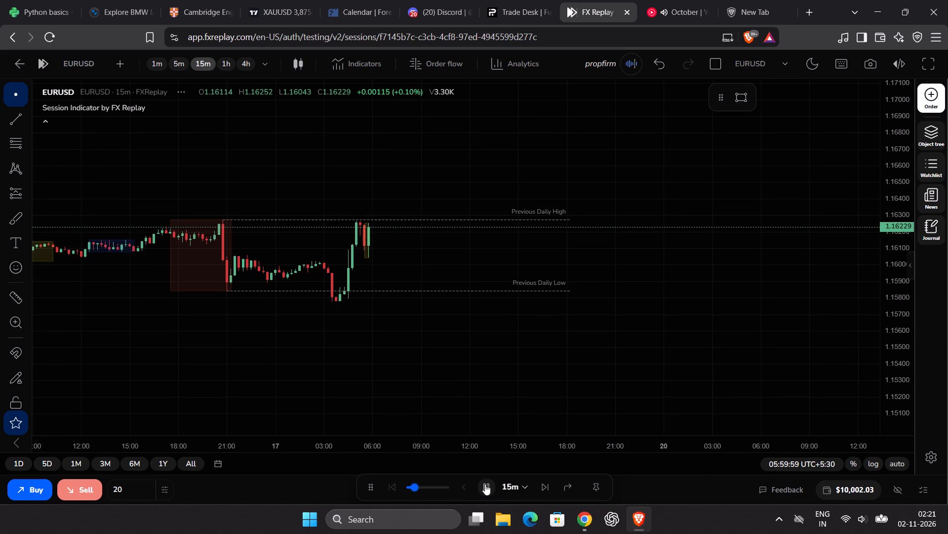
click(485, 484)
click(485, 484)
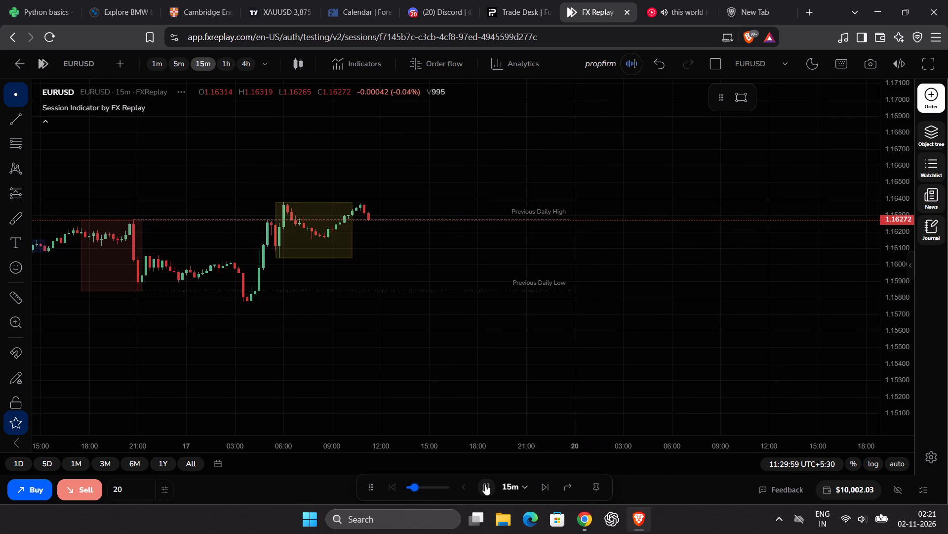
click(485, 484)
Examine the 15m EURUSD price action from 12 to 19 January around the previous daily high and low.
scroll(504, 358, down, 2)
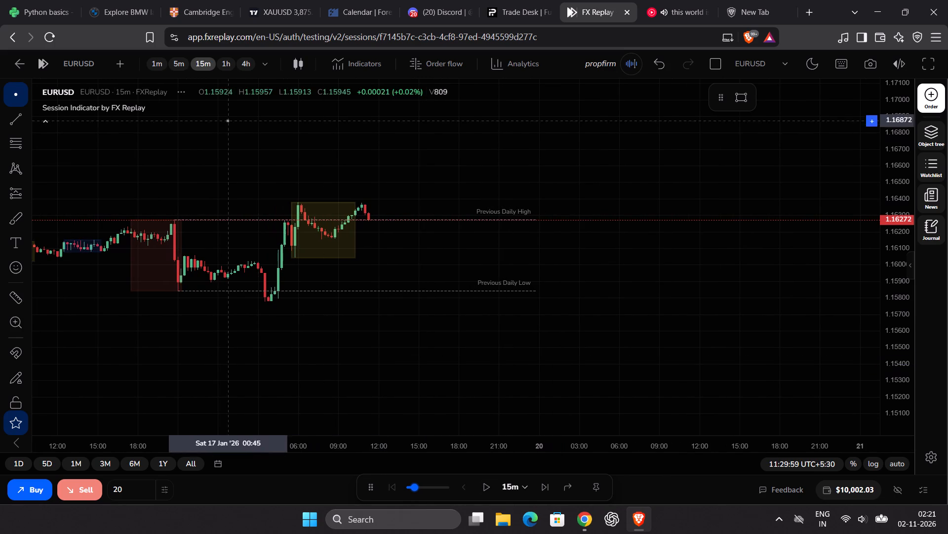
drag(446, 324, 454, 344)
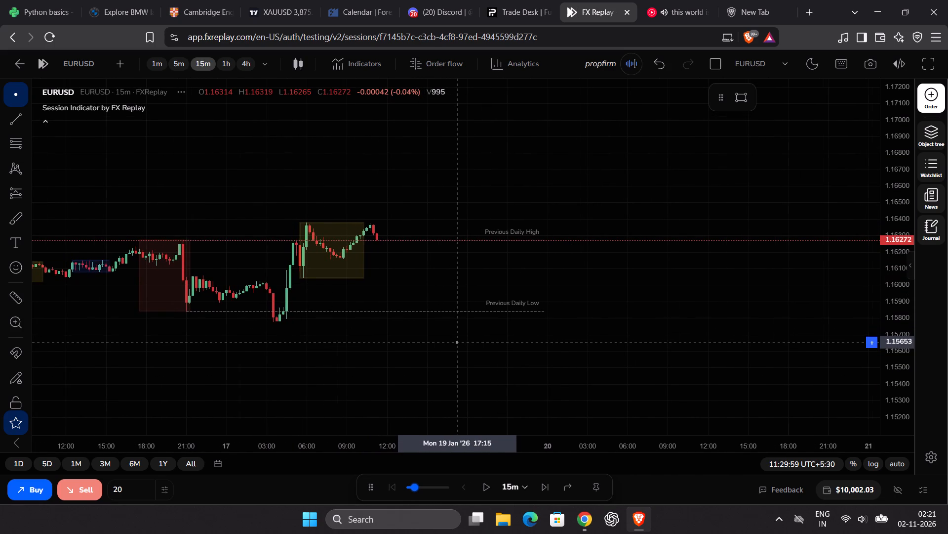
scroll(457, 341, down, 17)
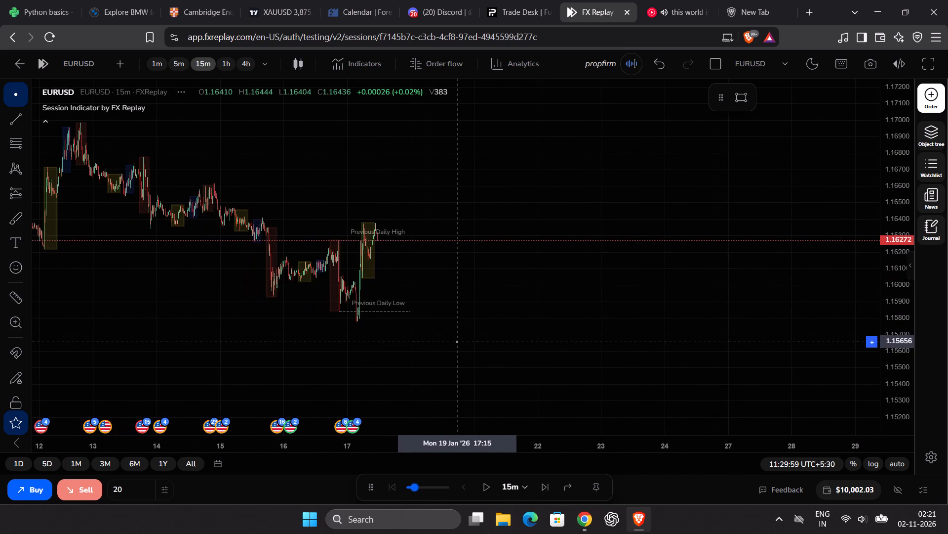
scroll(457, 341, down, 2)
scroll(457, 341, up, 16)
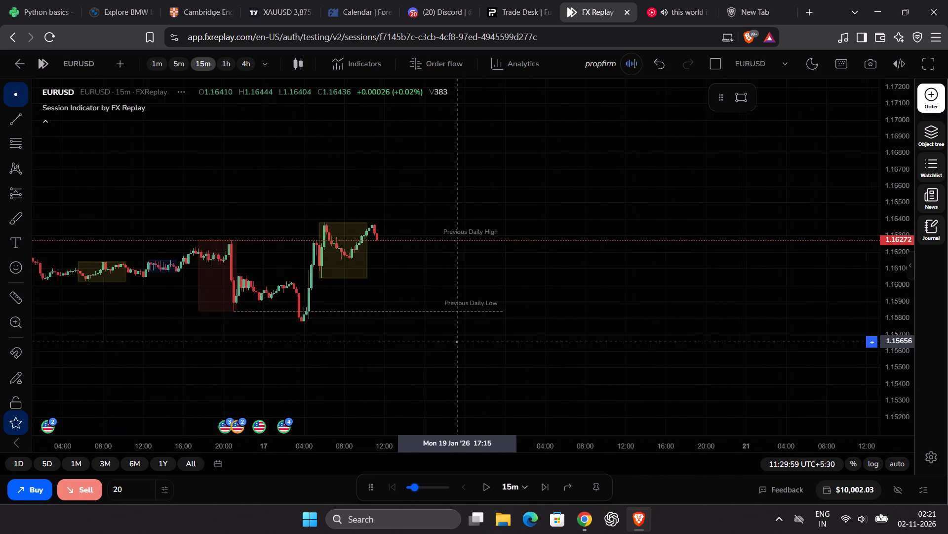
scroll(457, 341, up, 5)
drag(457, 341, 455, 369)
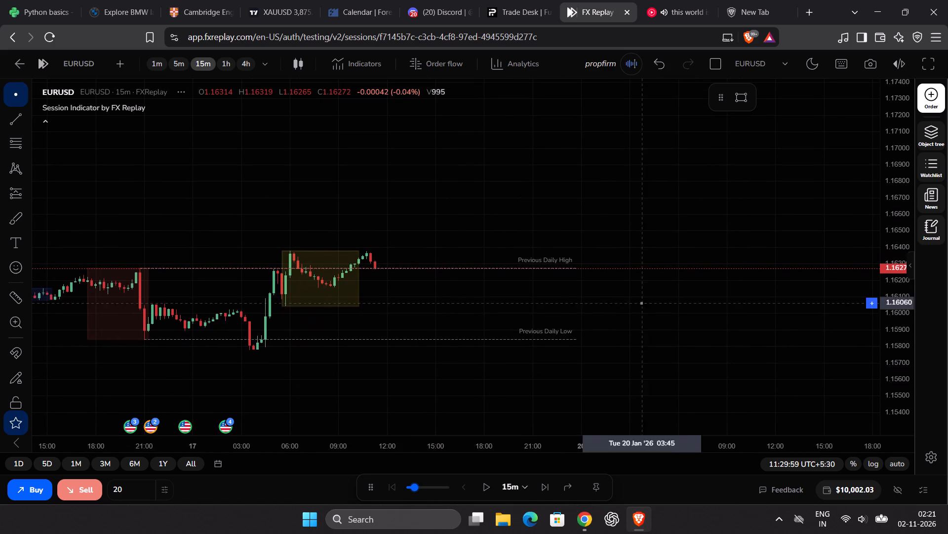
drag(896, 361, 894, 299)
scroll(702, 312, up, 2)
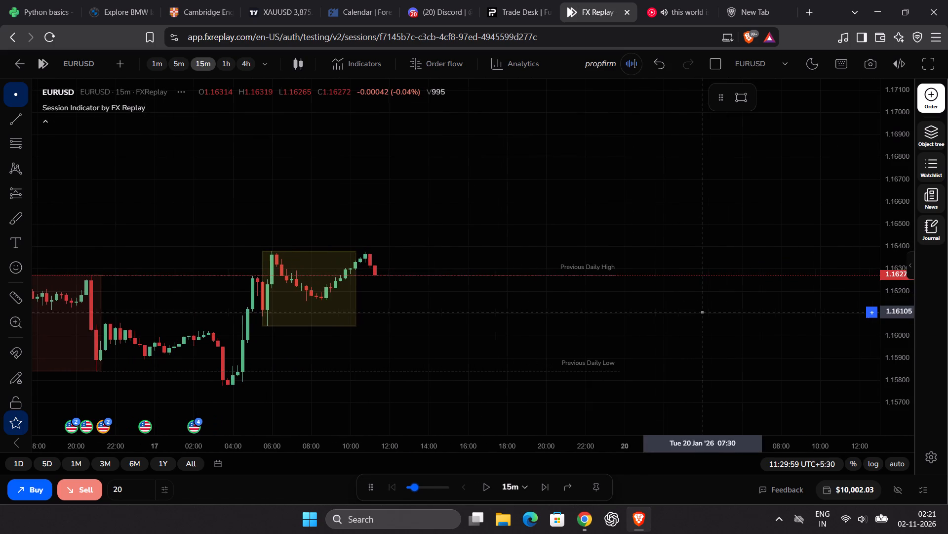
Set the EURUSD chart timeframe and the replay interval back to 5m, framing the latest Asian session range.
click(180, 62)
scroll(465, 258, down, 10)
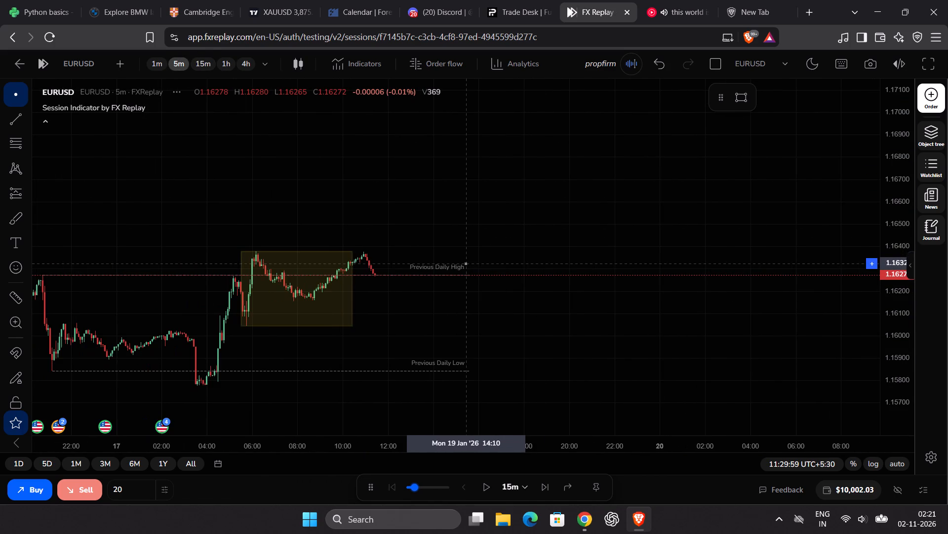
drag(898, 374, 905, 259)
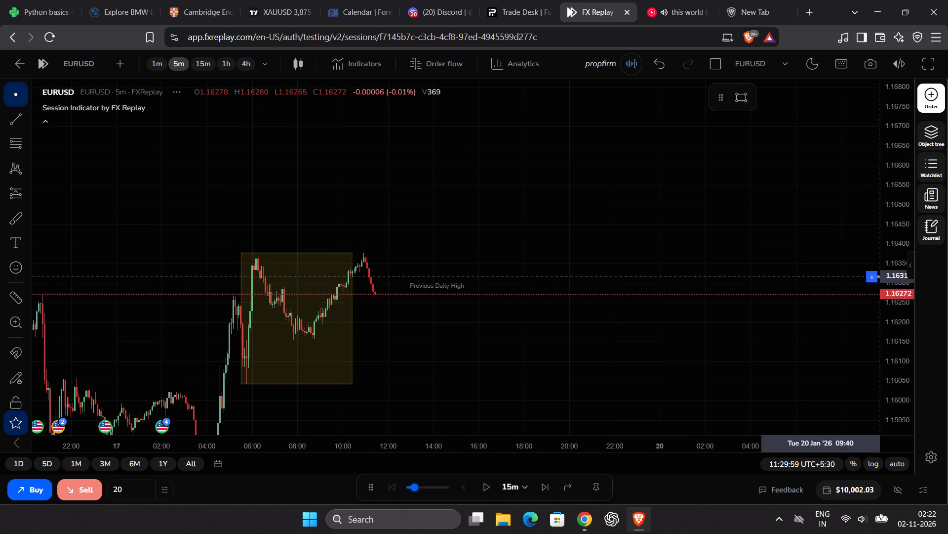
scroll(755, 340, up, 3)
drag(628, 372, 755, 303)
scroll(752, 310, up, 2)
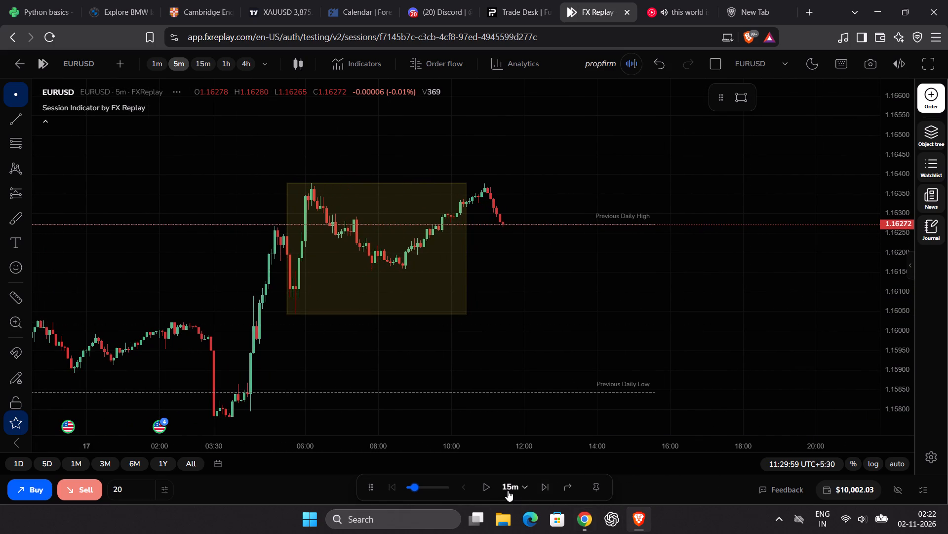
click(508, 490)
scroll(496, 430, down, 2)
click(476, 426)
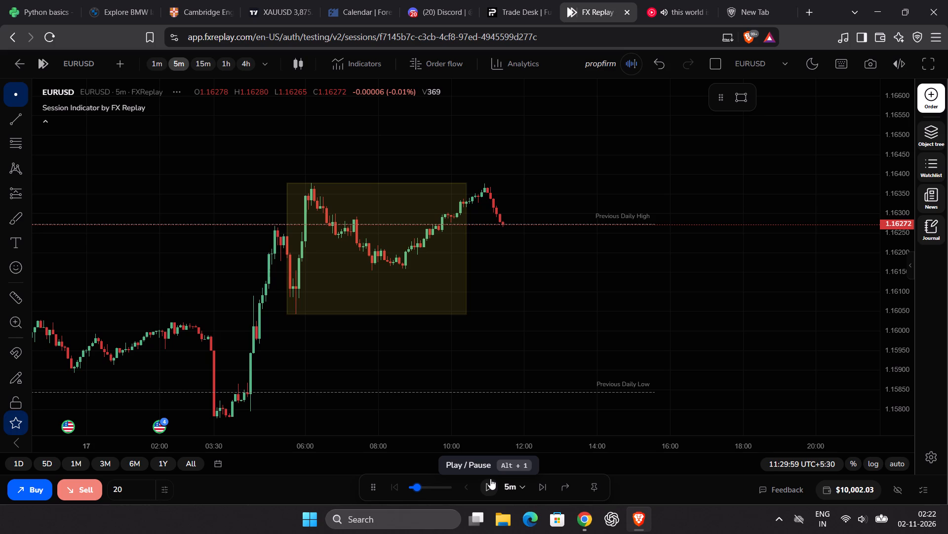
Advance the EURUSD 5m replay in short bursts from late morning on 19 January, pausing at 13:04:59.
click(490, 479)
click(488, 483)
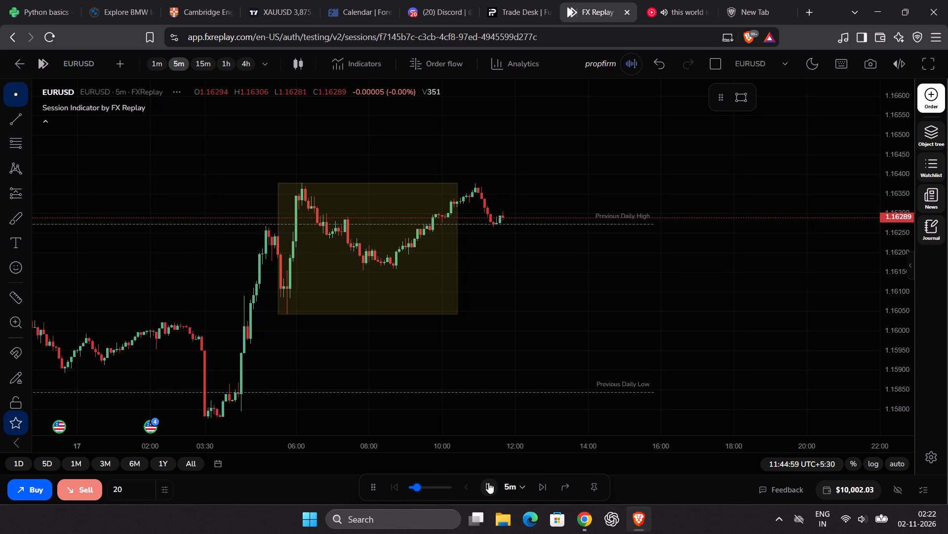
click(488, 483)
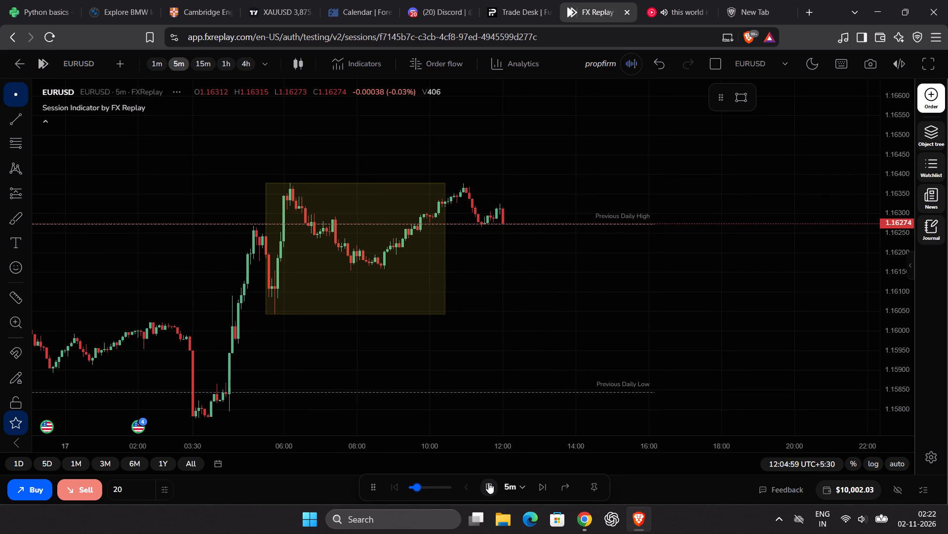
click(488, 483)
click(488, 483)
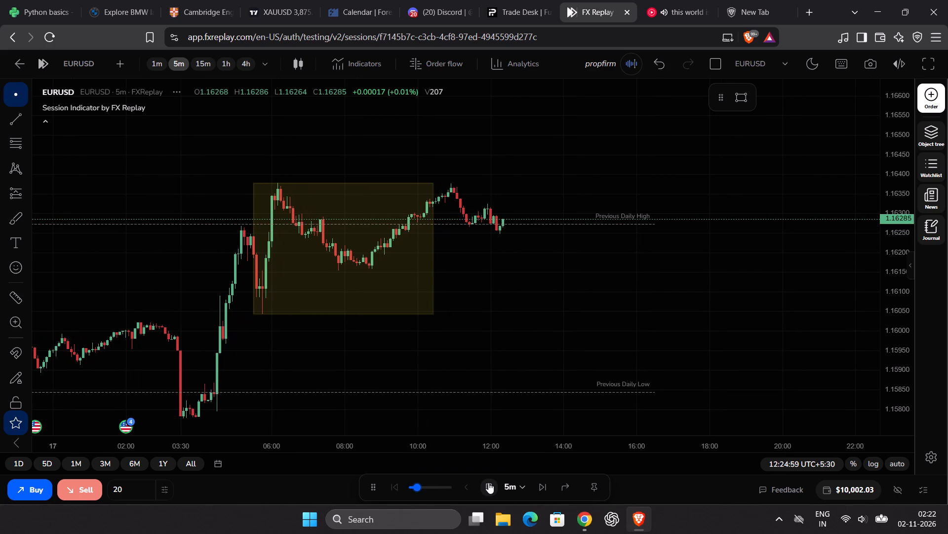
click(488, 483)
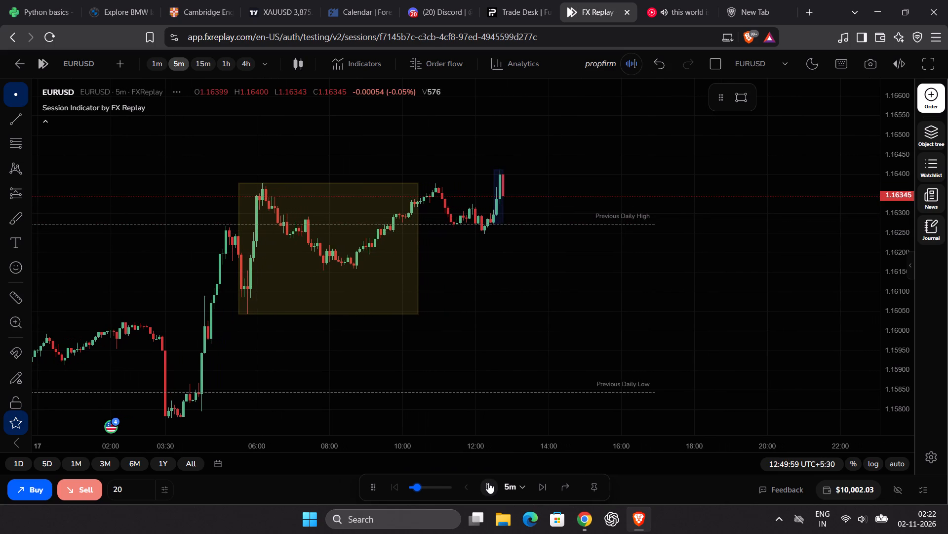
click(488, 483)
click(488, 483)
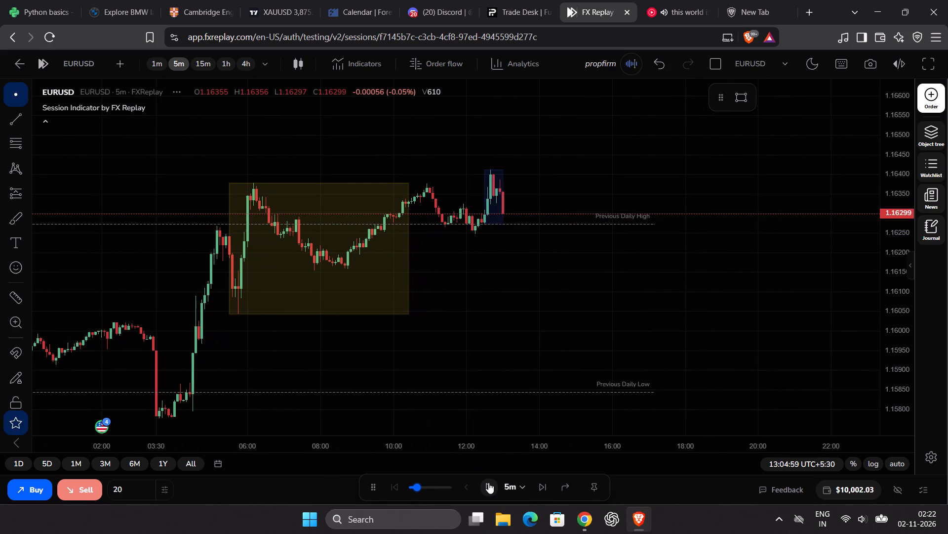
Advance EURUSD in further short bursts through the blue session range on 19 January, pausing at 15:04:59.
click(488, 483)
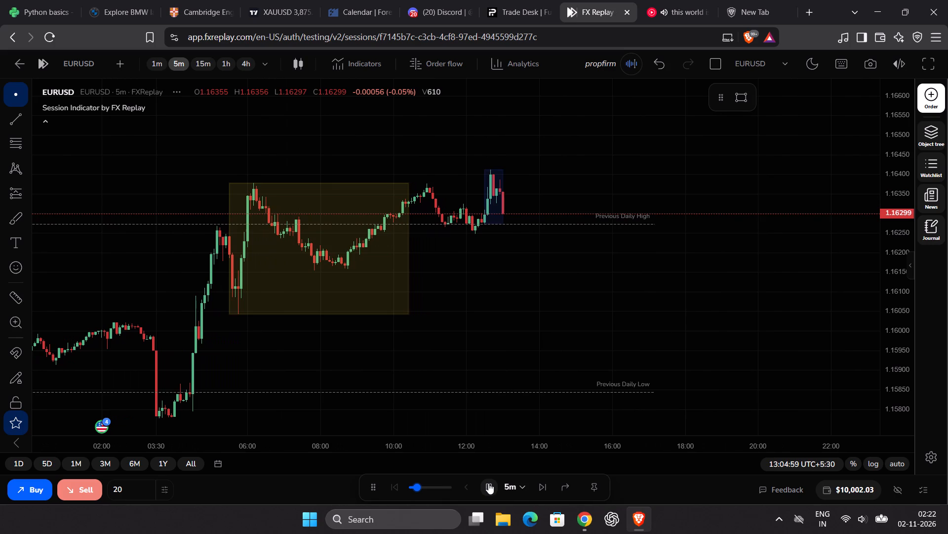
click(488, 483)
click(488, 483)
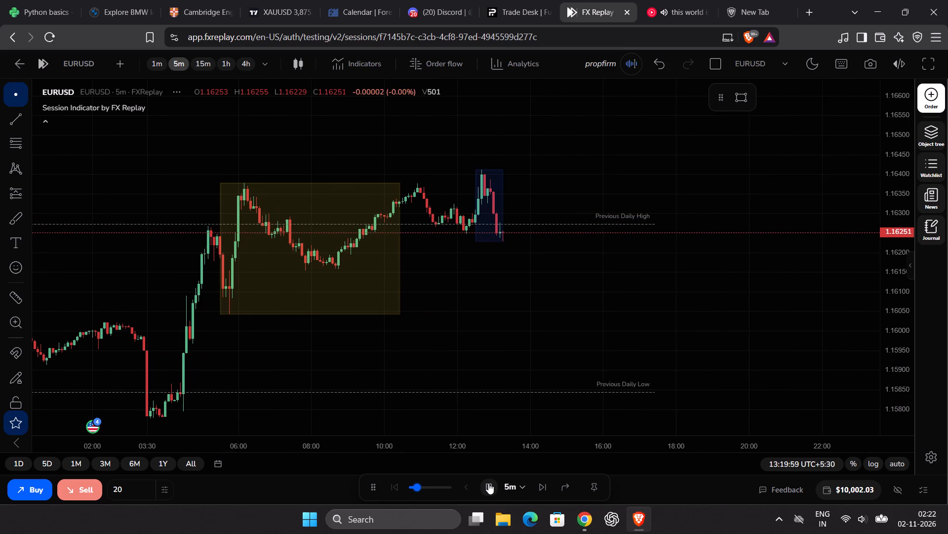
click(488, 483)
click(488, 483)
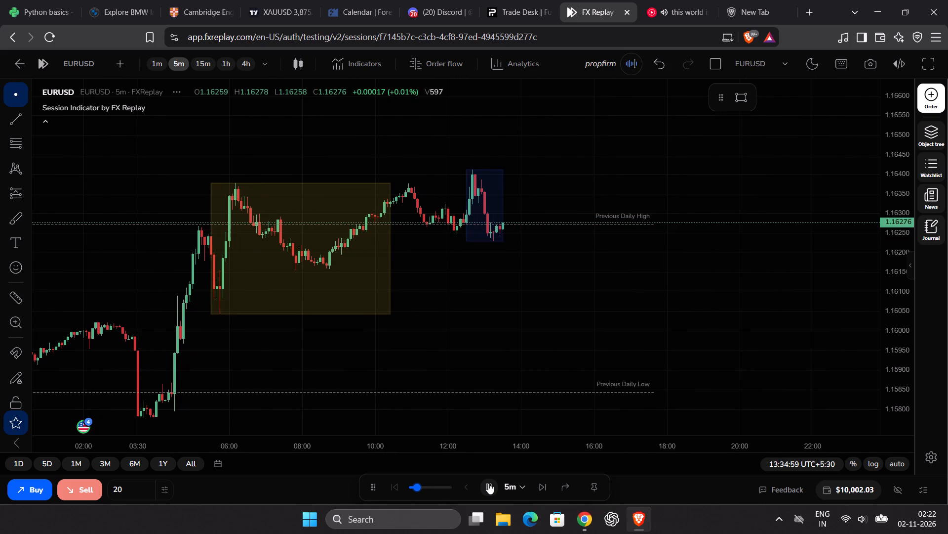
click(488, 483)
click(488, 483)
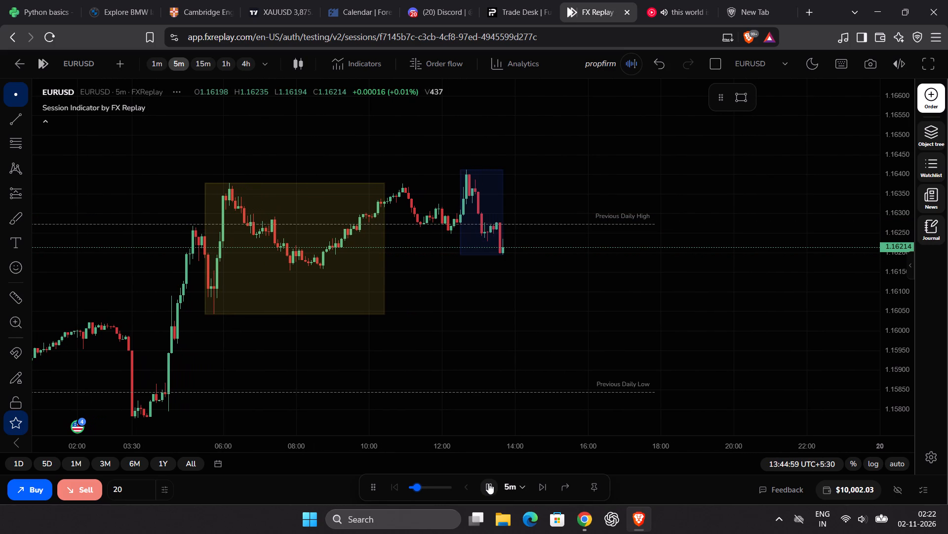
click(488, 483)
click(488, 483)
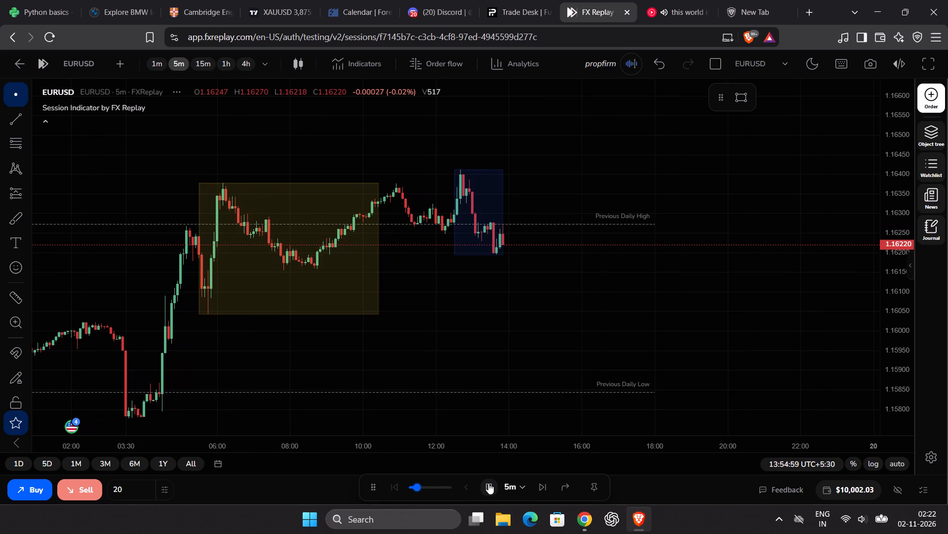
click(488, 483)
click(488, 483)
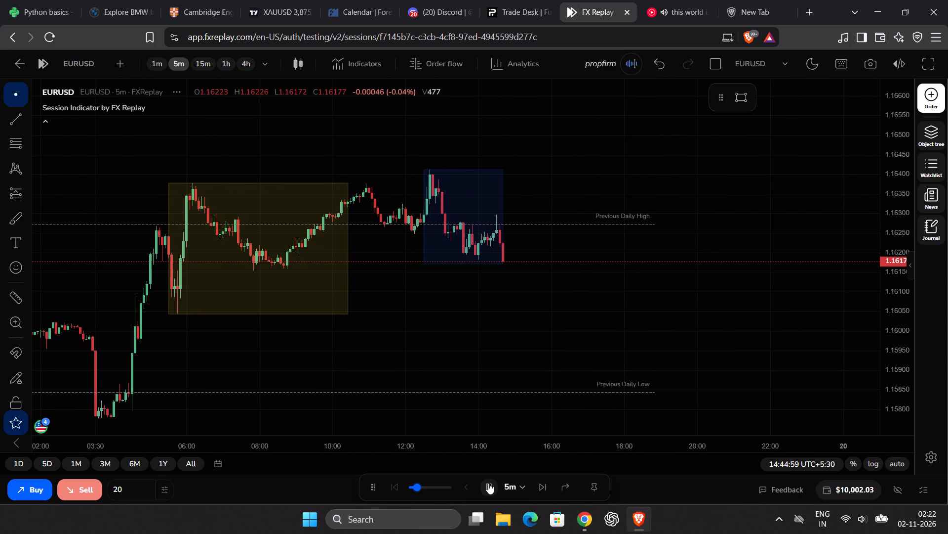
click(488, 483)
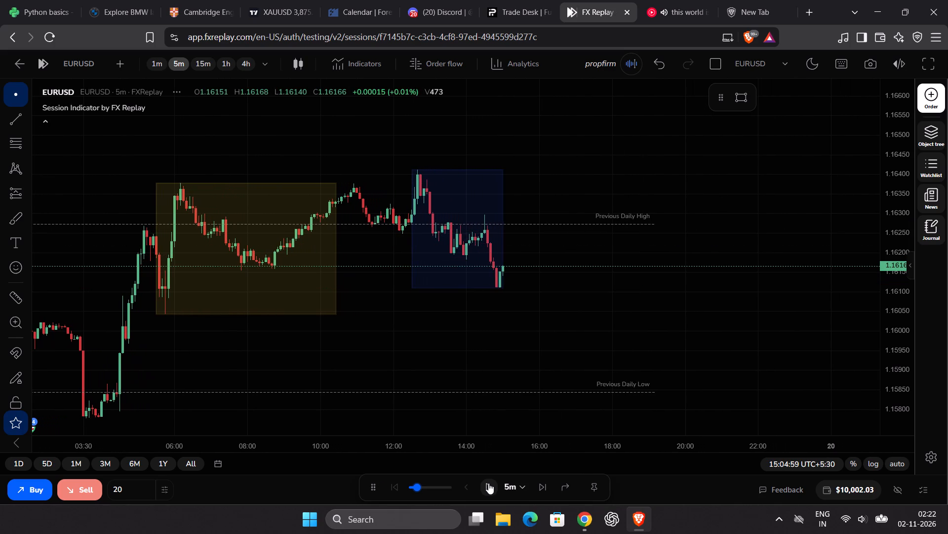
Run the EURUSD replay without interruption into the evening session, pausing at 18:04:59 on 19 January.
click(488, 483)
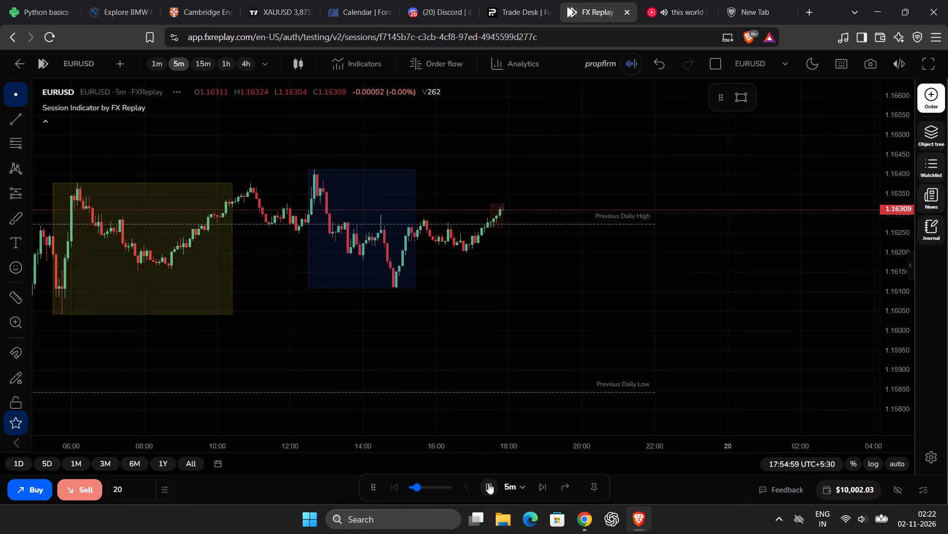
click(488, 483)
Raise the replay speed to 16x per sec and set both the replay interval and the EURUSD chart timeframe to 15m.
drag(450, 488, 462, 486)
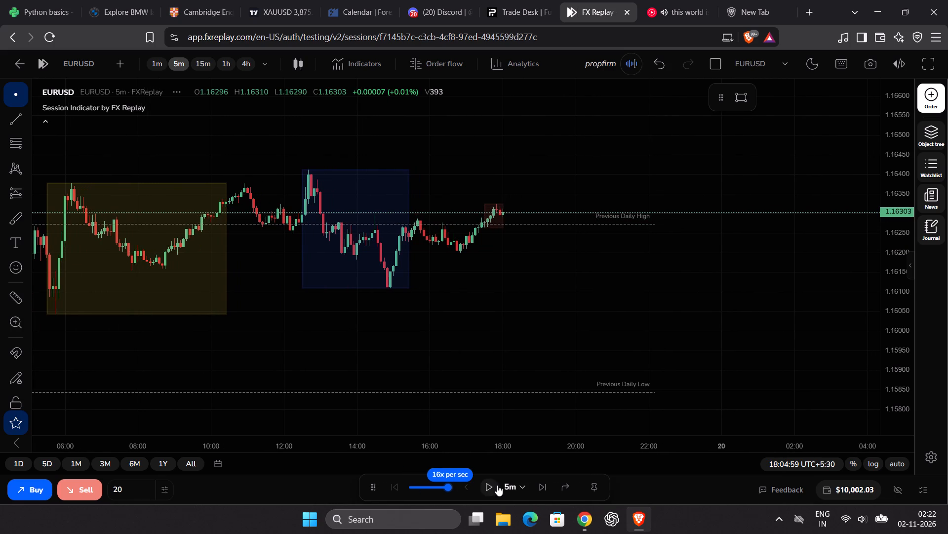
click(501, 485)
click(514, 490)
scroll(515, 462, down, 4)
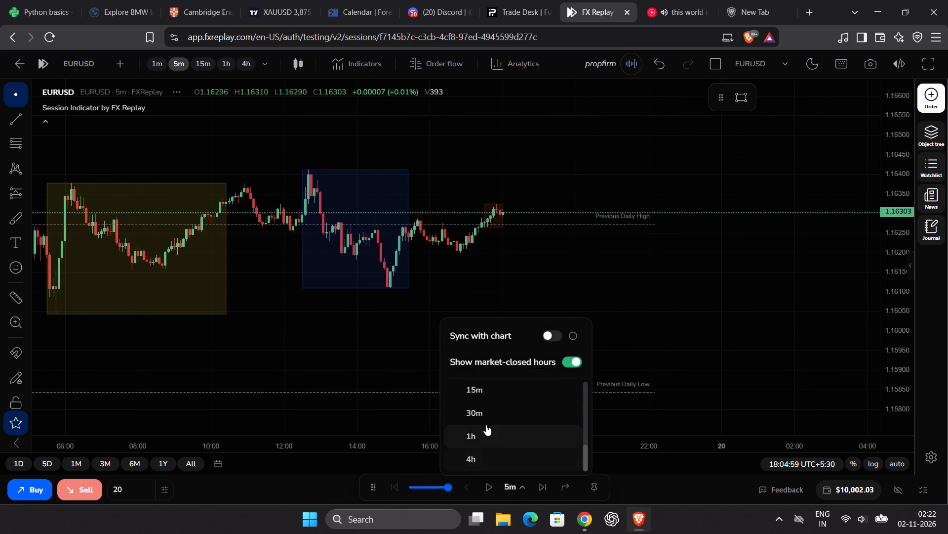
click(481, 393)
drag(910, 180, 903, 253)
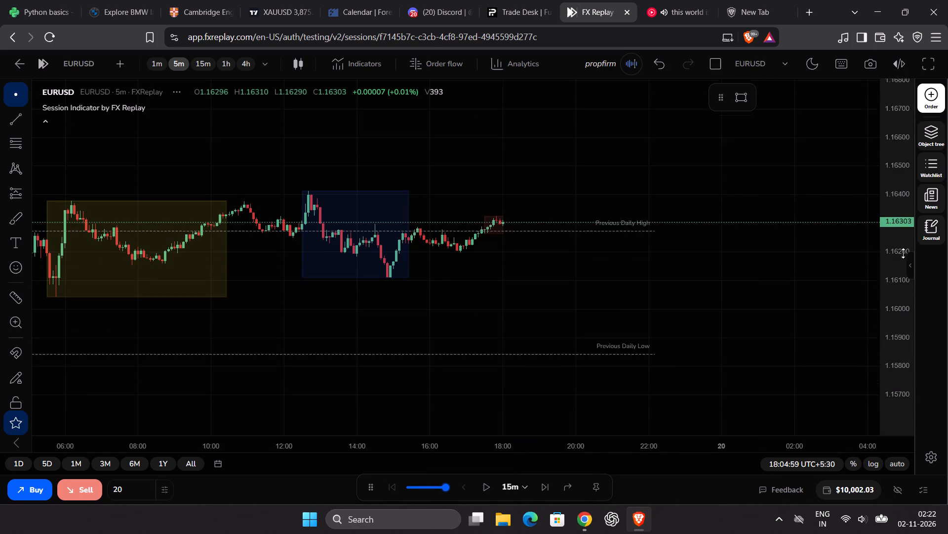
drag(903, 253, 891, 380)
click(206, 66)
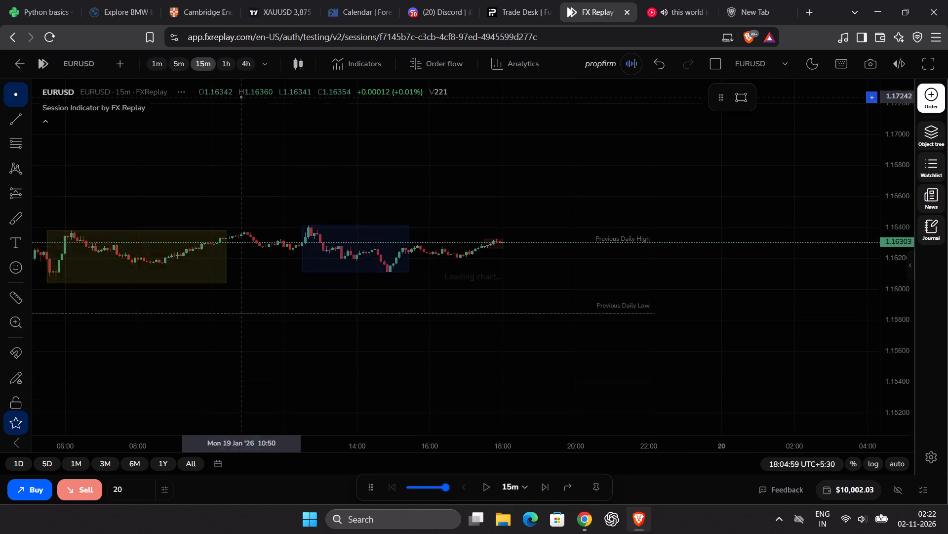
Advance EURUSD on 15m through the evening of 19 January, lowering the speed at 20:59:59, and pause at 03:59:59 on 20 January.
click(481, 483)
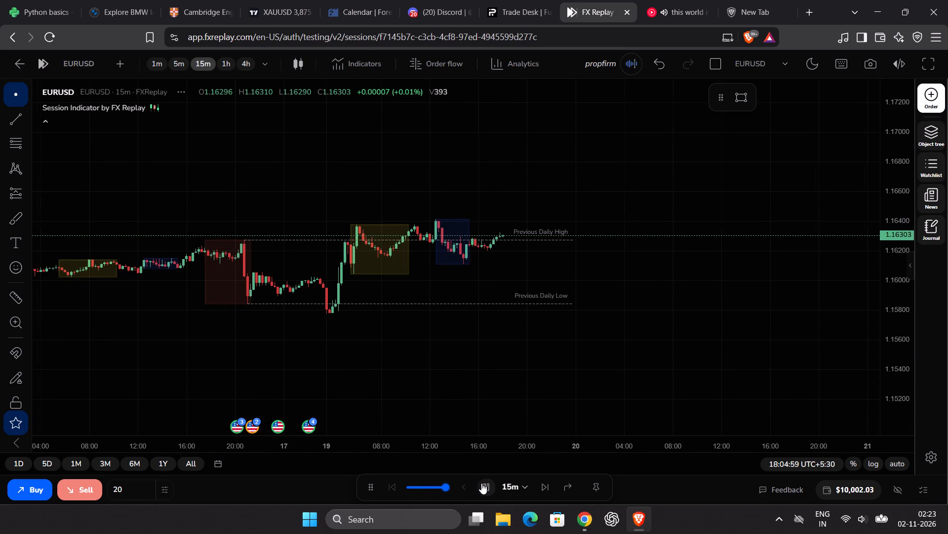
click(481, 483)
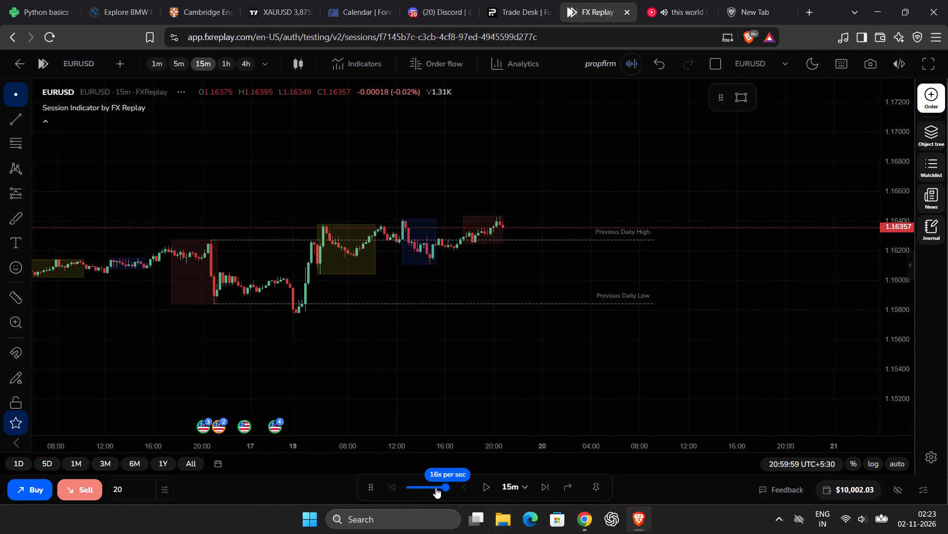
click(435, 488)
click(486, 486)
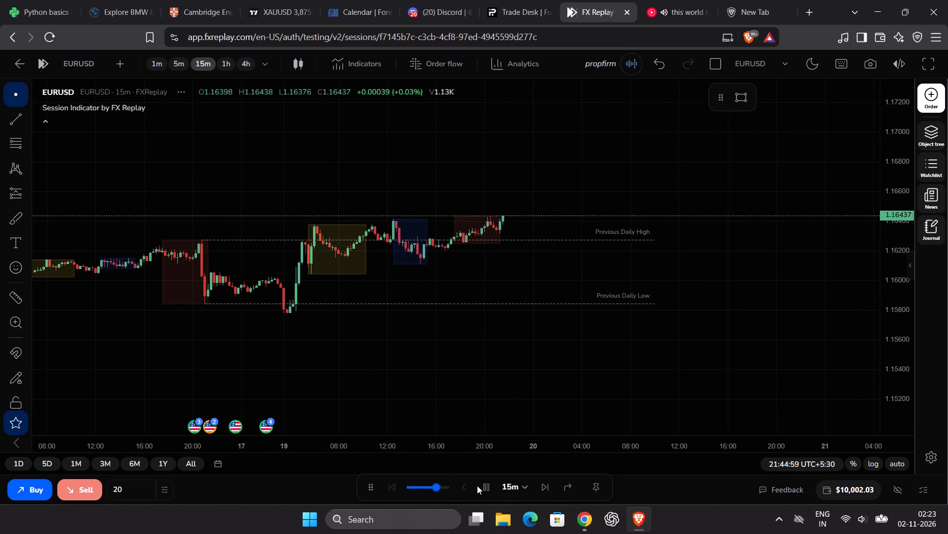
click(485, 487)
click(485, 487)
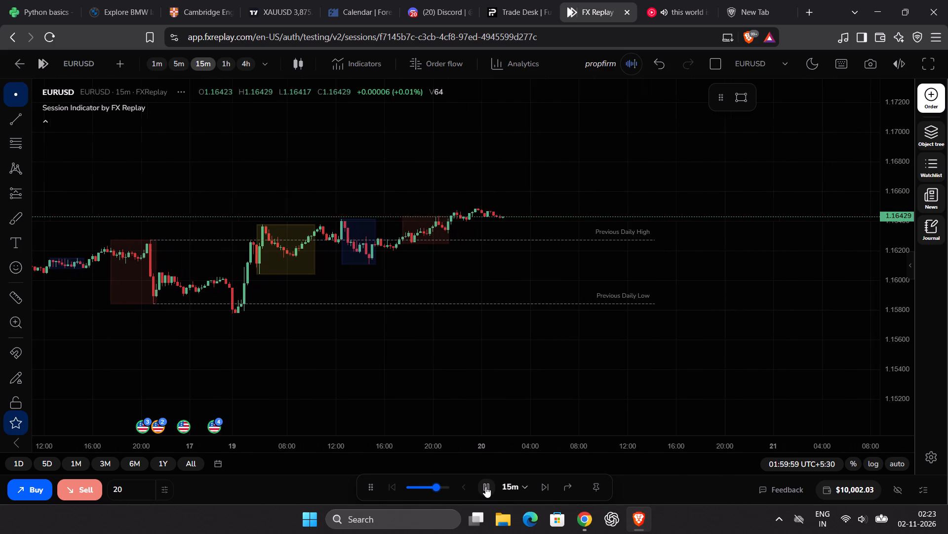
click(485, 487)
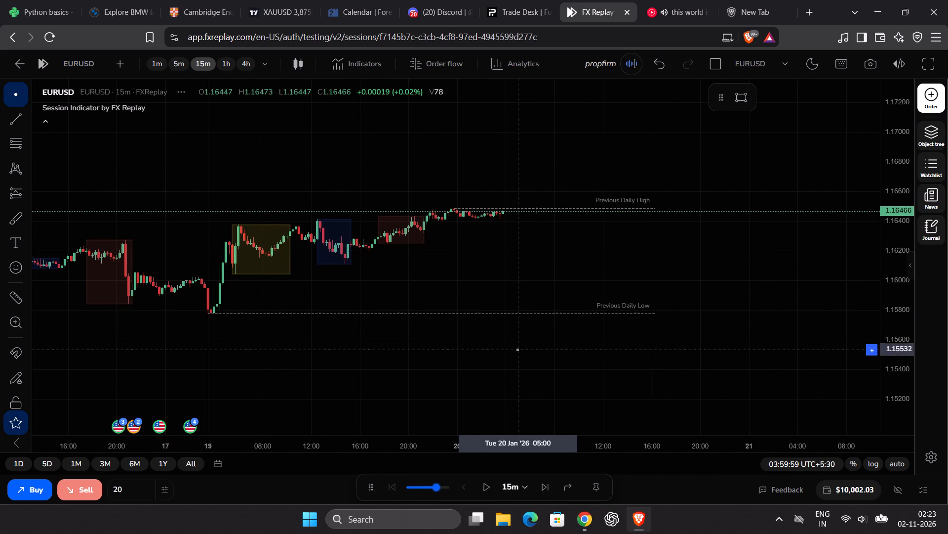
Slow the replay further and advance EURUSD into the Asian session with recent candles enlarged, pausing at 09:14:59 on 20 January.
drag(432, 483, 418, 489)
click(416, 489)
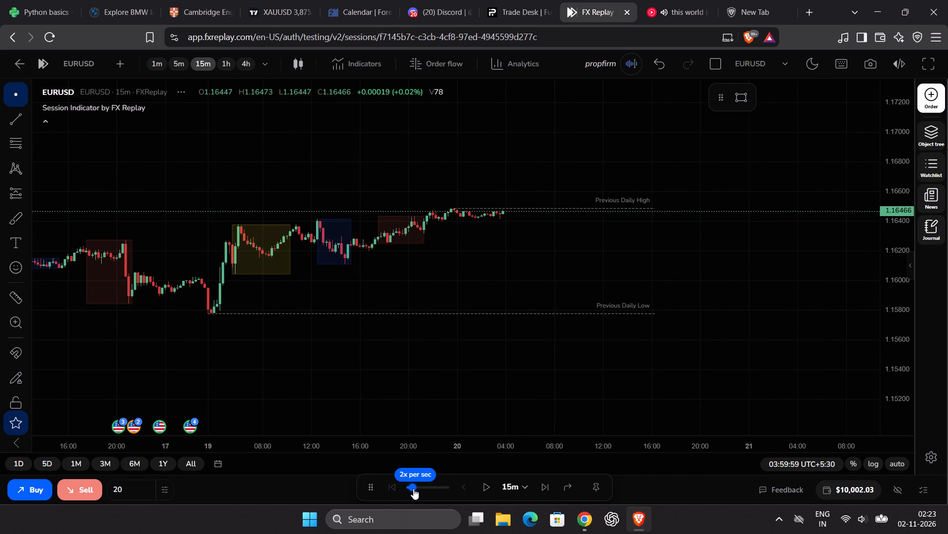
drag(421, 487, 417, 488)
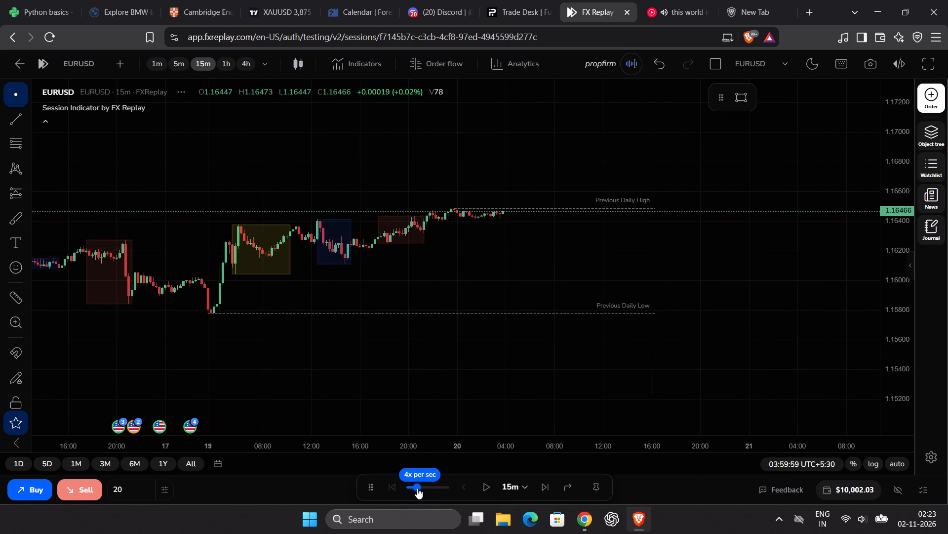
drag(417, 488, 415, 489)
click(483, 488)
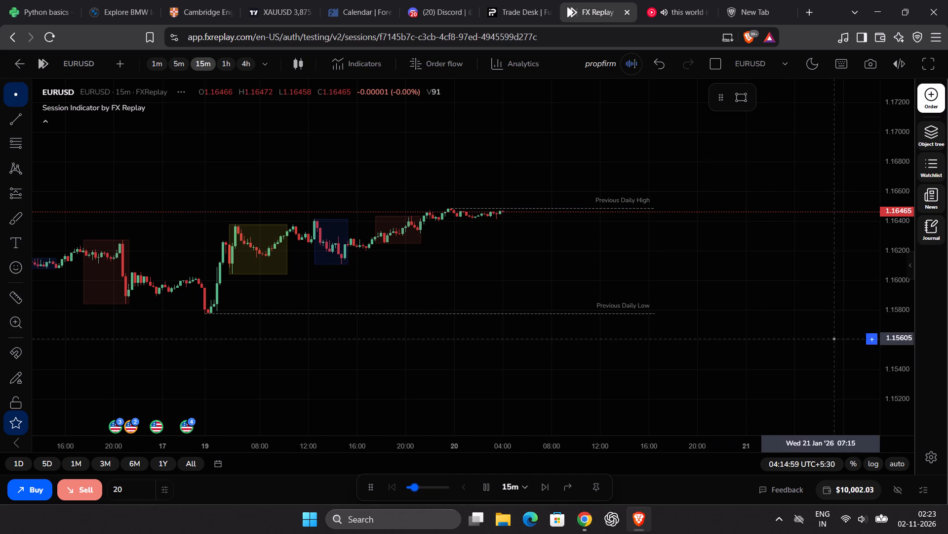
drag(888, 365, 877, 155)
drag(723, 224, 706, 275)
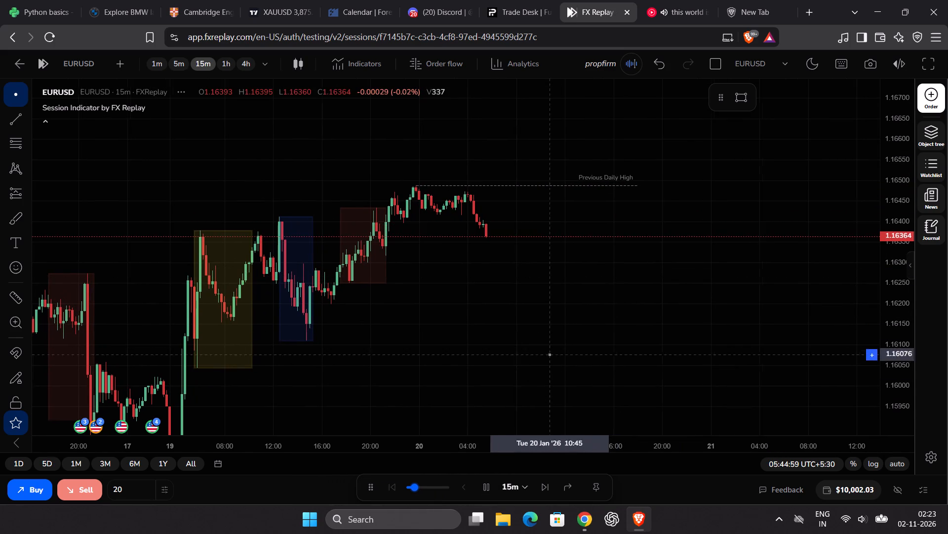
click(487, 483)
click(487, 483)
click(487, 483)
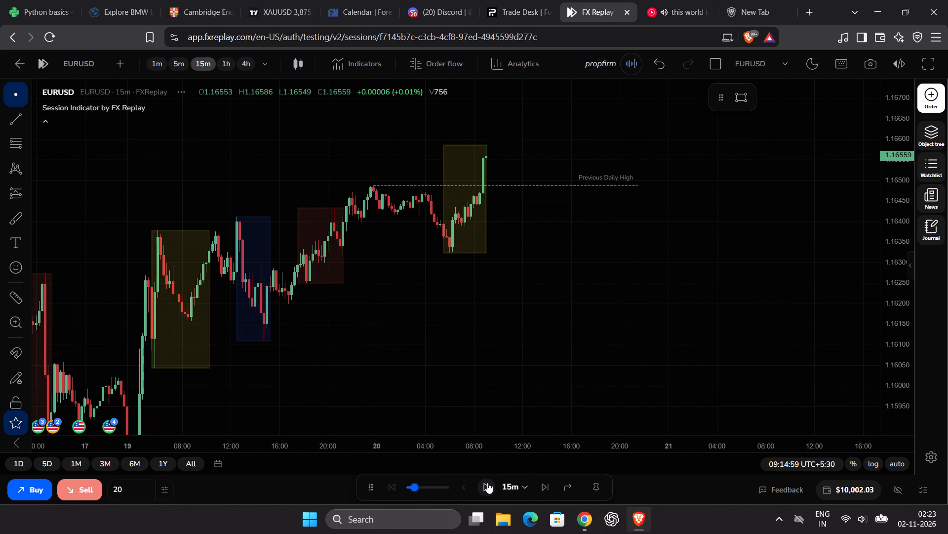
Advance EURUSD in short bursts past the end of the Asian session, pausing at 10:59:59 on 20 January.
click(487, 483)
click(487, 483)
click(487, 483)
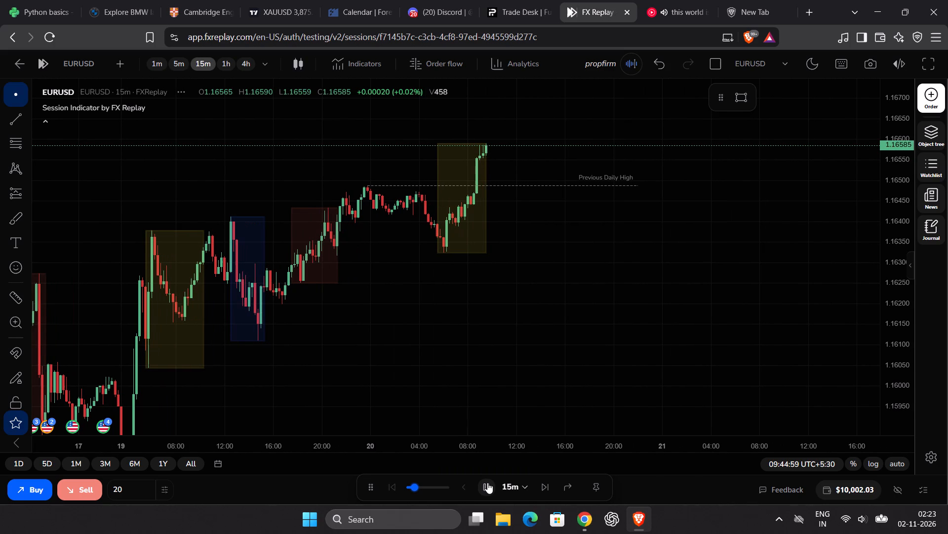
click(486, 482)
click(486, 482)
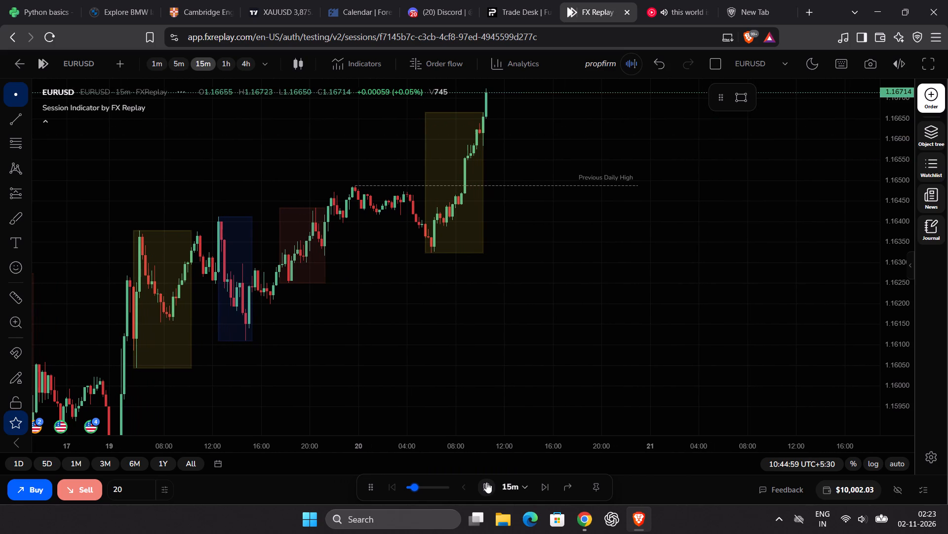
click(486, 482)
Examine the EURUSD rally past the previous daily high on the 1h chart since 10 January, and again on 15m.
drag(511, 303, 485, 364)
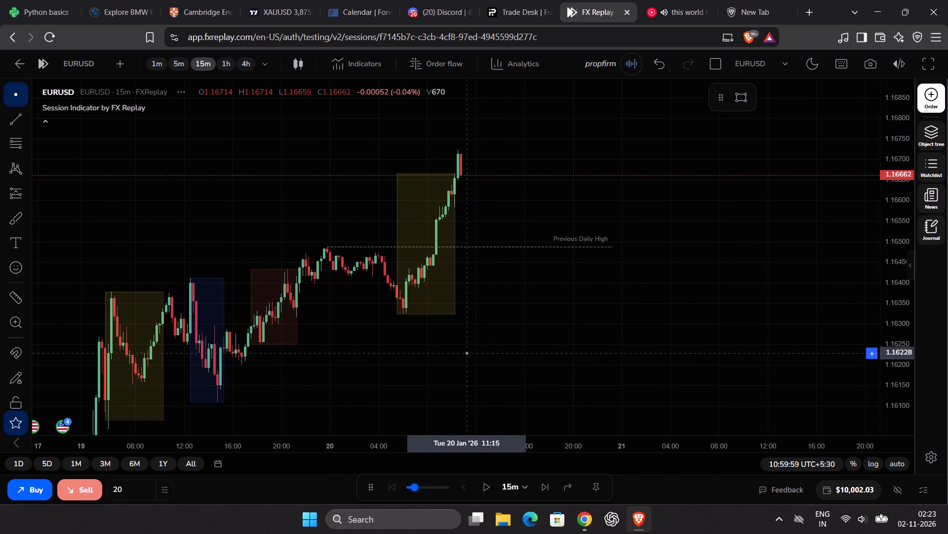
click(222, 64)
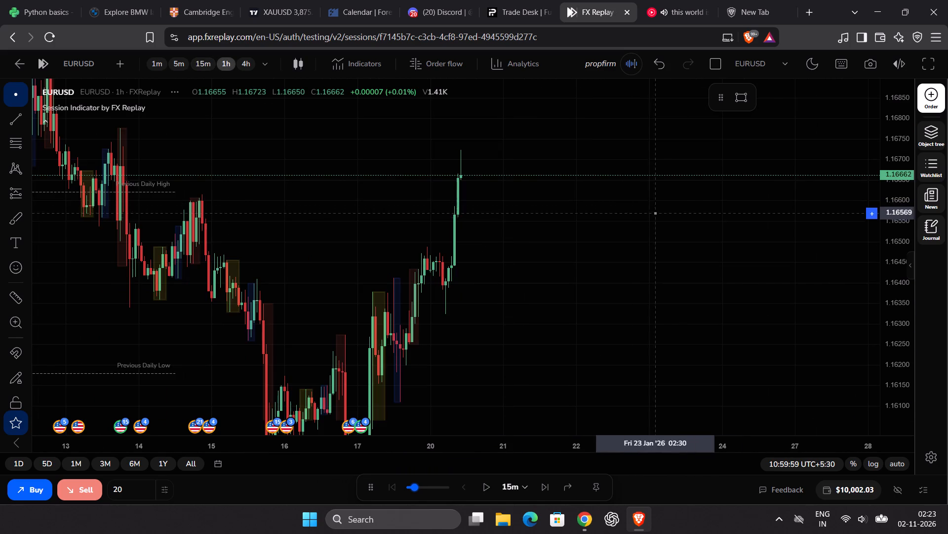
drag(893, 169, 888, 286)
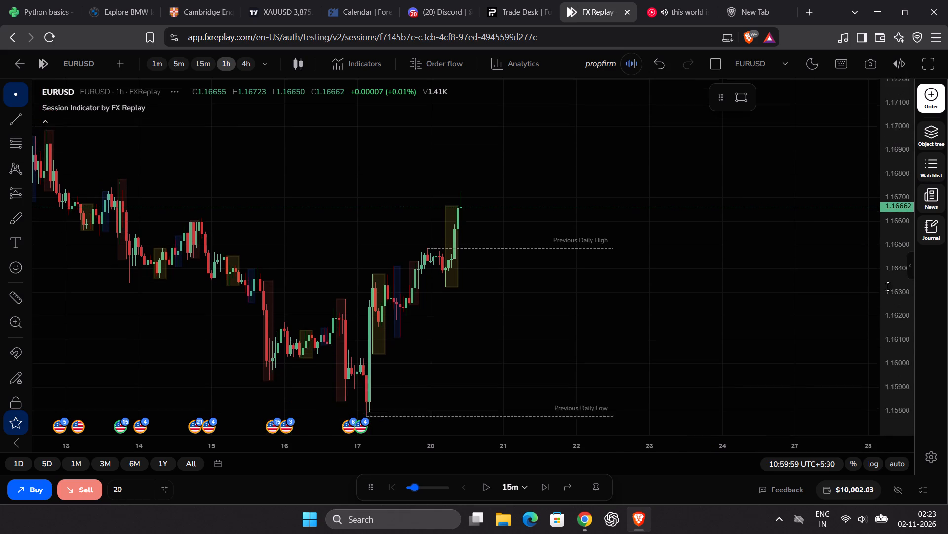
drag(888, 286, 887, 297)
scroll(732, 286, down, 3)
scroll(731, 286, up, 2)
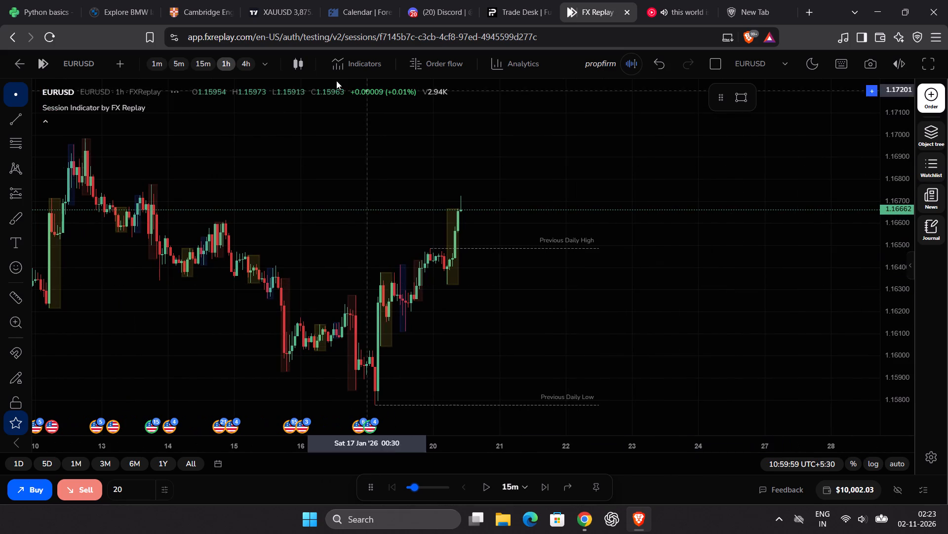
click(198, 67)
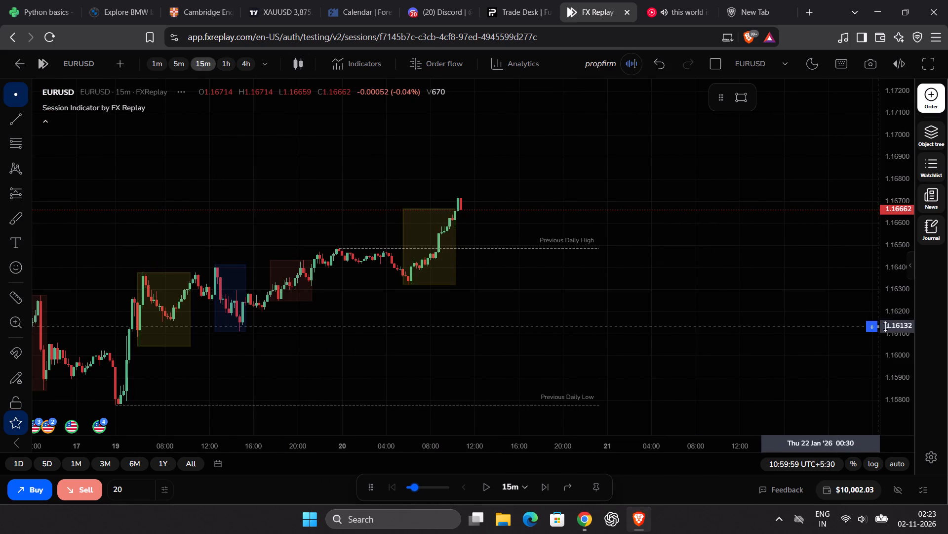
drag(891, 326, 892, 235)
scroll(684, 256, up, 2)
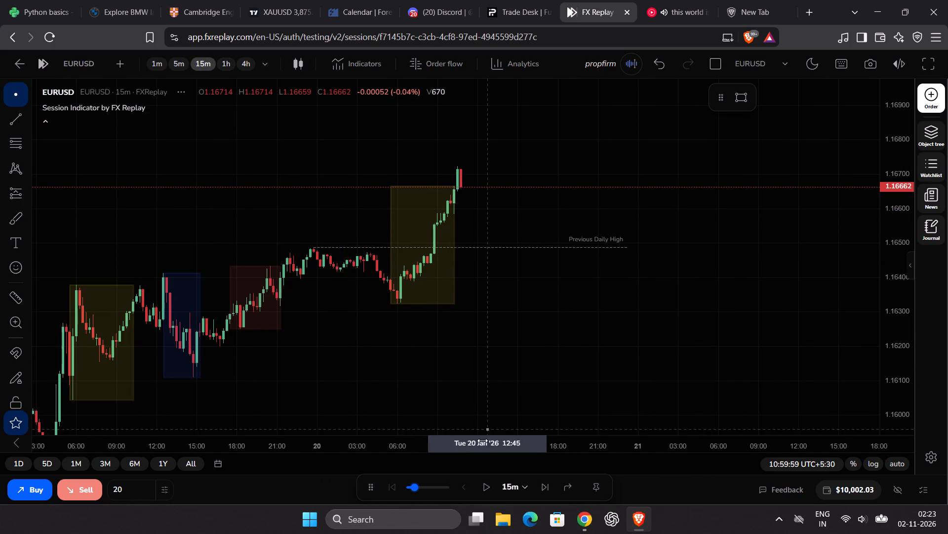
Switch the EURUSD chart and replay interval to 5m, slow the replay, and advance to 12:54:59 on 20 January.
click(171, 70)
click(512, 488)
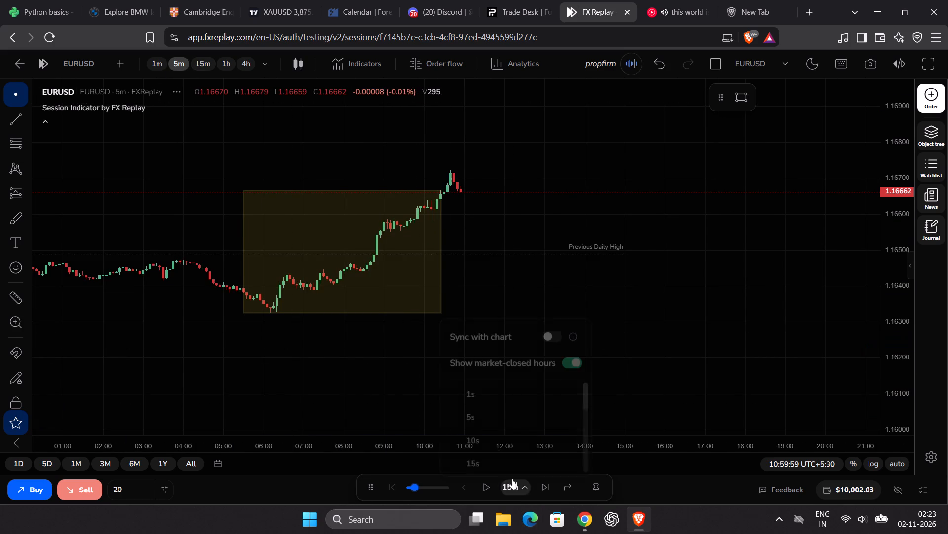
scroll(501, 399, down, 2)
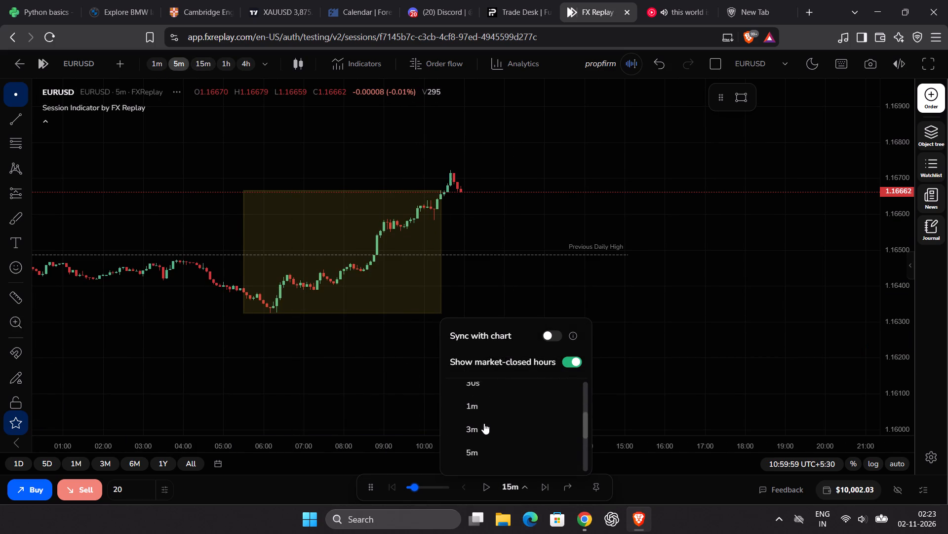
click(478, 434)
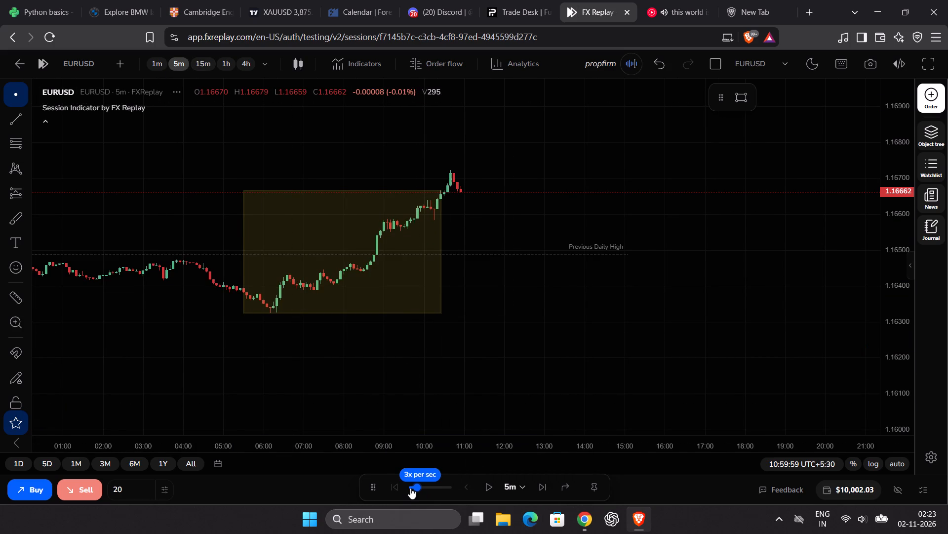
drag(412, 488, 403, 488)
click(484, 485)
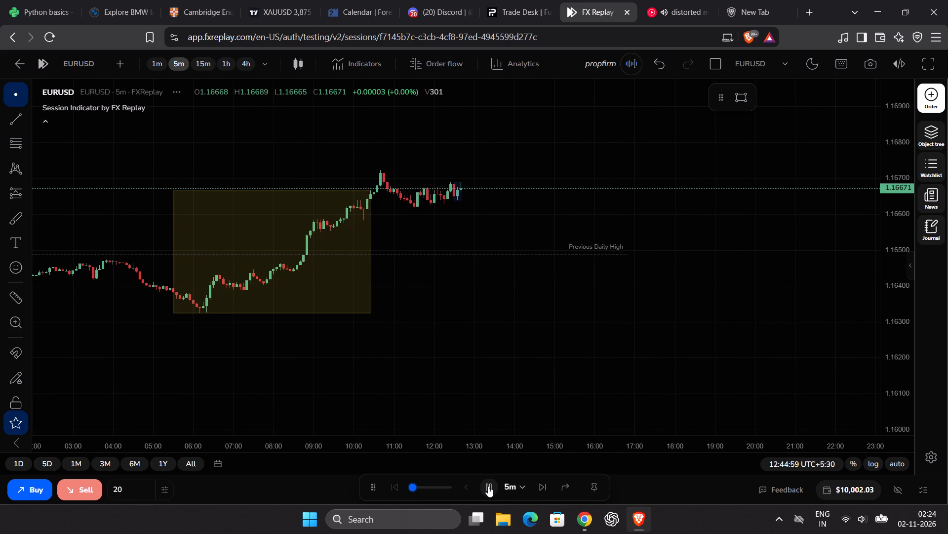
click(488, 486)
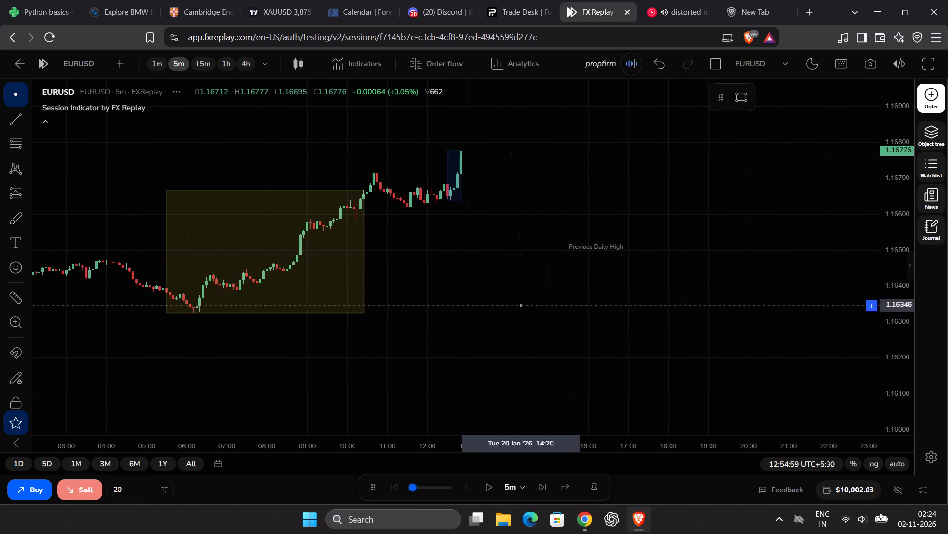
Place a EURUSD market buy of 0.52 at 1.16776 with 1% risk, stop loss 1.16582 and take profit 1.16969.
drag(524, 292, 496, 360)
click(939, 97)
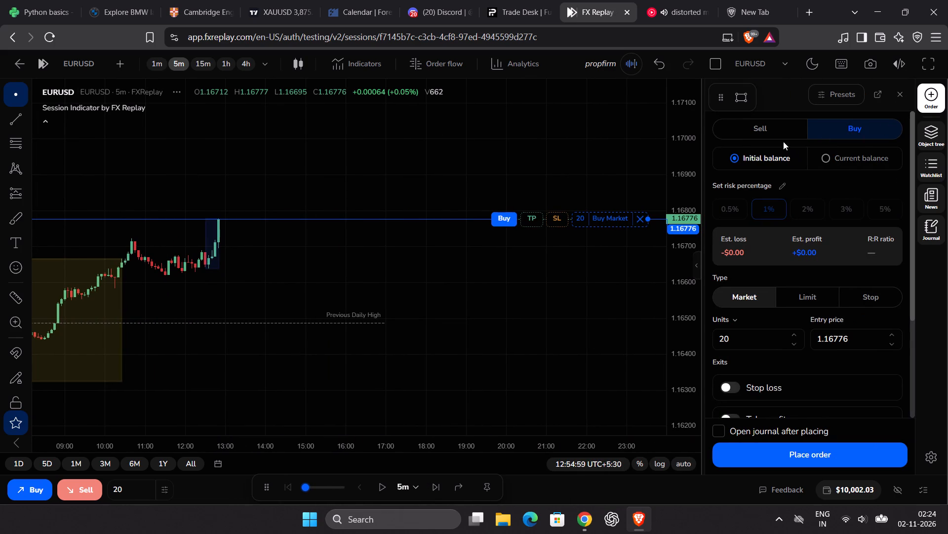
drag(556, 219, 546, 246)
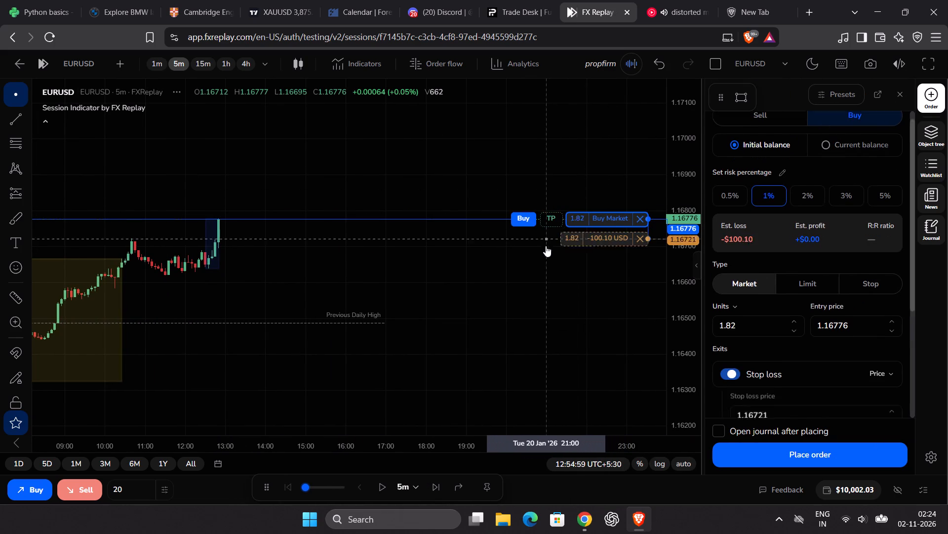
drag(546, 246, 535, 289)
drag(551, 217, 553, 163)
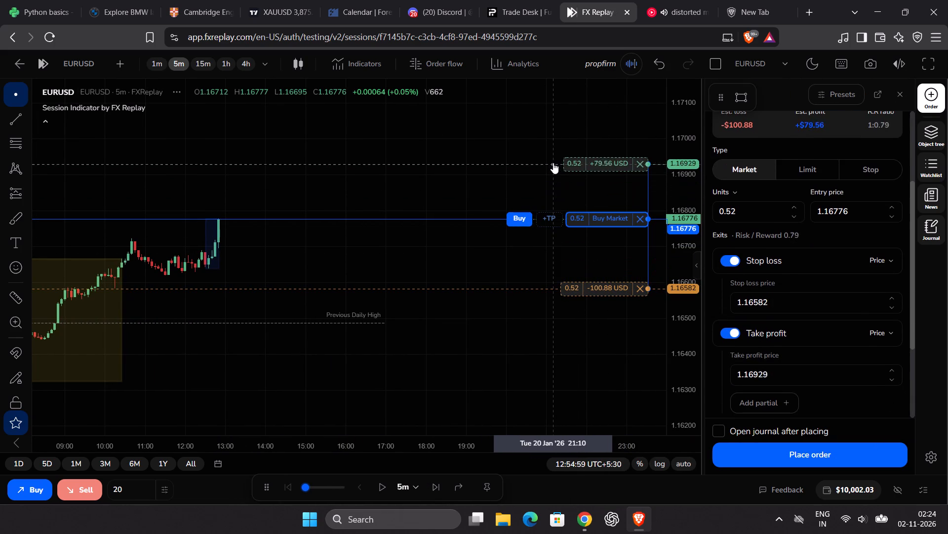
drag(553, 163, 554, 150)
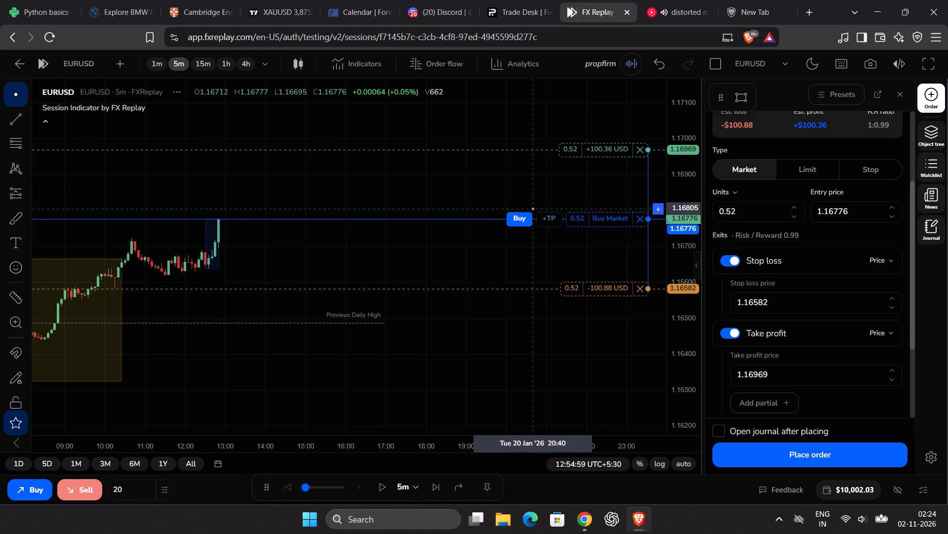
click(527, 218)
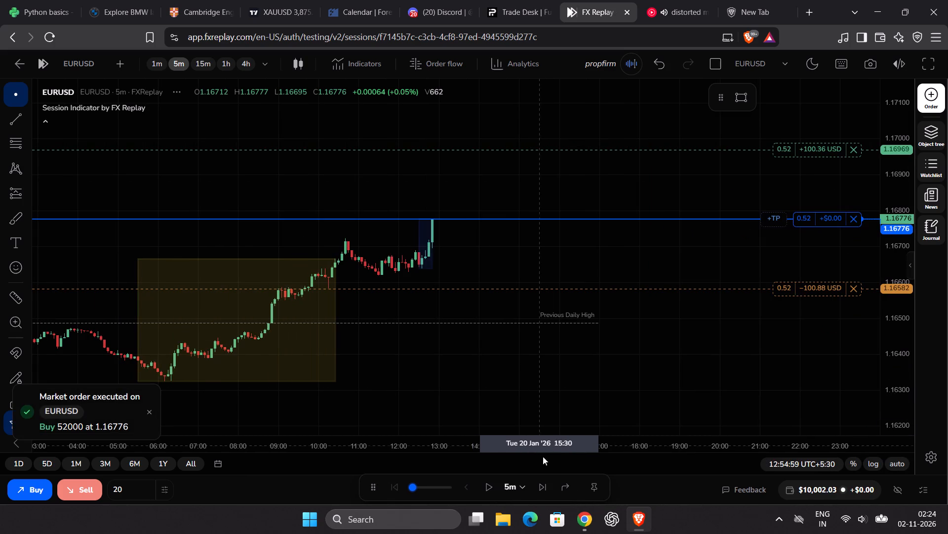
Advance the 5m replay in short bursts until the buy reaches its take profit, pausing at 13:39:59 on 20 January.
click(490, 486)
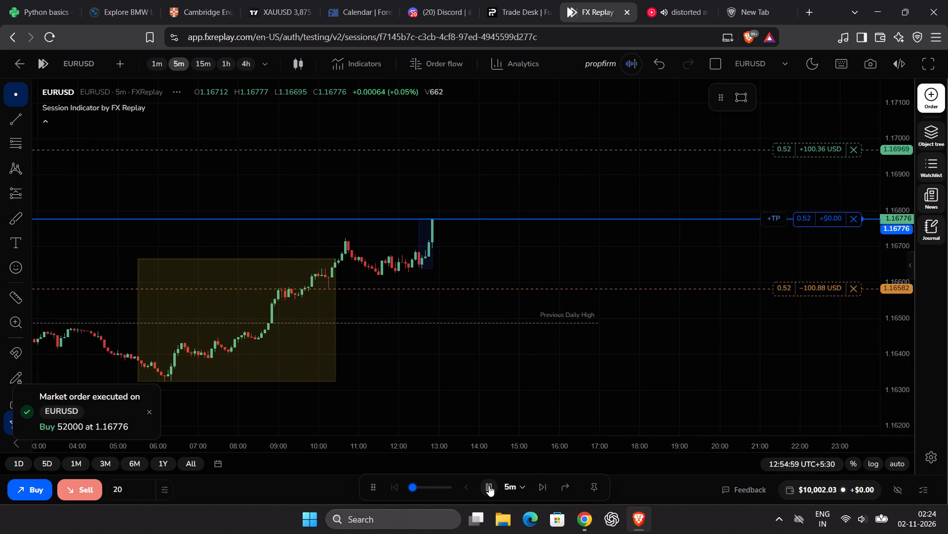
click(487, 485)
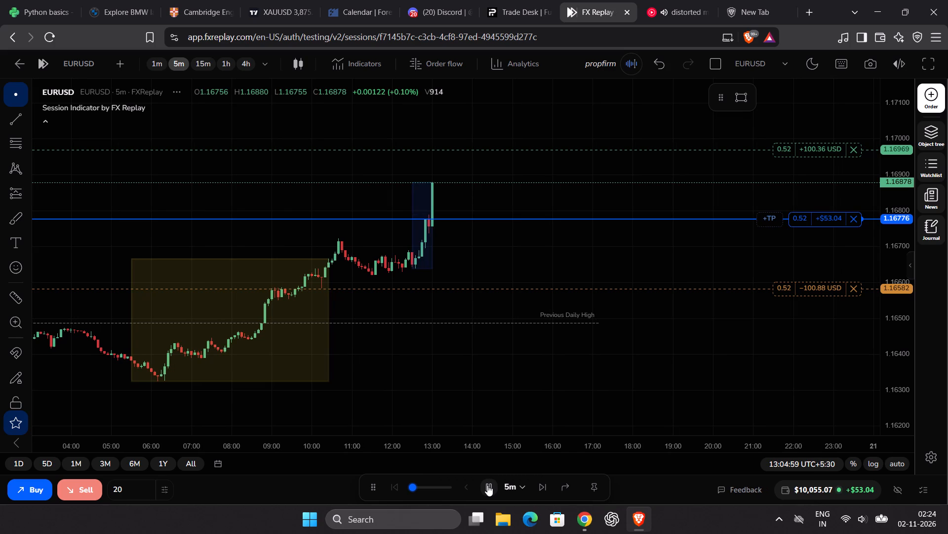
click(487, 485)
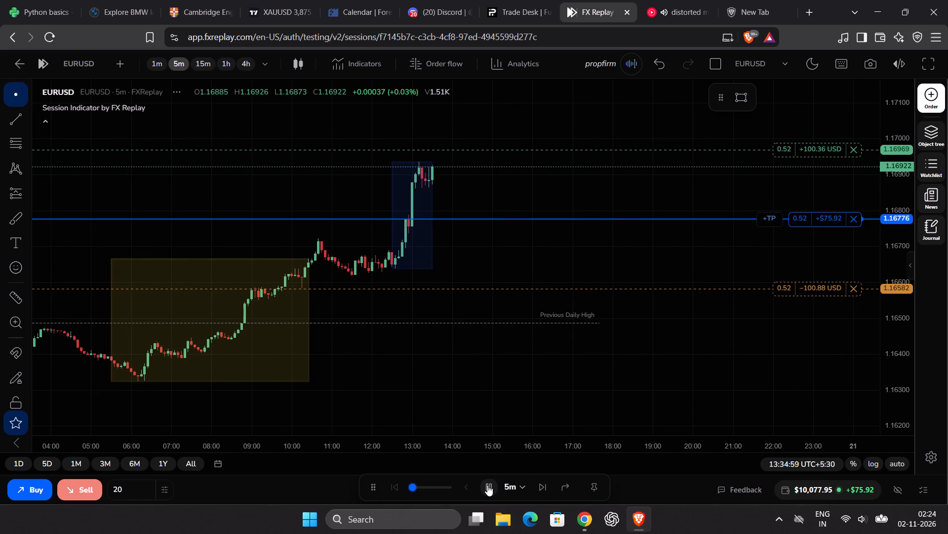
click(487, 485)
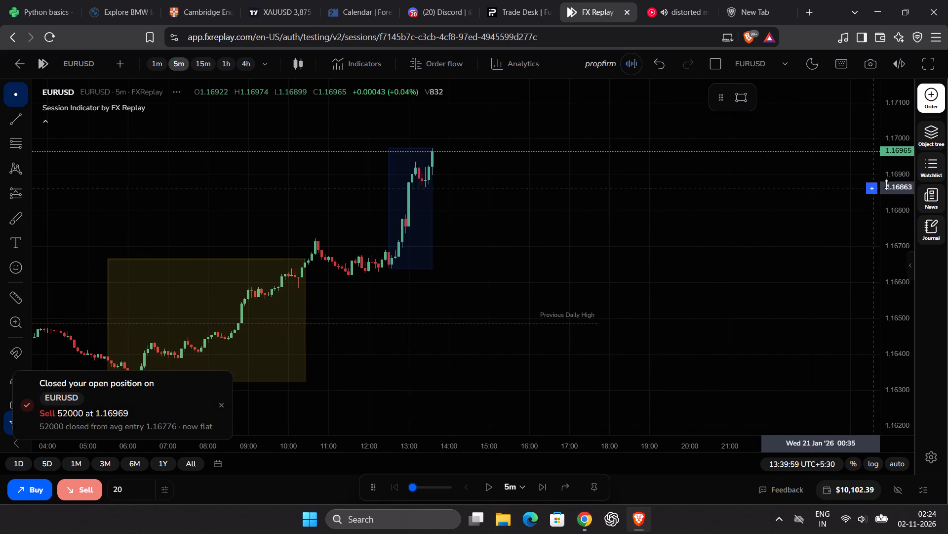
Review the list of closed EURUSD trades in the session journal.
drag(894, 182, 889, 326)
click(934, 221)
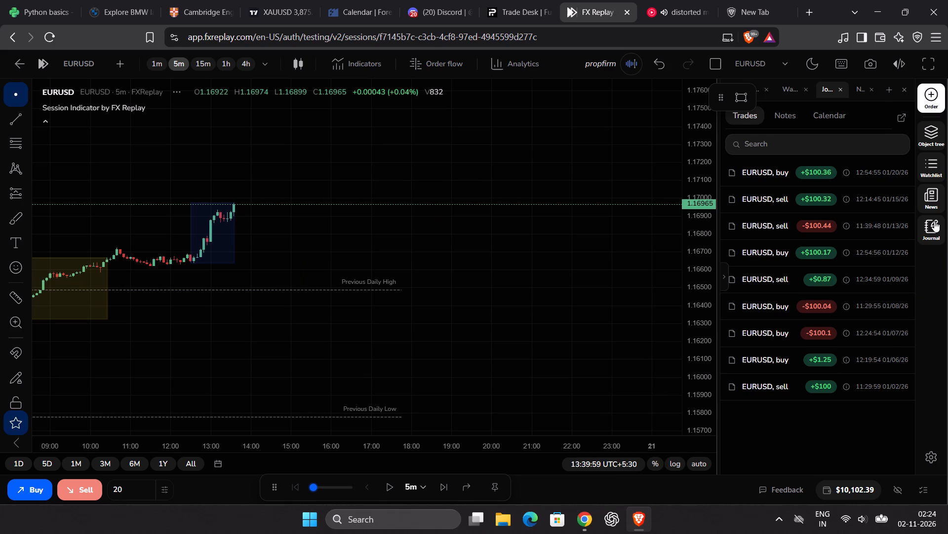
click(934, 221)
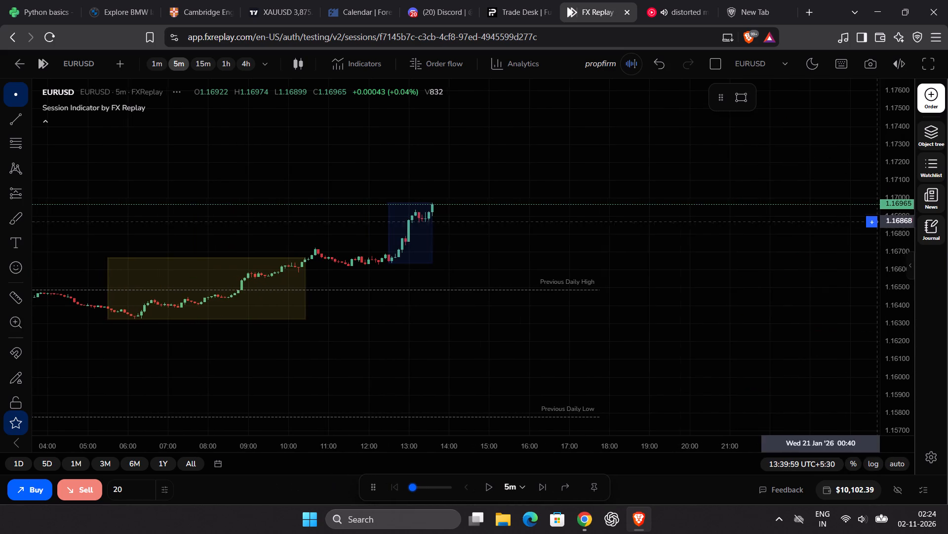
Switch the EURUSD chart and replay interval to 15m, and raise the replay speed to 13x per second.
click(199, 62)
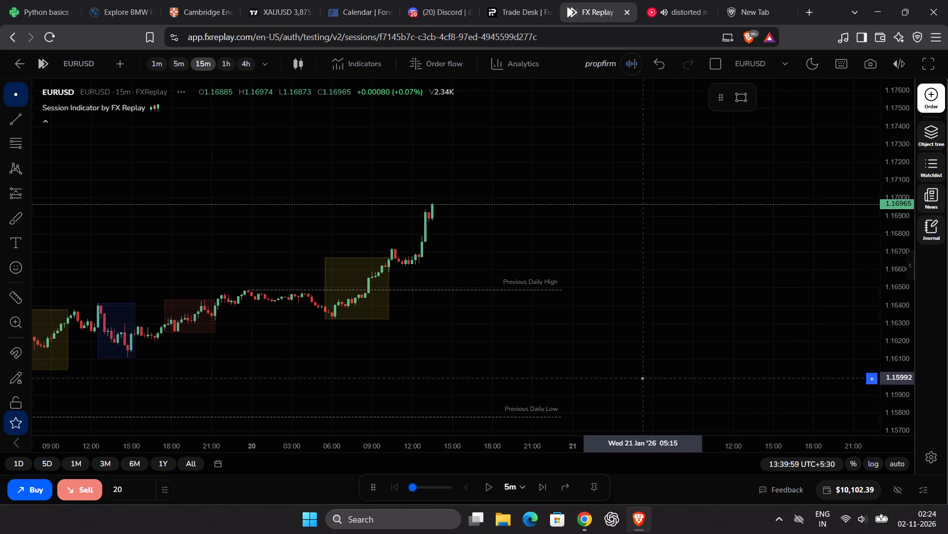
click(513, 487)
scroll(515, 468, down, 3)
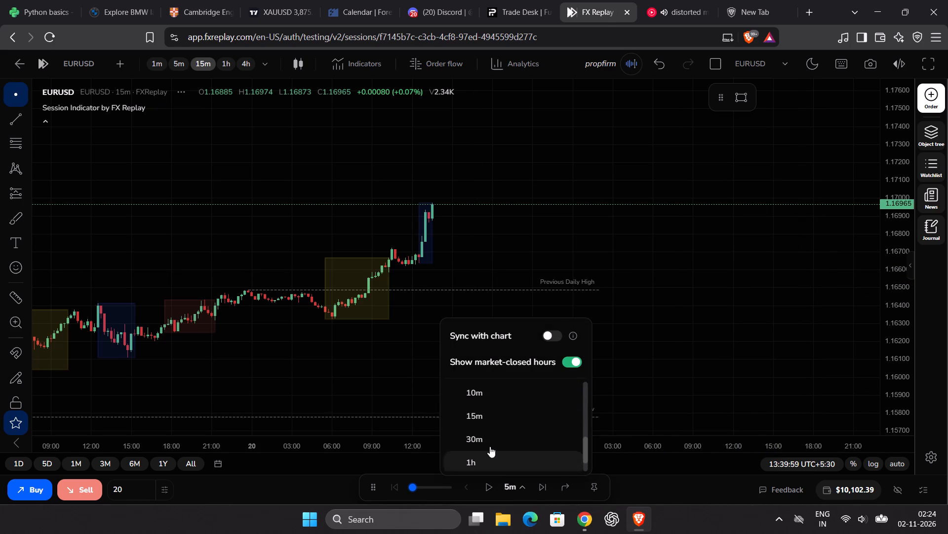
click(478, 412)
click(439, 490)
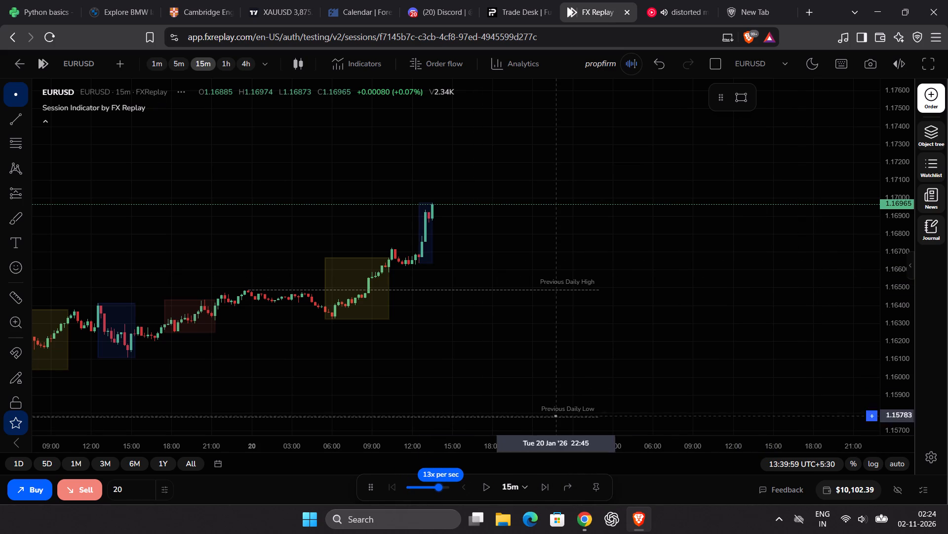
scroll(634, 365, up, 3)
click(876, 196)
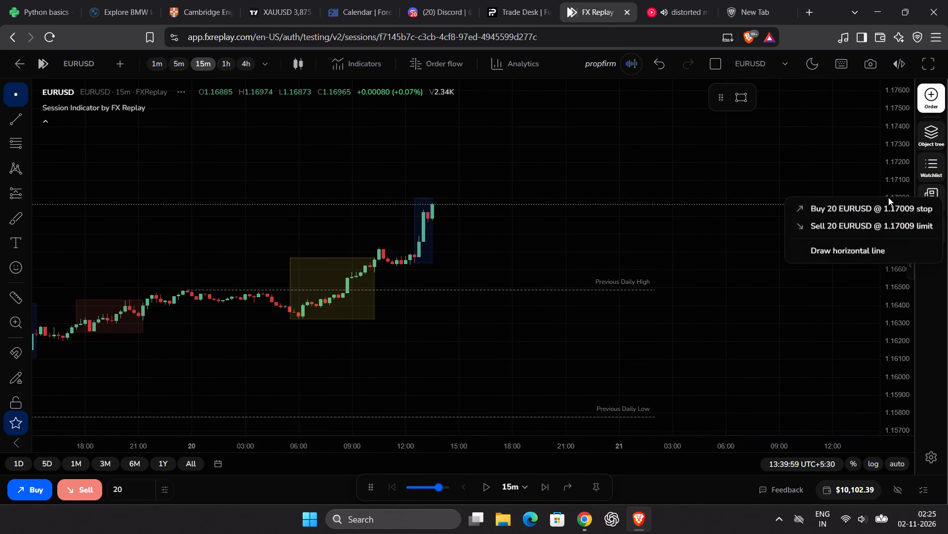
click(771, 171)
drag(892, 158, 893, 212)
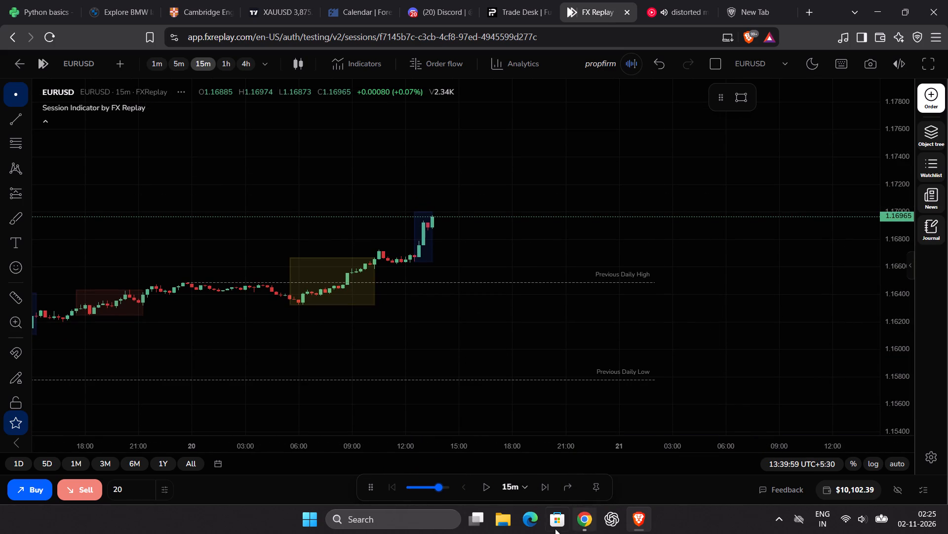
Advance EURUSD in fast bursts through the rest of 20 January, pausing at 04:44:59 on 21 January.
click(483, 483)
click(483, 483)
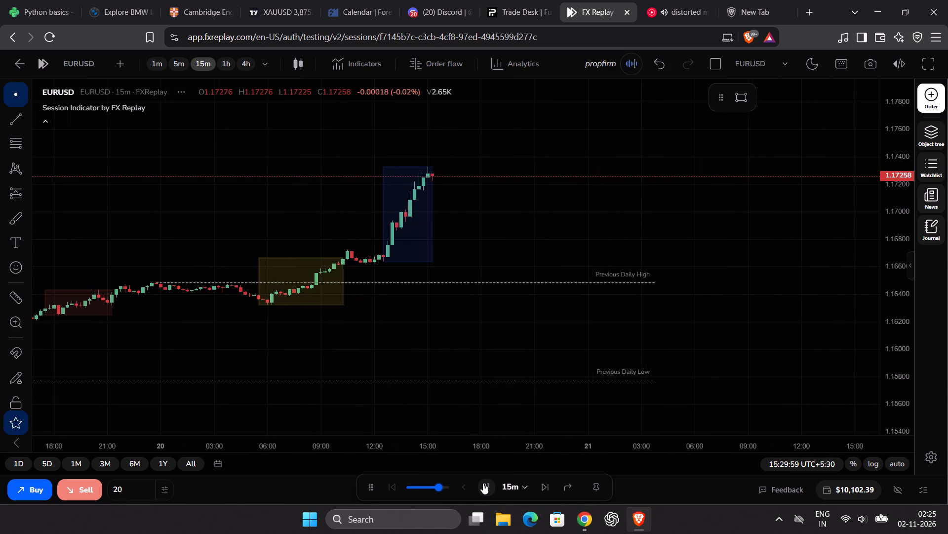
click(483, 483)
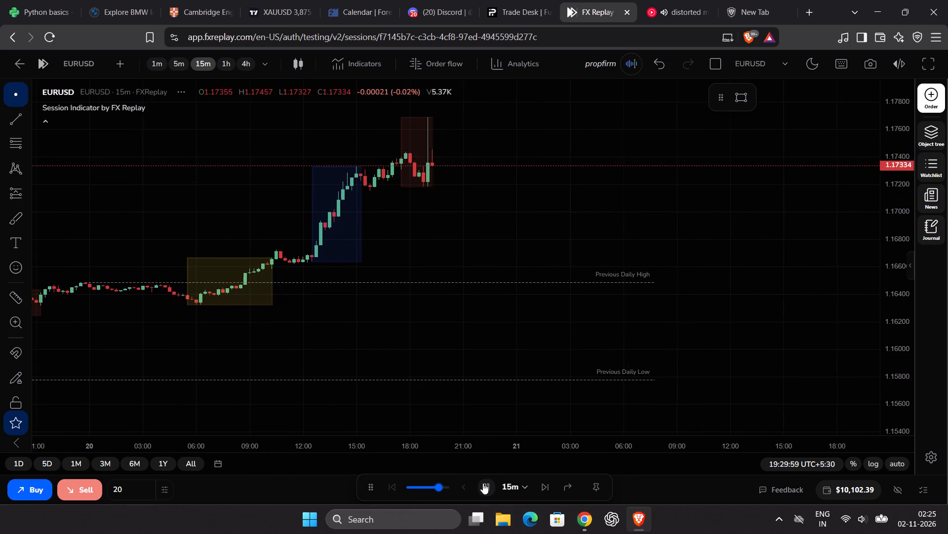
click(483, 483)
click(483, 483)
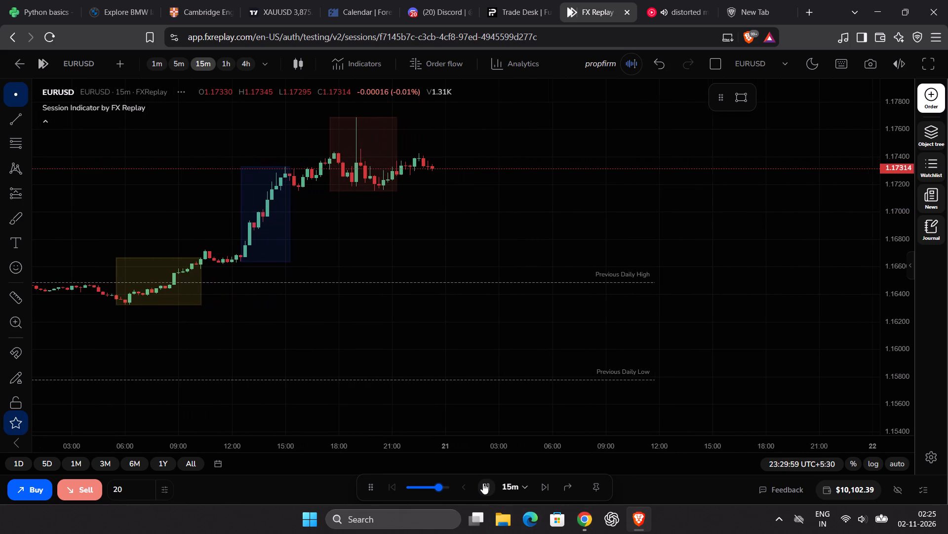
click(483, 483)
click(483, 483)
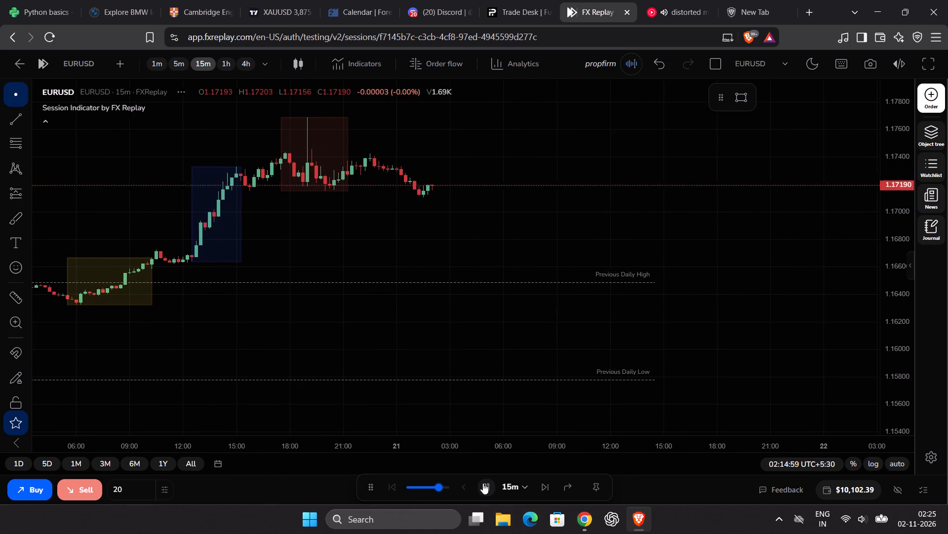
click(483, 483)
Lower the replay speed to 3x per second and advance EURUSD past the Asian session, pausing at 10:59:59 on 21 January.
scroll(493, 380, up, 2)
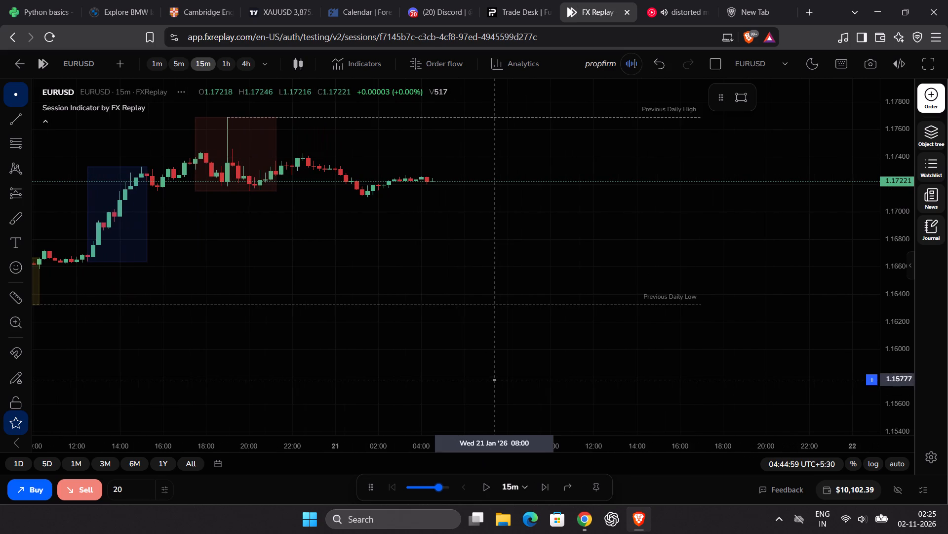
click(417, 486)
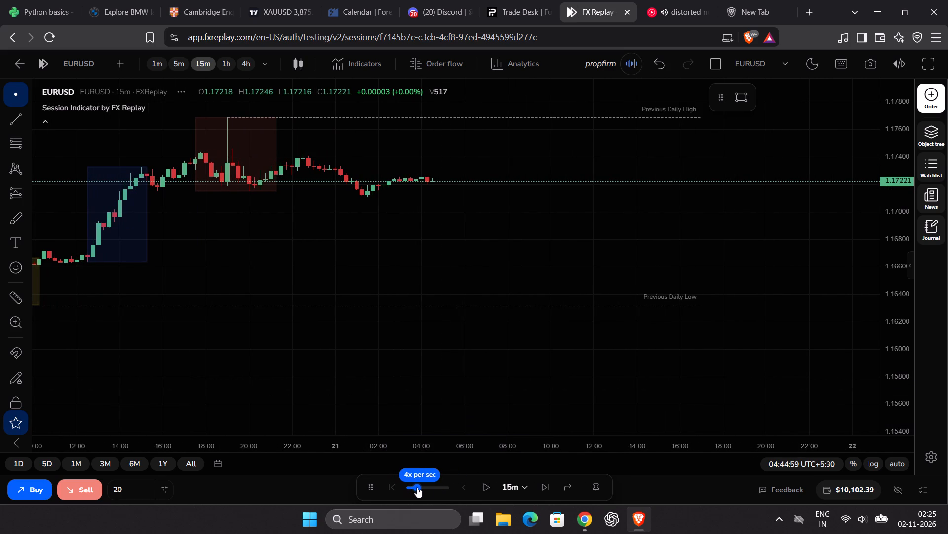
click(484, 489)
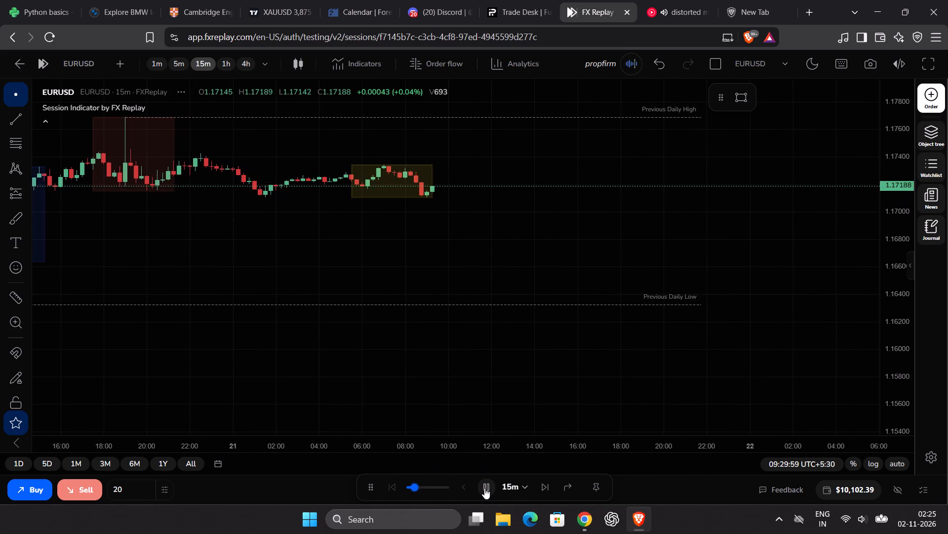
click(484, 488)
click(484, 488)
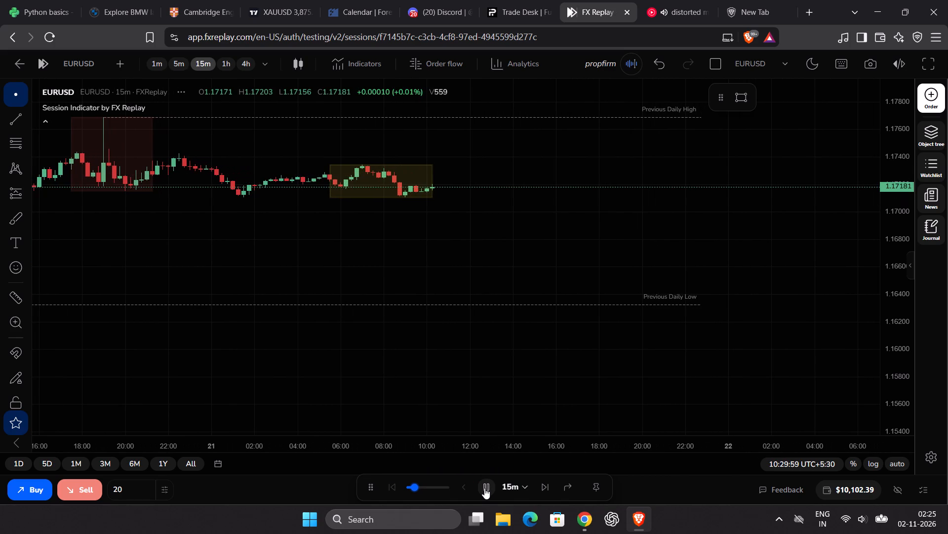
click(484, 486)
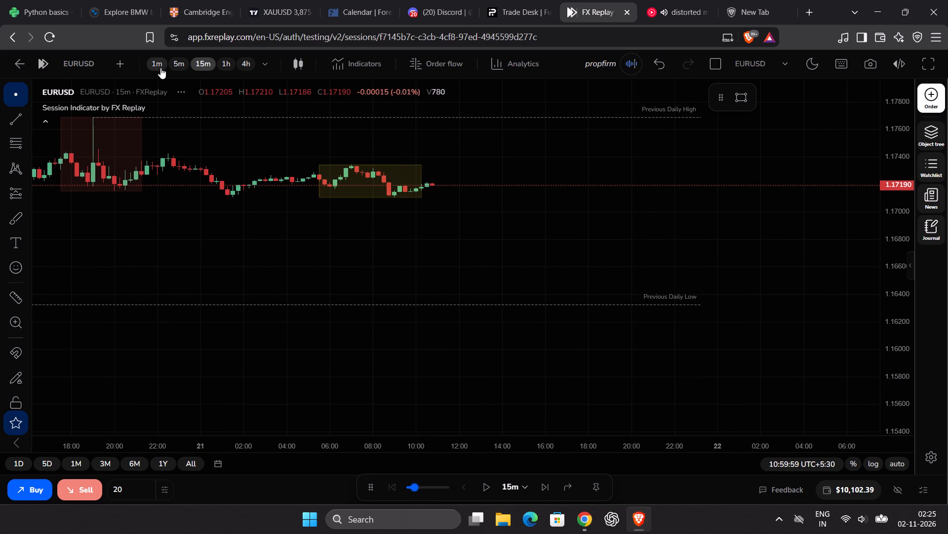
Examine EURUSD price action since late December on the 1h chart against the previous daily high and low.
scroll(334, 176, down, 3)
drag(891, 353, 890, 317)
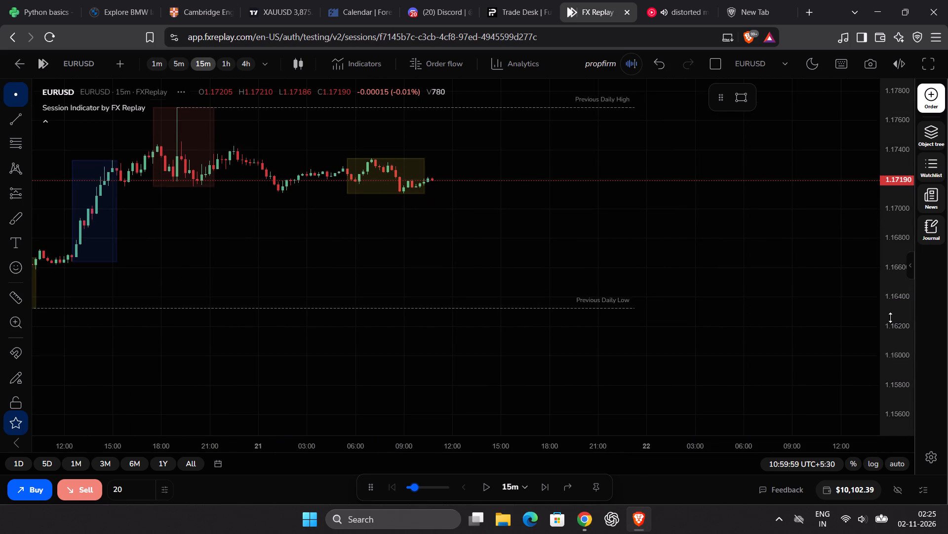
drag(890, 317, 883, 264)
click(231, 67)
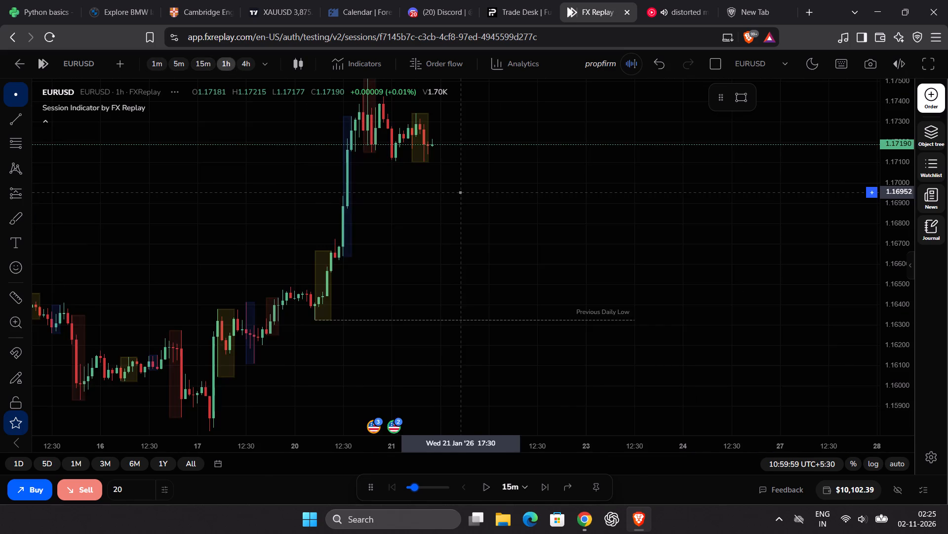
scroll(487, 193, down, 3)
drag(489, 218, 567, 232)
scroll(568, 232, down, 6)
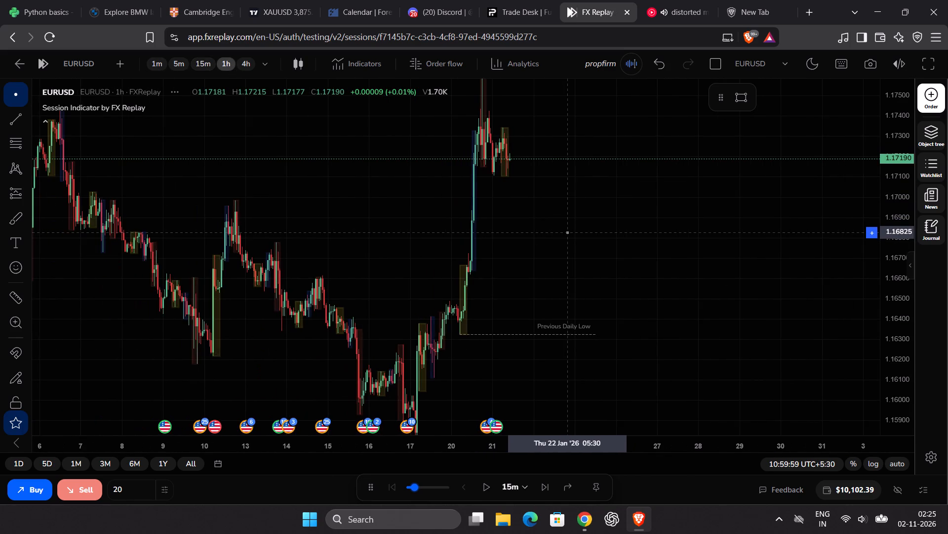
scroll(568, 232, down, 5)
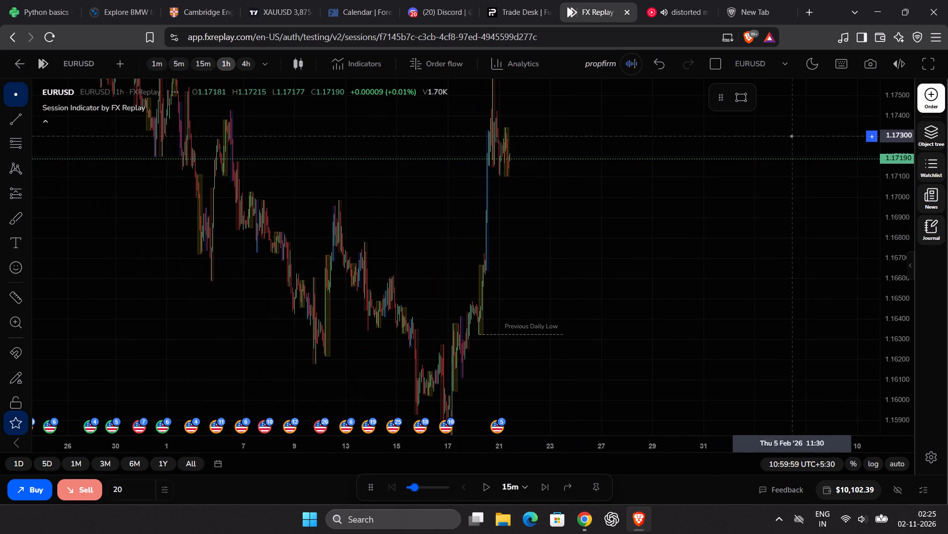
drag(893, 122, 889, 315)
scroll(734, 290, down, 1)
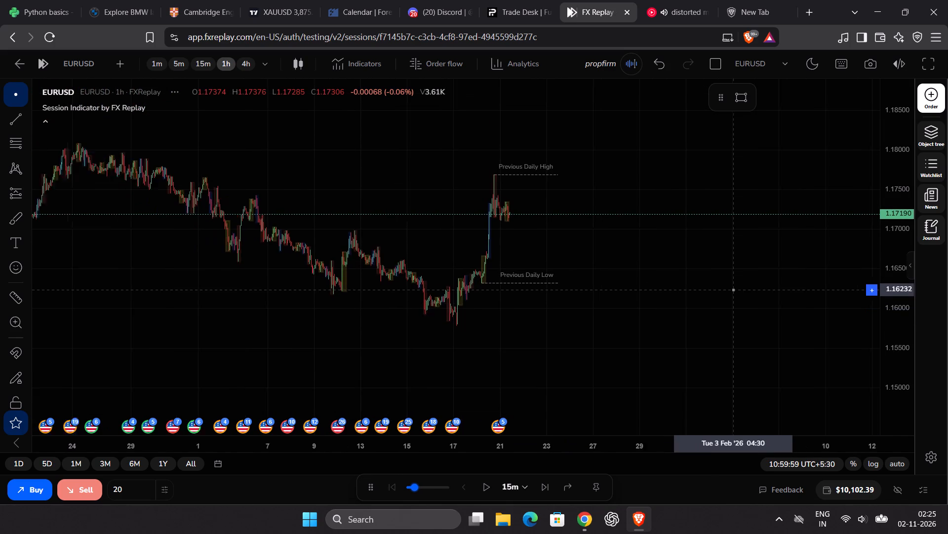
Examine EURUSD's longer-term price swings leading into 21 January on the 1h and 4h charts.
scroll(733, 290, down, 1)
scroll(733, 290, up, 6)
drag(627, 298, 781, 315)
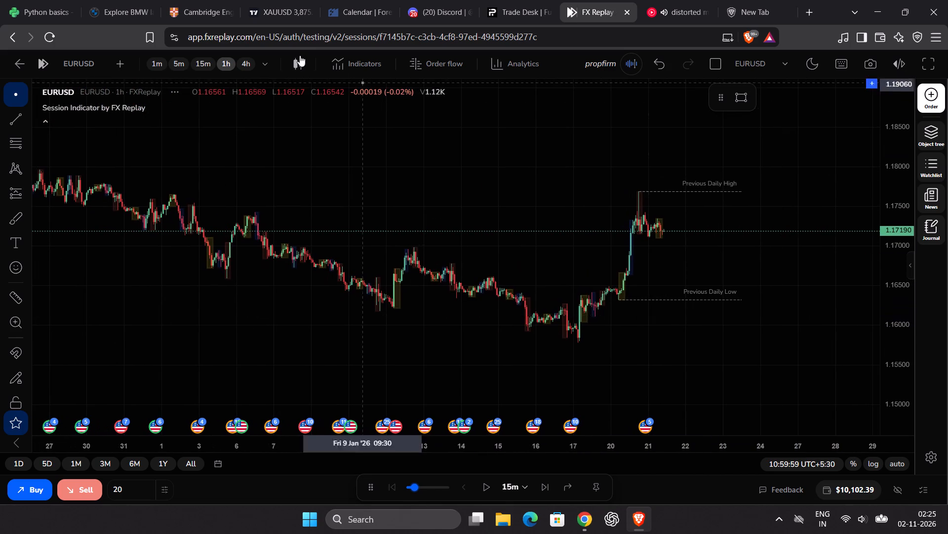
click(251, 62)
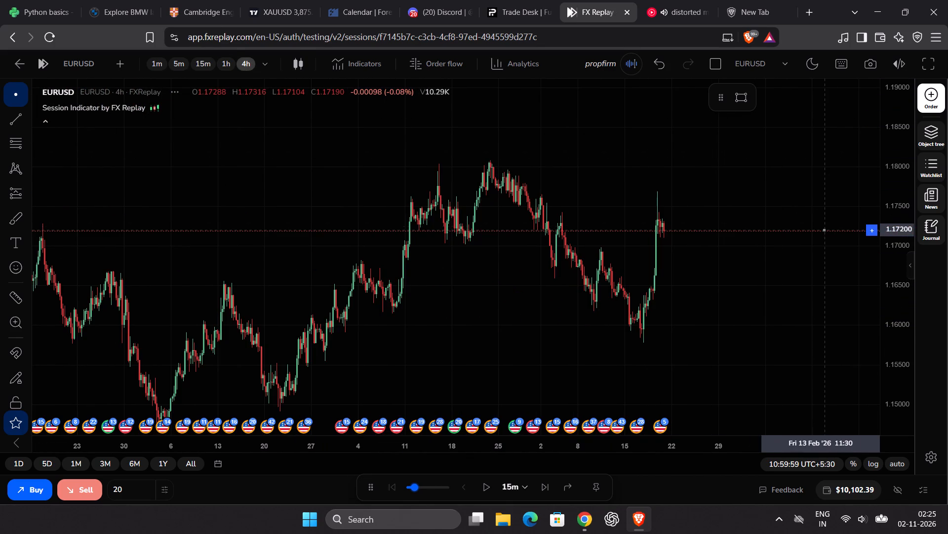
scroll(820, 228, down, 3)
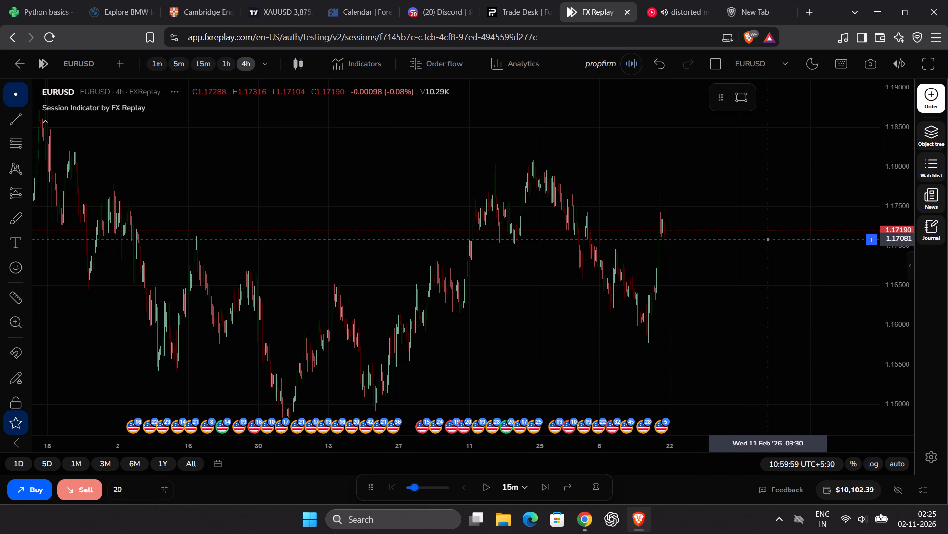
drag(765, 241, 653, 240)
scroll(585, 240, up, 5)
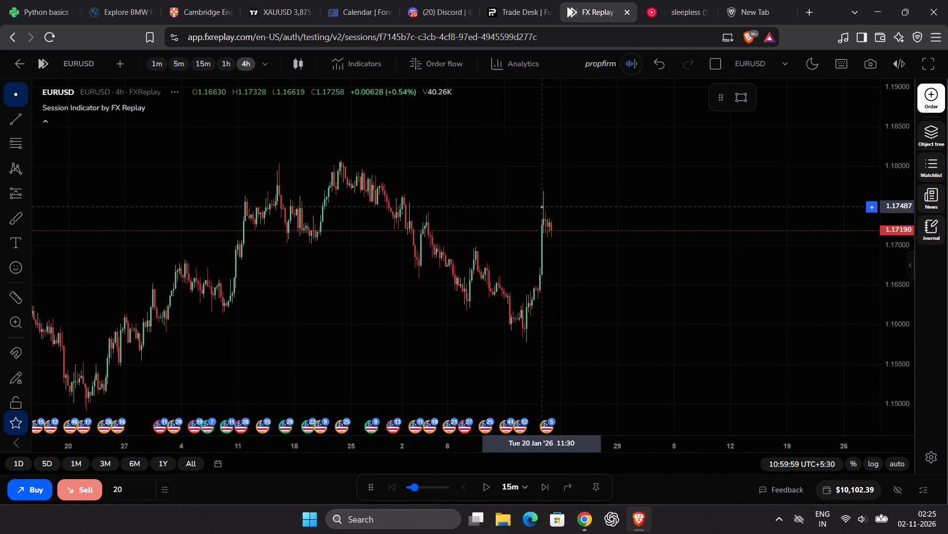
scroll(537, 205, up, 4)
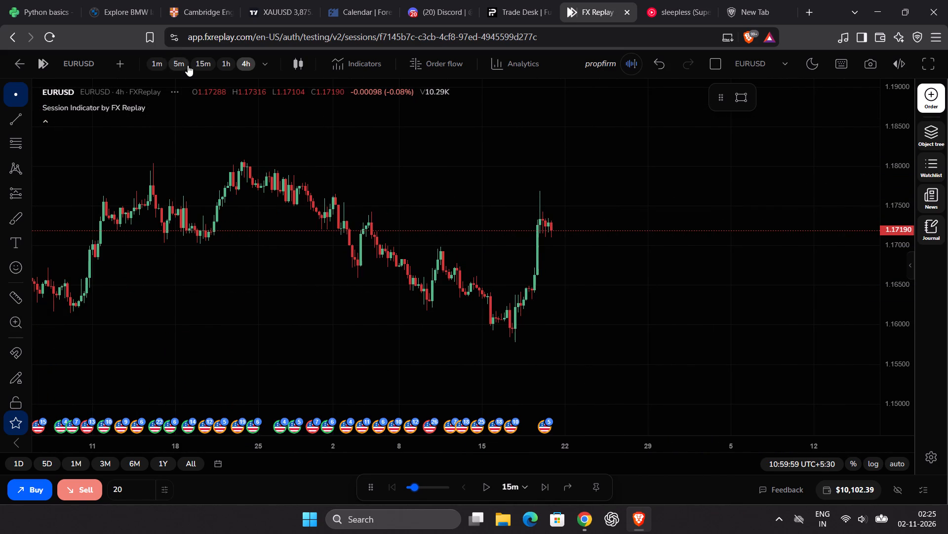
Switch the EURUSD chart and the replay interval to 5m, with the chart scaled to the 21 January Asian session range.
click(180, 65)
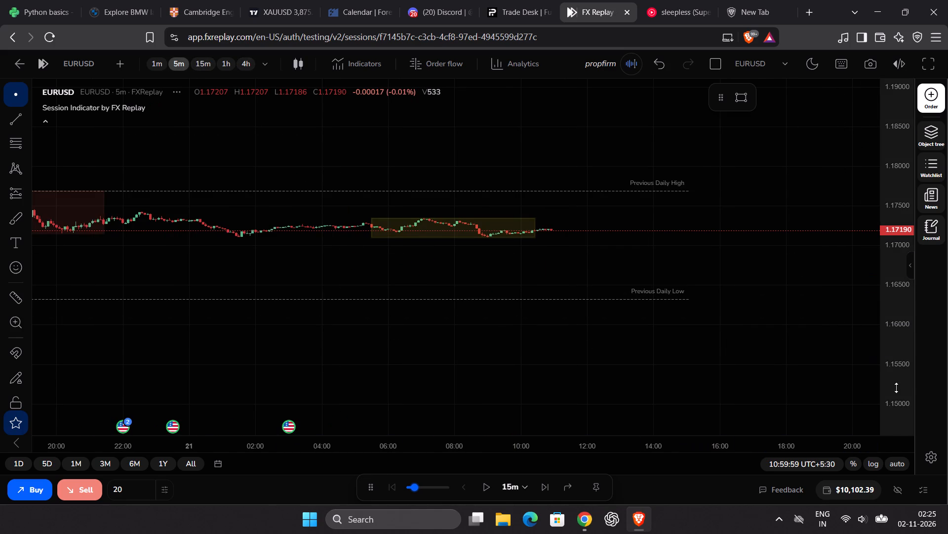
drag(896, 388, 864, 118)
drag(720, 198, 717, 271)
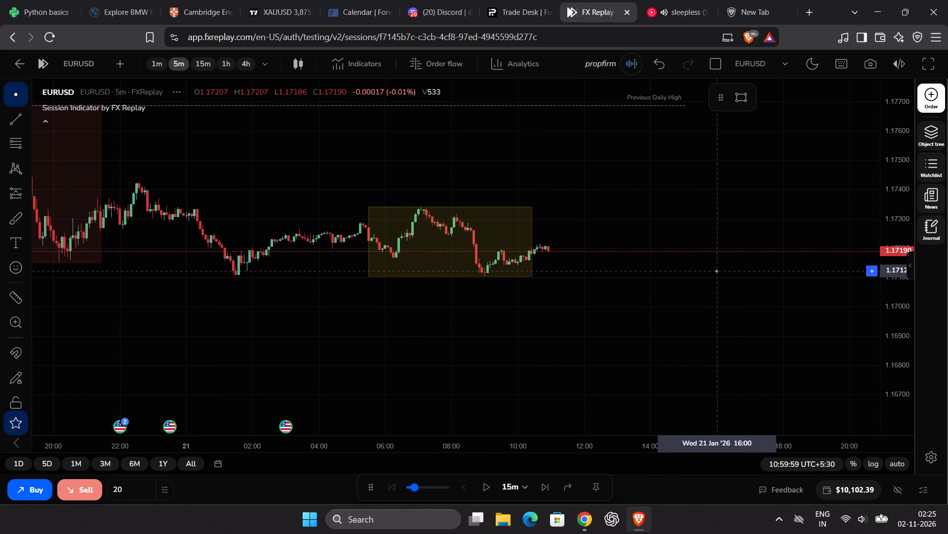
scroll(717, 271, up, 2)
drag(889, 337, 864, 193)
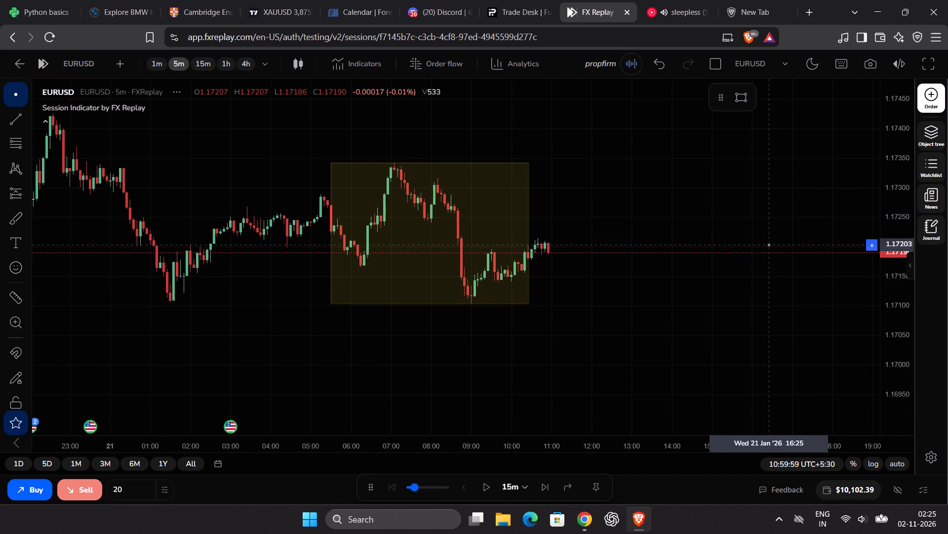
click(512, 485)
scroll(498, 417, down, 3)
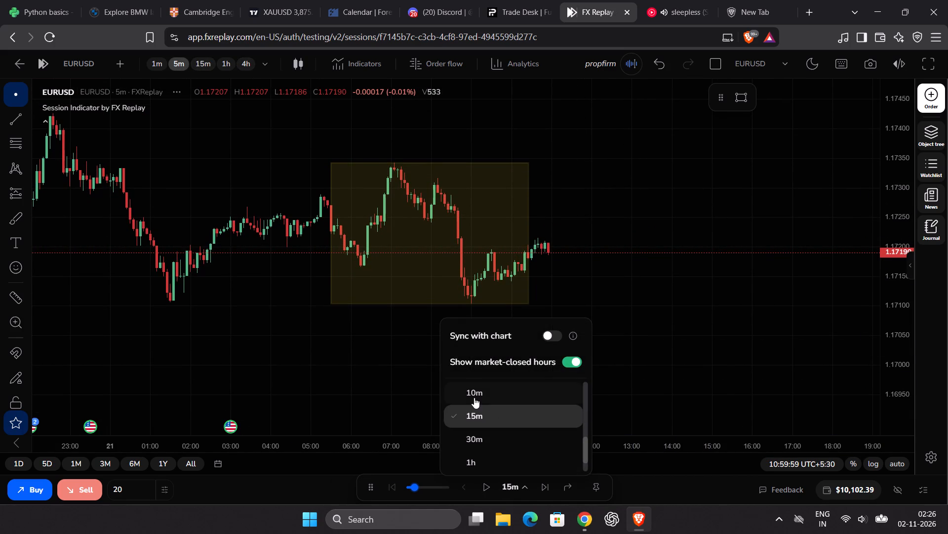
scroll(474, 398, up, 1)
click(476, 424)
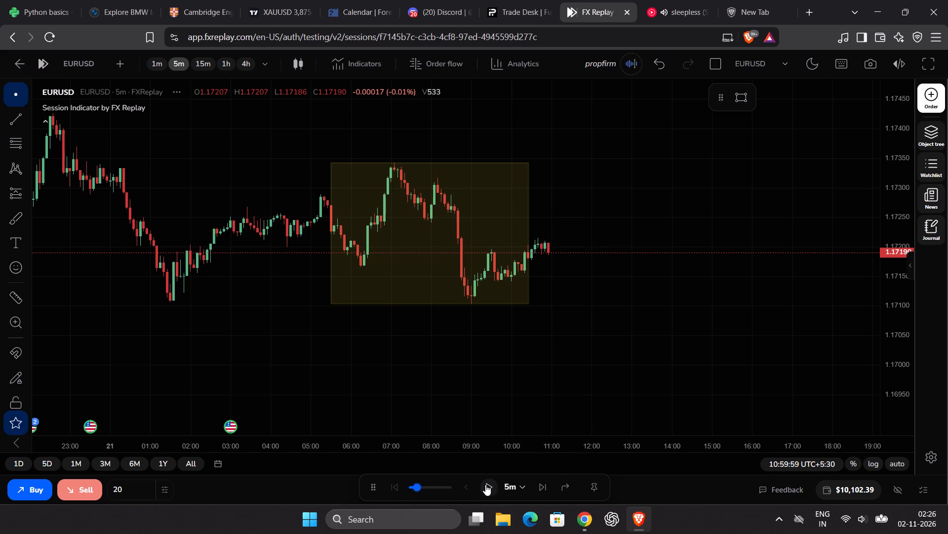
Advance EURUSD in short bursts through the late morning of 21 January, pausing at 12:04:59.
click(485, 486)
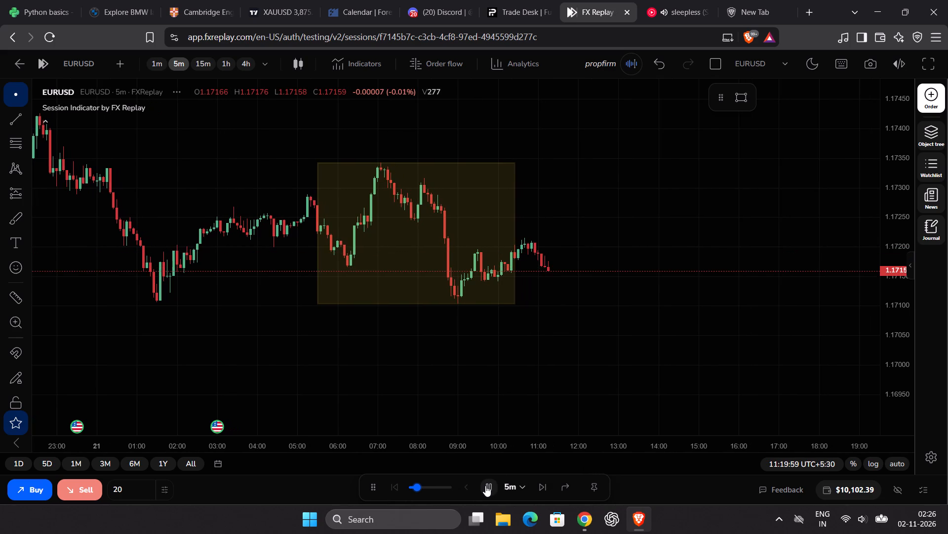
click(485, 486)
click(485, 486)
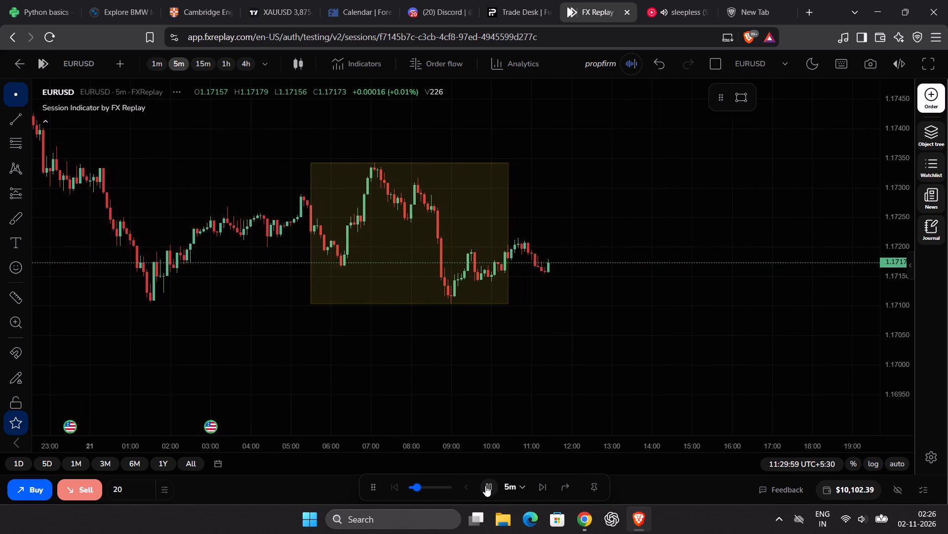
click(485, 486)
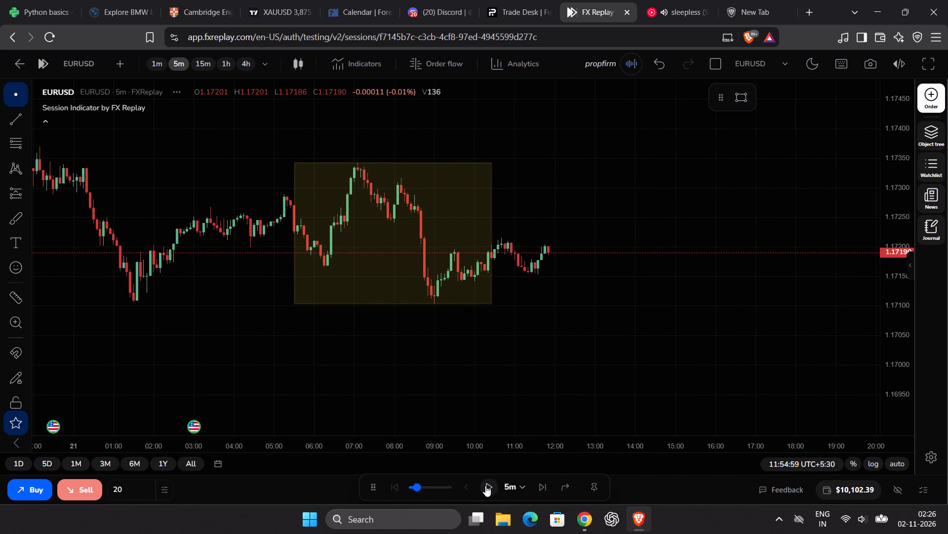
click(485, 486)
click(485, 486)
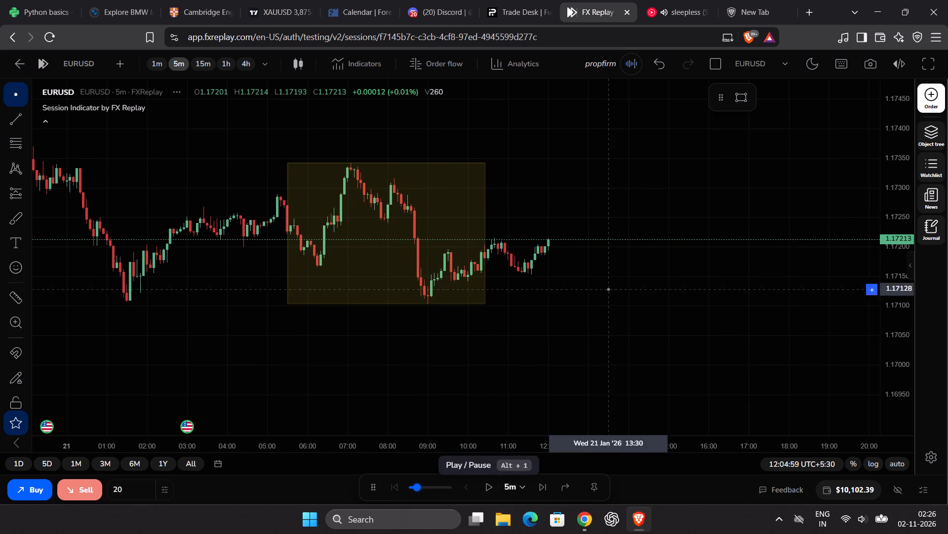
Place a 0.88-lot EURUSD market buy at 1.17213 with 1% risk, stop loss 1.17099 and take profit 1.17327.
click(932, 97)
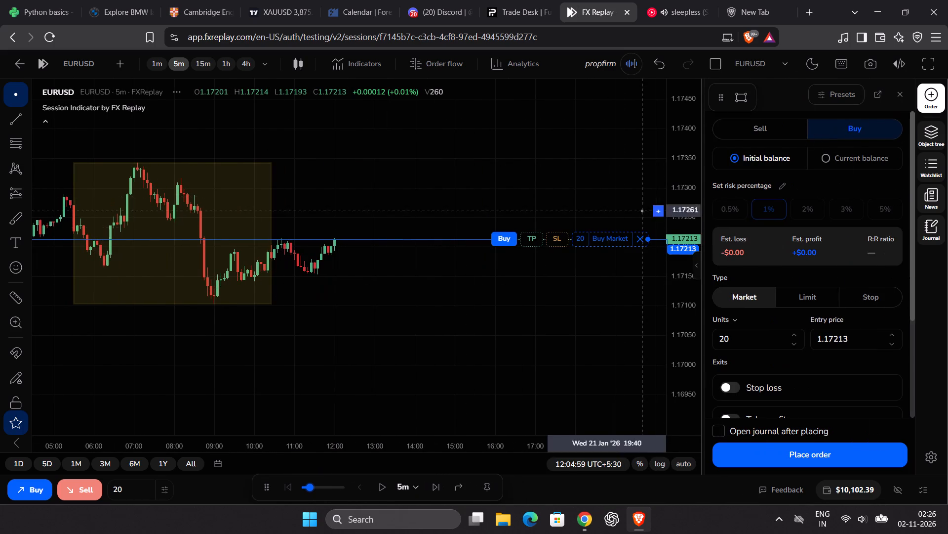
drag(555, 241, 561, 305)
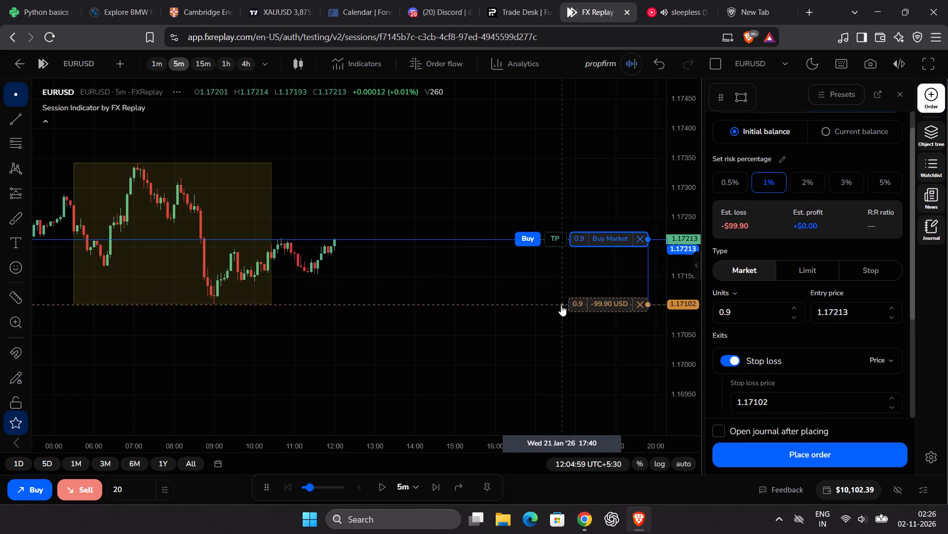
drag(561, 305, 561, 307)
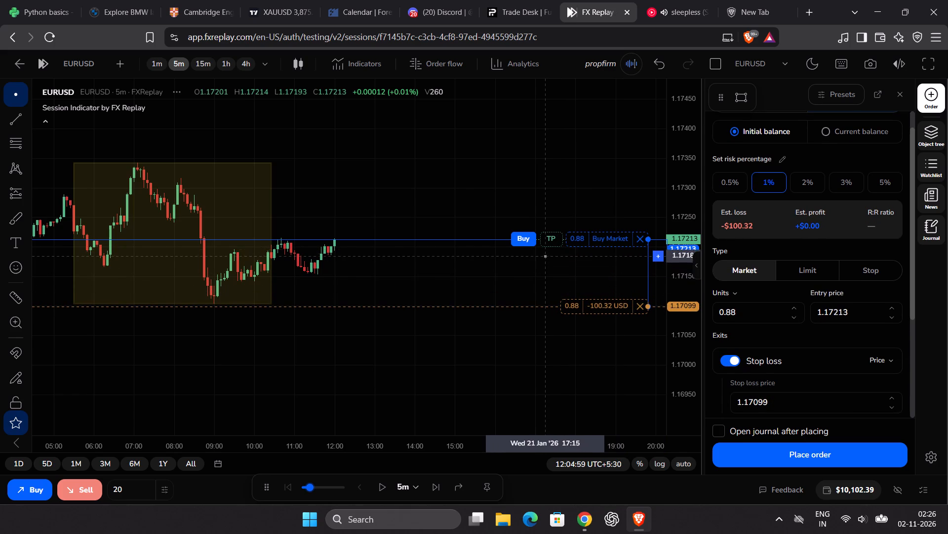
drag(548, 234, 553, 164)
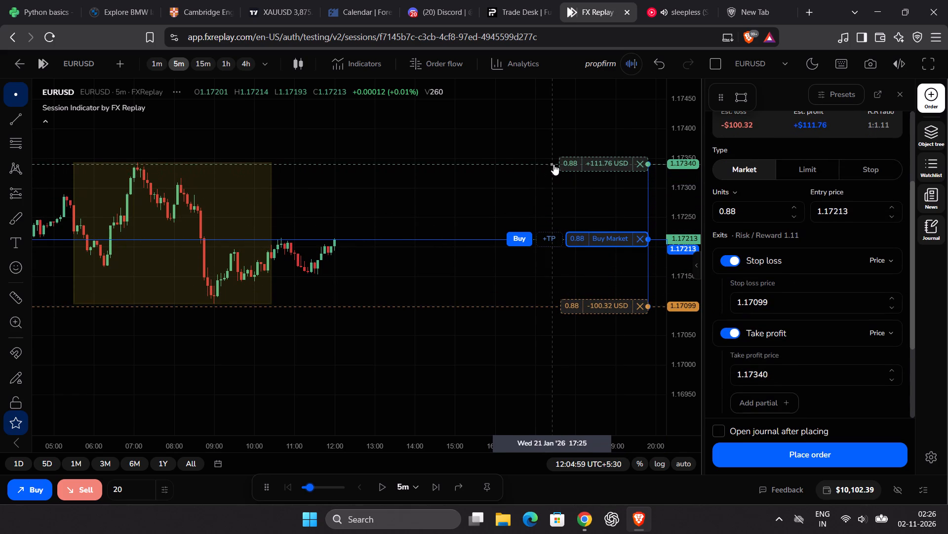
drag(553, 164, 555, 168)
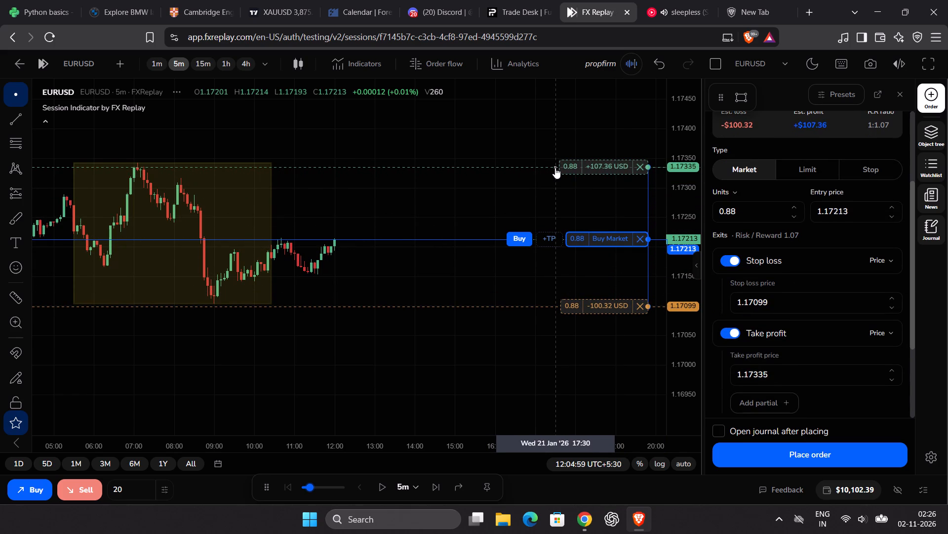
drag(555, 168, 555, 172)
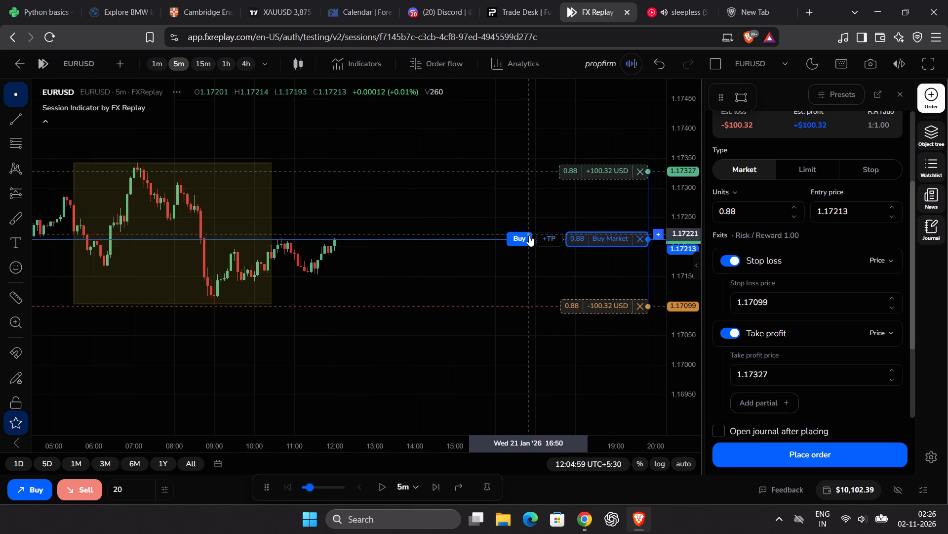
click(526, 237)
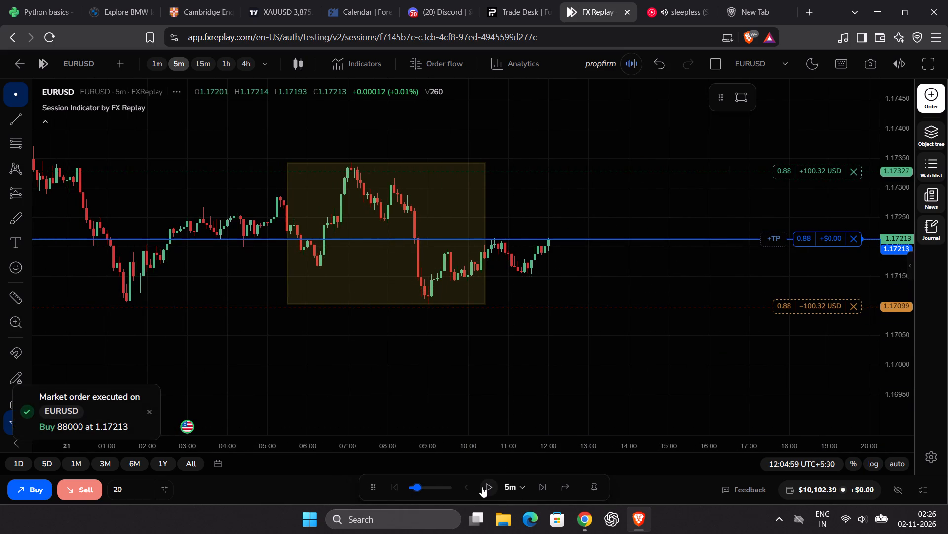
Advance the replay in short bursts with the EURUSD buy open, pausing at 13:14:59 on 21 January.
click(489, 486)
click(489, 486)
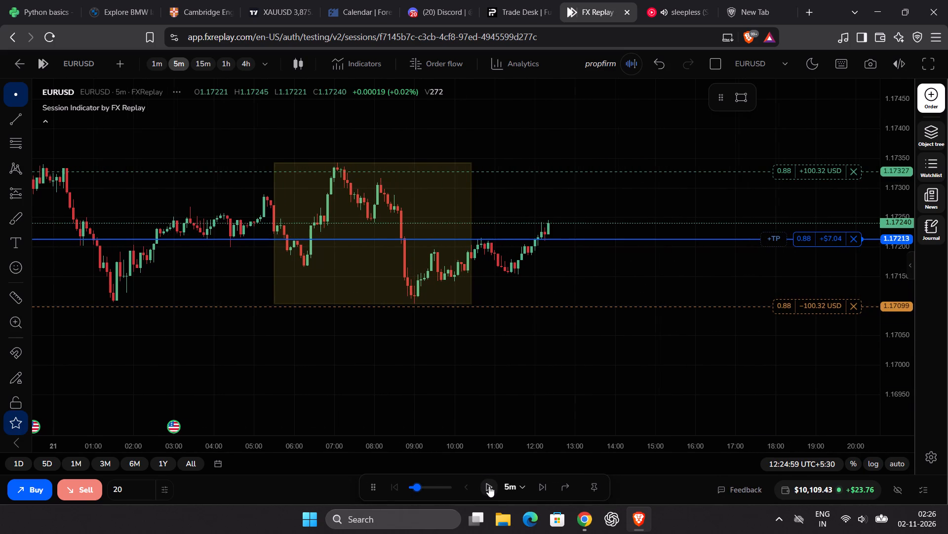
click(489, 486)
click(489, 486)
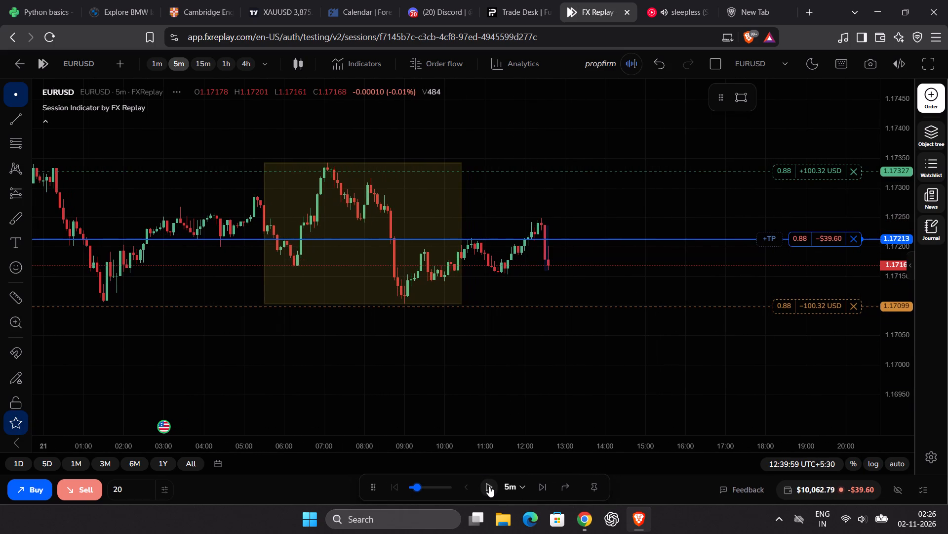
click(489, 486)
click(489, 486)
click(489, 486)
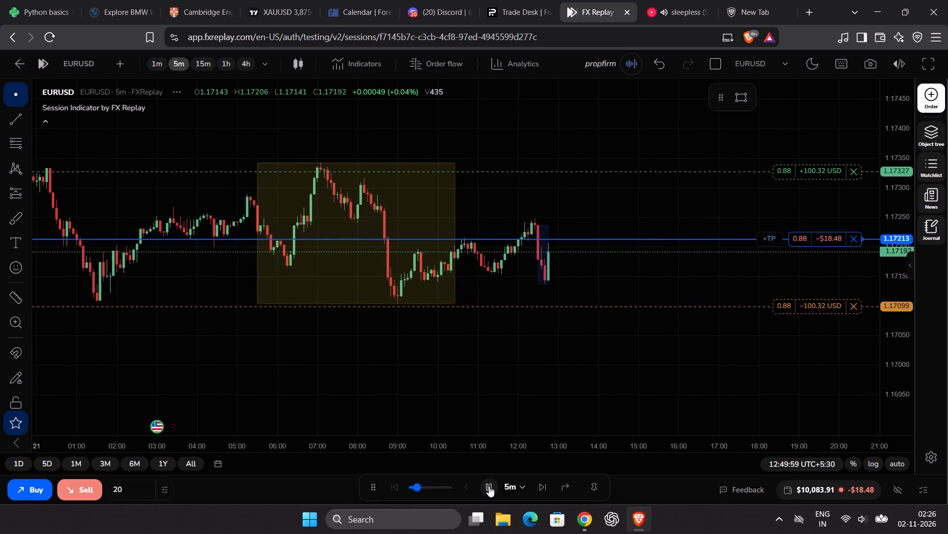
click(489, 486)
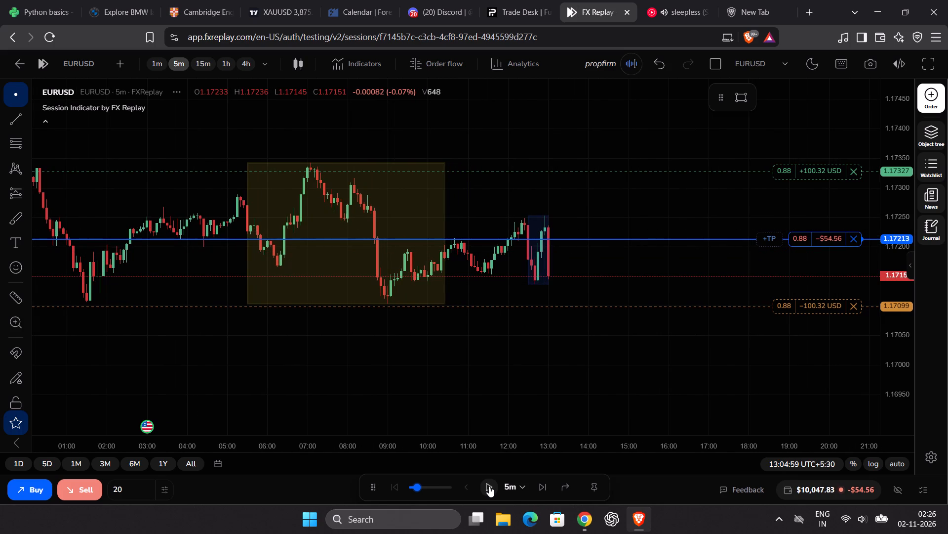
click(489, 486)
click(489, 486)
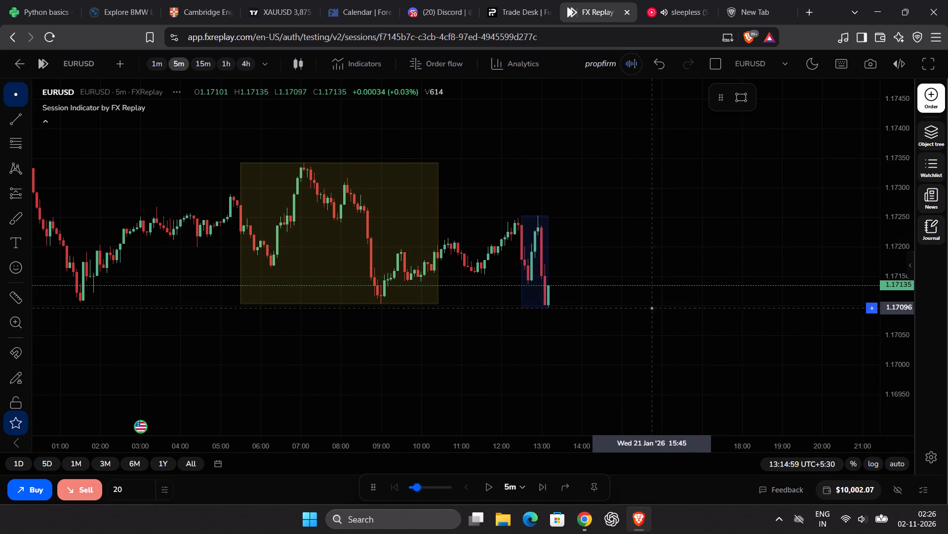
Switch the EURUSD chart to 15m and advance the replay in short bursts, pausing at 14:04:59.
click(206, 66)
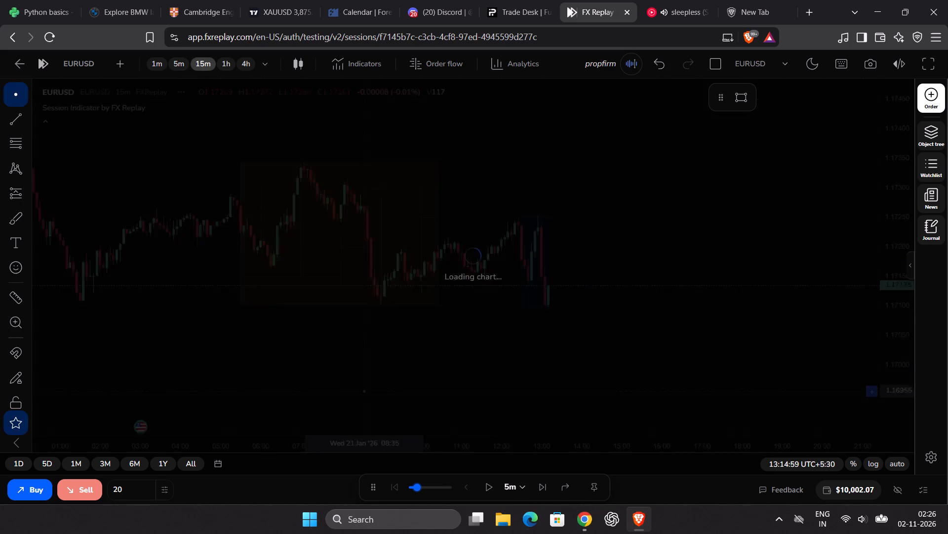
click(484, 487)
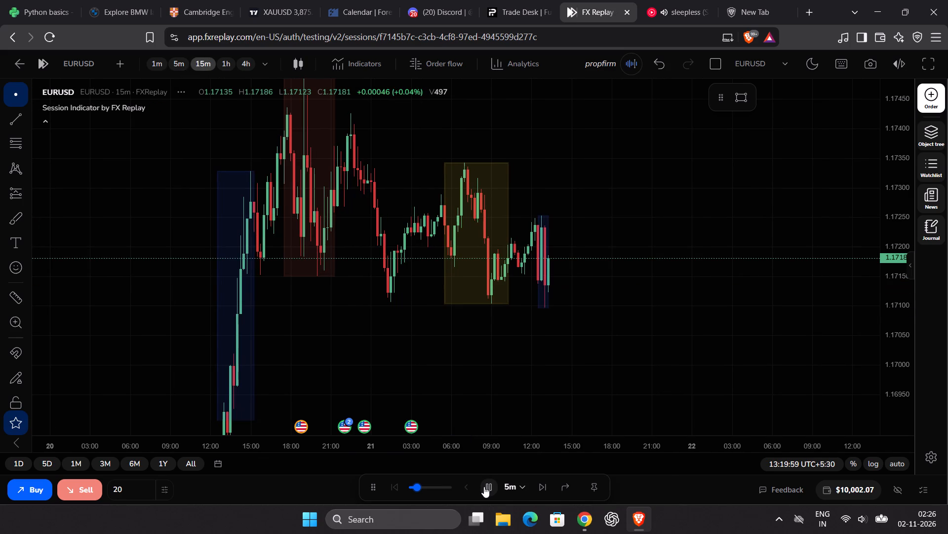
click(484, 487)
click(484, 487)
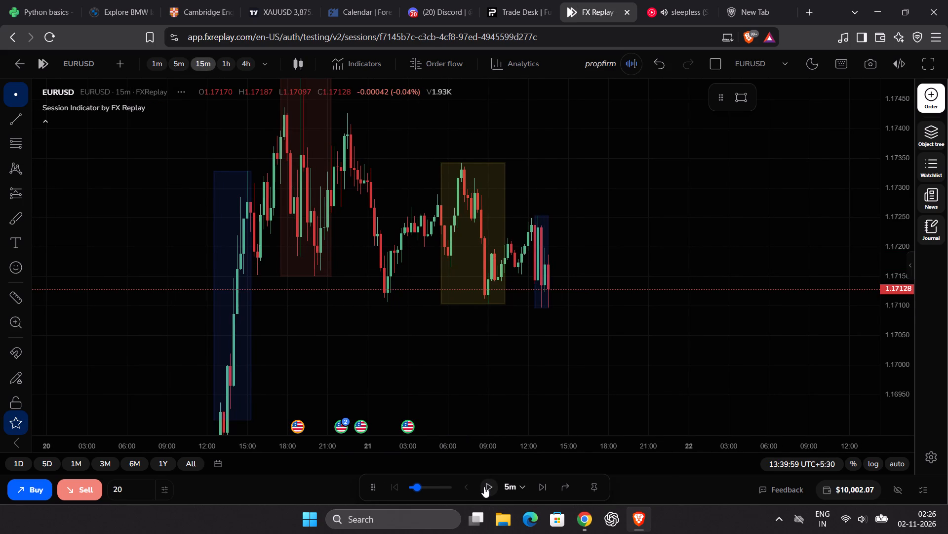
click(484, 487)
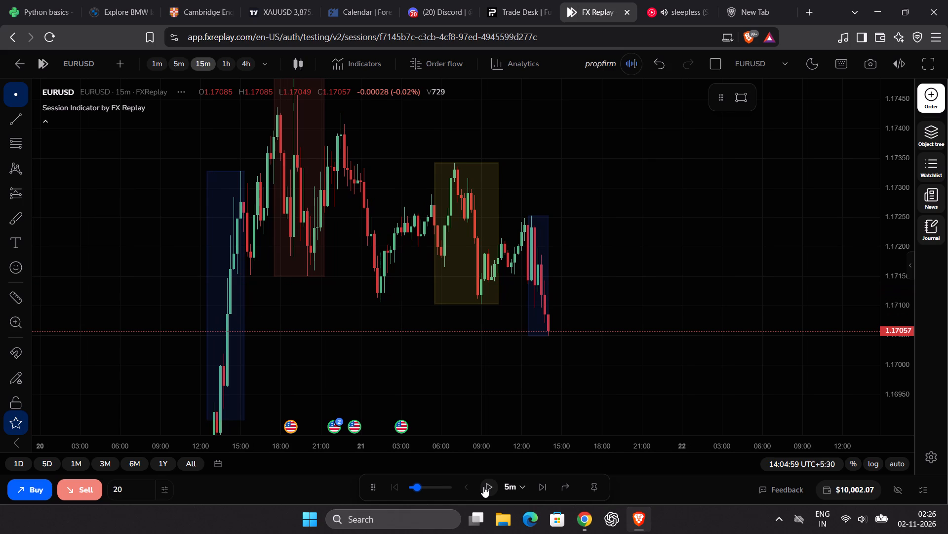
Raise the replay speed and set the replay interval to 15m, with the previous daily high and low in view.
drag(502, 379, 469, 456)
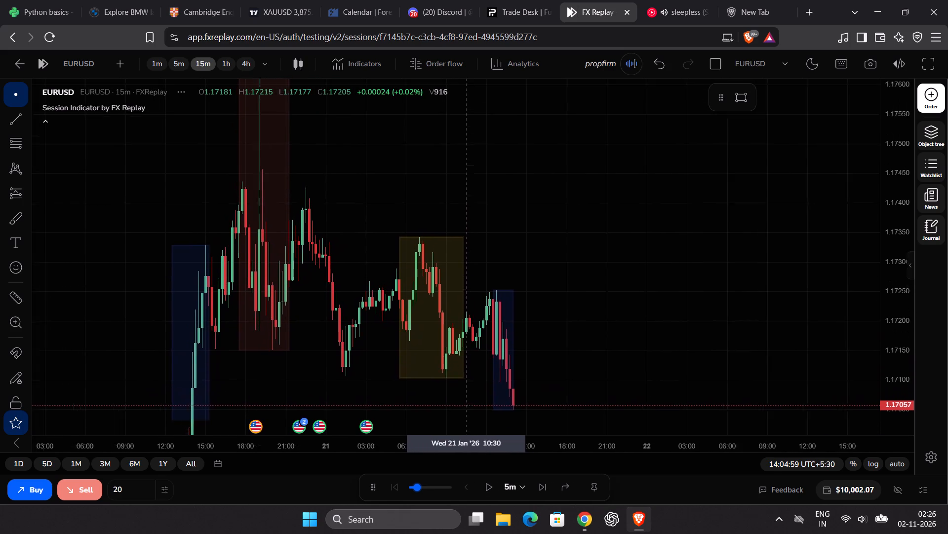
drag(469, 456, 452, 349)
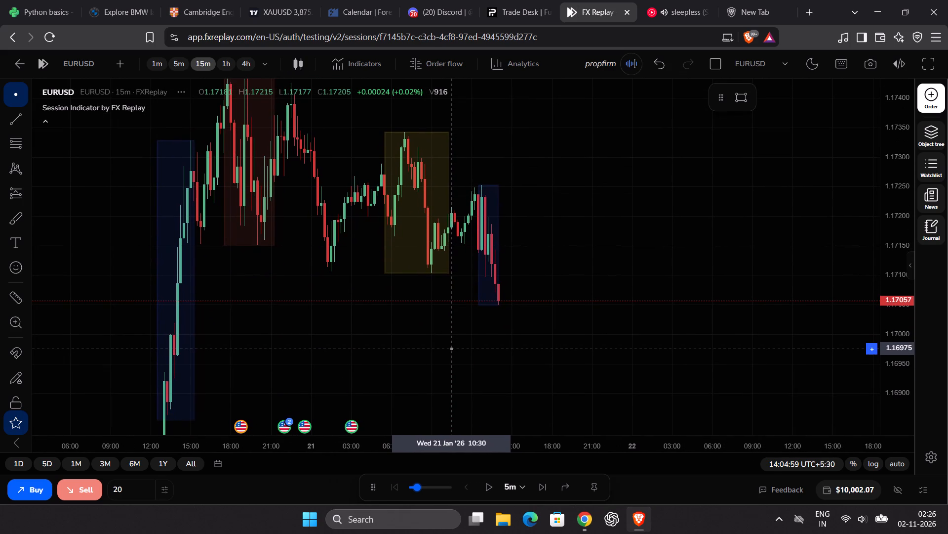
drag(452, 349, 452, 348)
scroll(452, 348, up, 2)
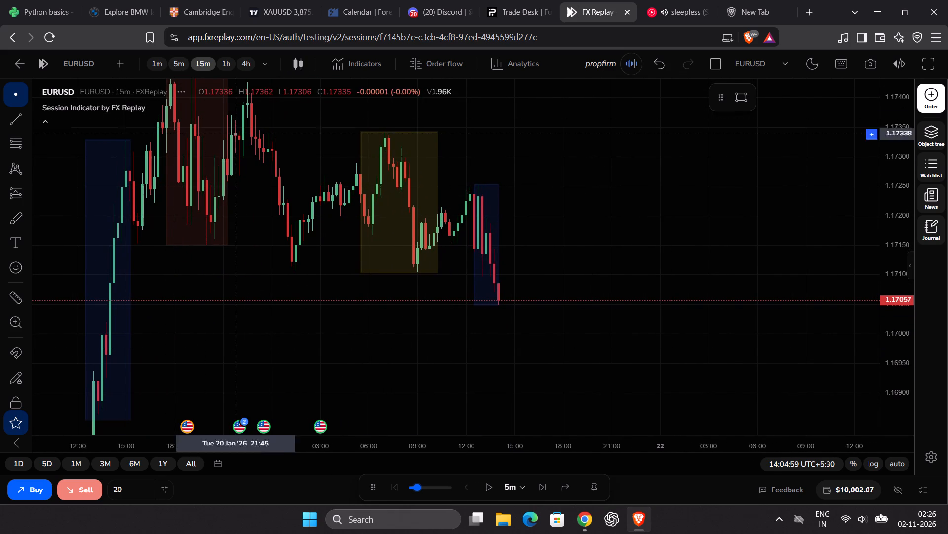
click(441, 486)
drag(899, 198, 897, 533)
click(508, 489)
scroll(513, 464, down, 1)
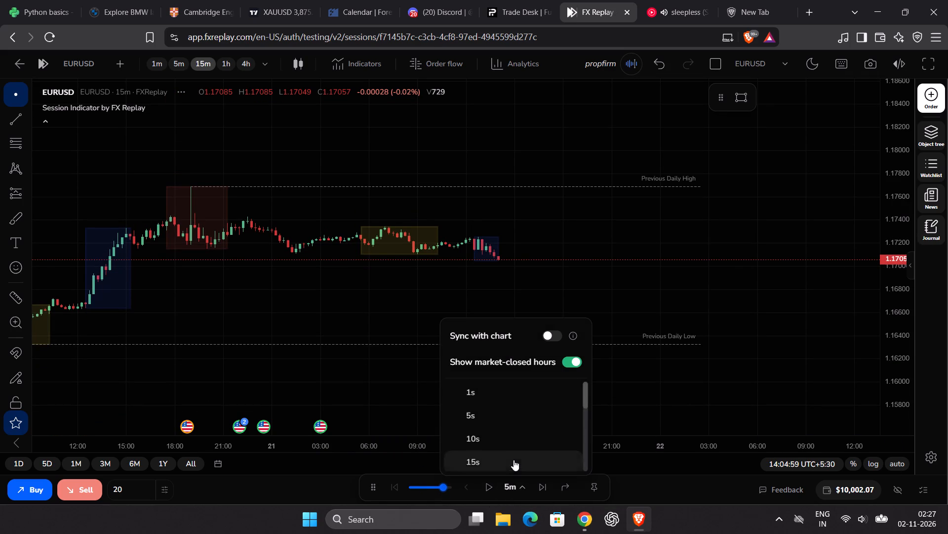
scroll(513, 460, down, 2)
click(472, 418)
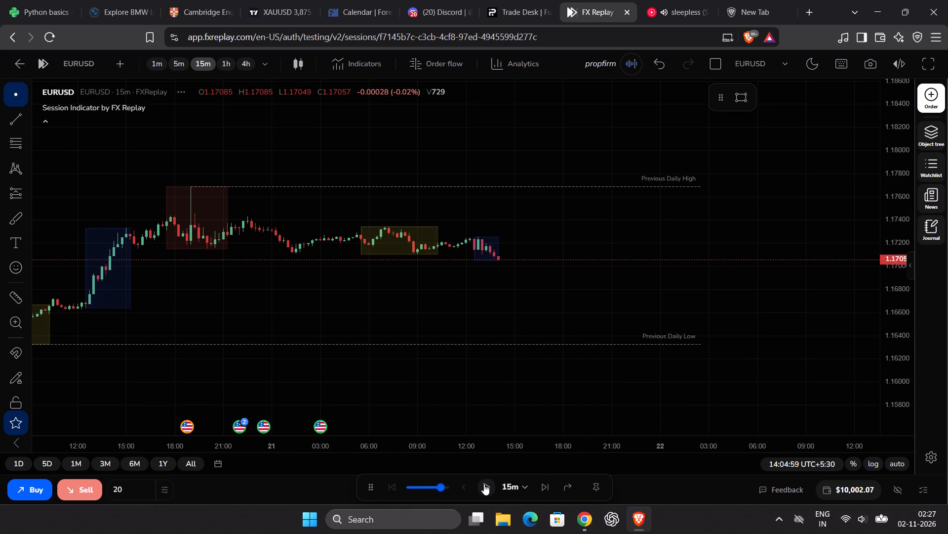
Advance the EURUSD replay in short bursts at the 15m interval, pausing at 03:59:59 on 22 January.
click(484, 484)
click(484, 484)
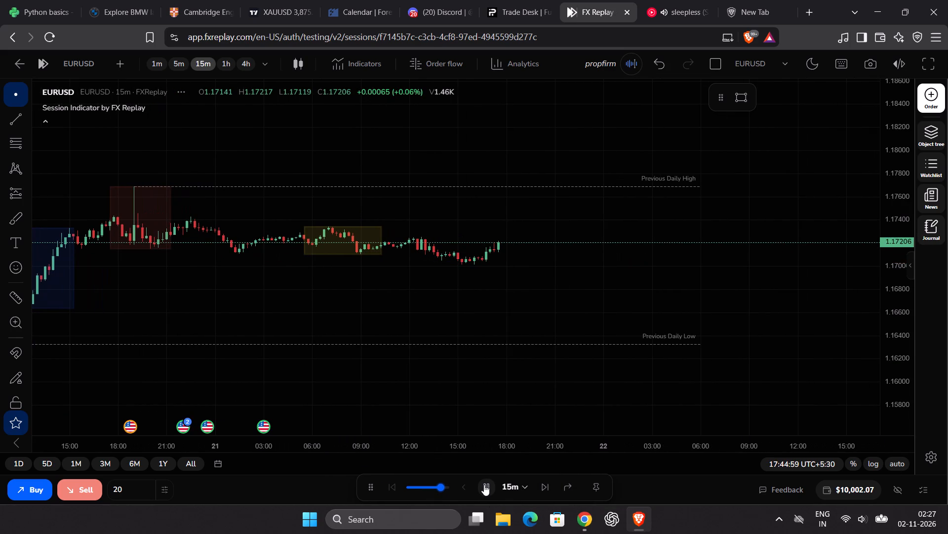
click(484, 485)
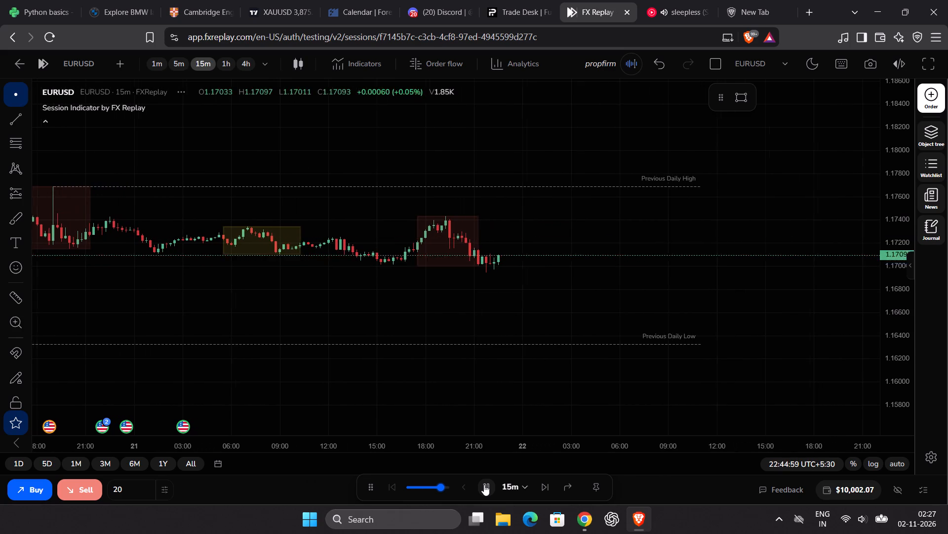
click(484, 485)
click(484, 485)
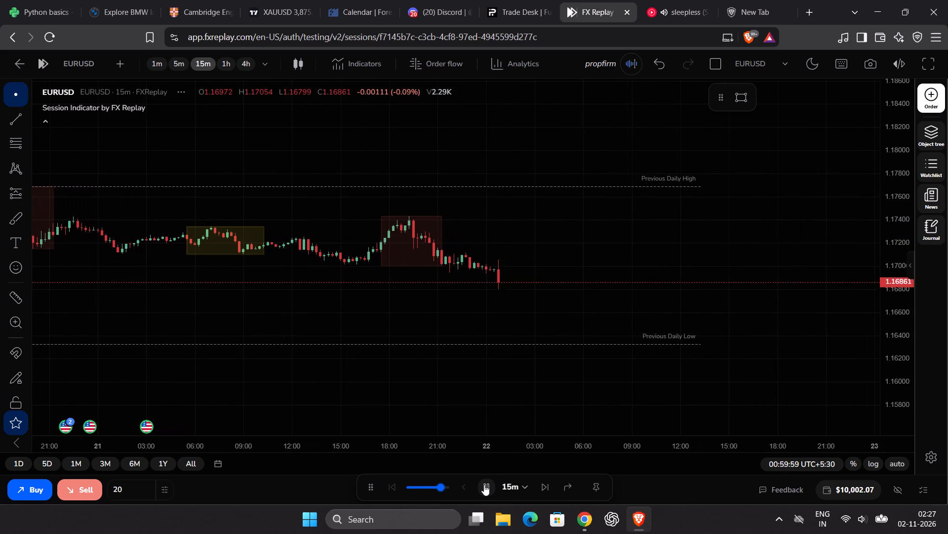
click(484, 485)
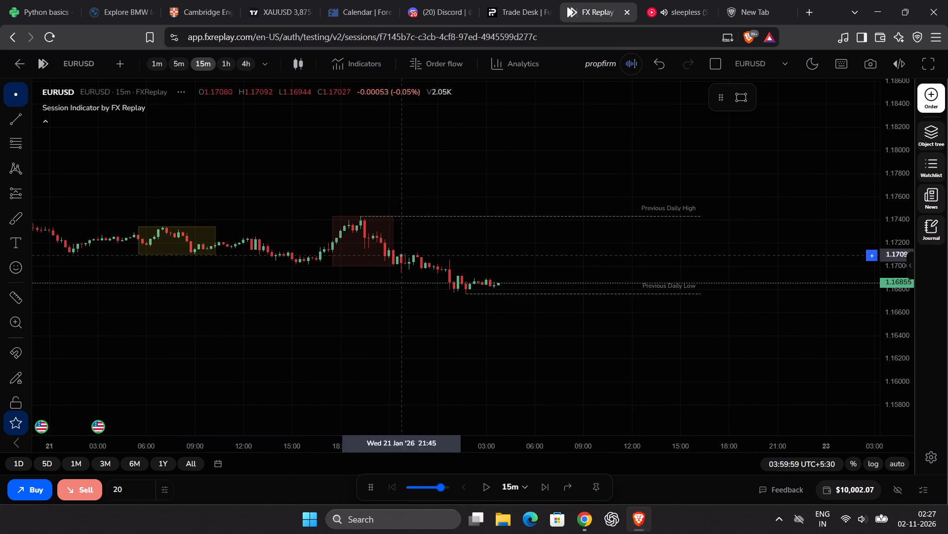
Lower the replay speed to 3x per sec and advance the 15m replay, pausing at 11:14:59 on 22 January.
drag(438, 487, 416, 488)
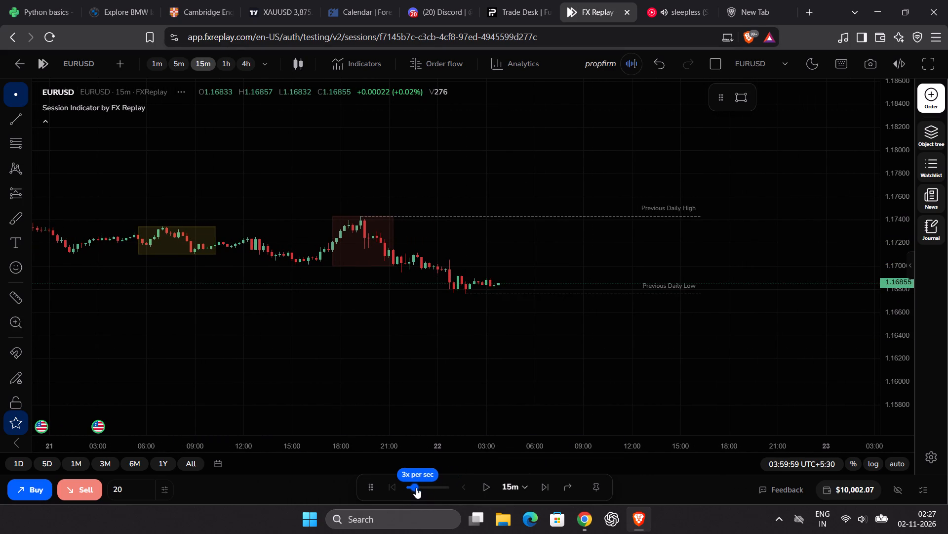
drag(416, 488, 415, 488)
drag(903, 375, 900, 137)
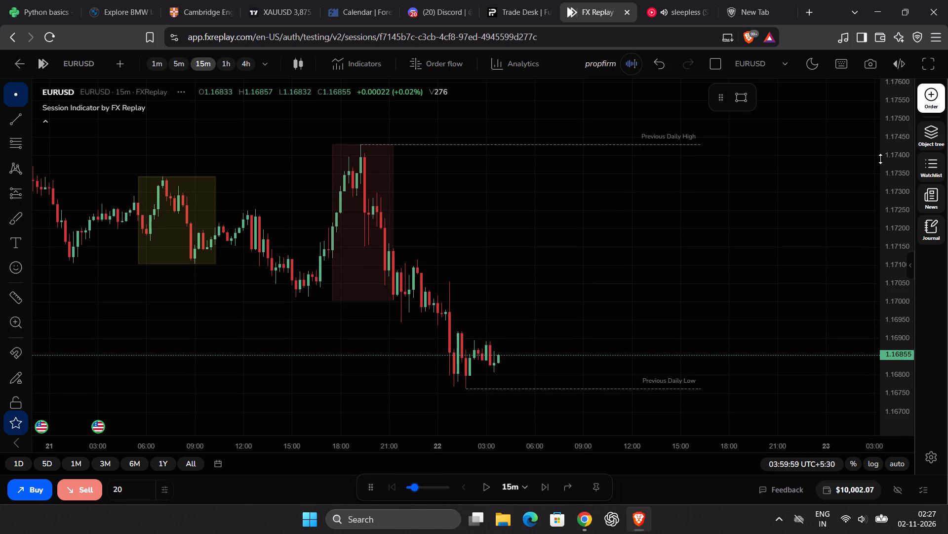
scroll(807, 228, up, 1)
drag(768, 260, 759, 188)
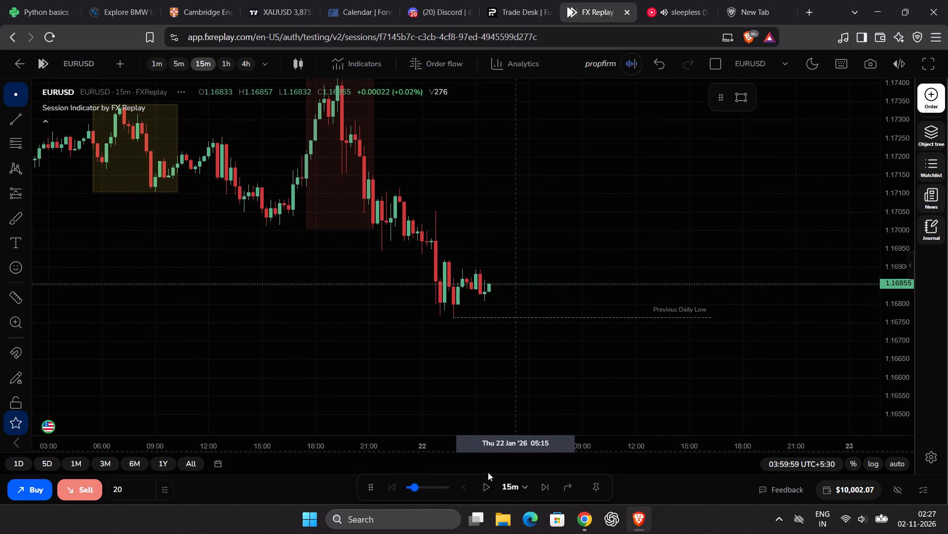
click(485, 490)
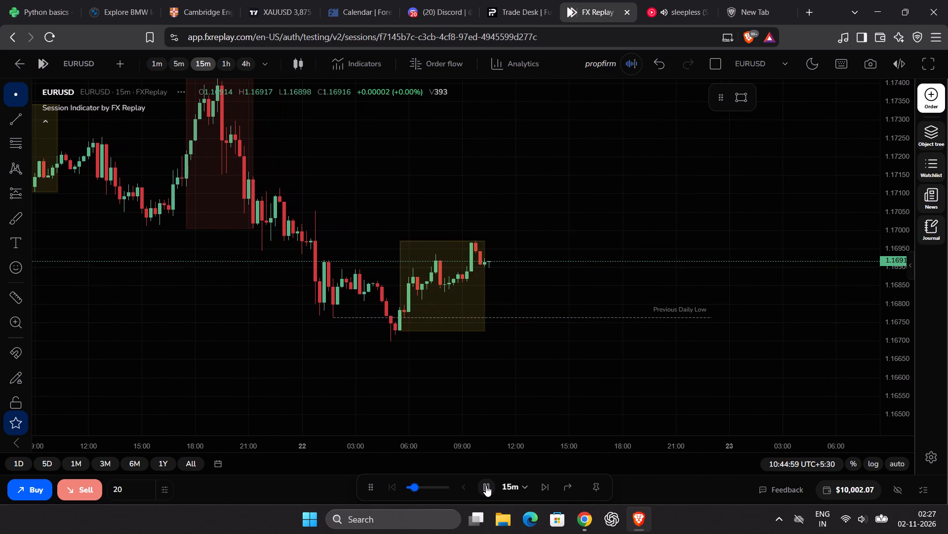
click(486, 486)
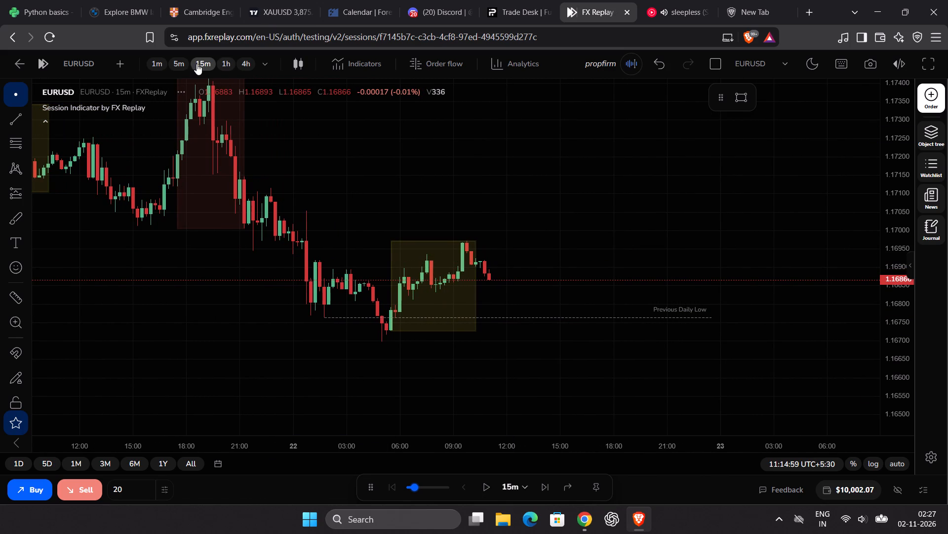
Switch the EURUSD chart and the replay interval to 5m and reduce the replay speed to its slowest setting.
click(181, 64)
drag(890, 407, 893, 310)
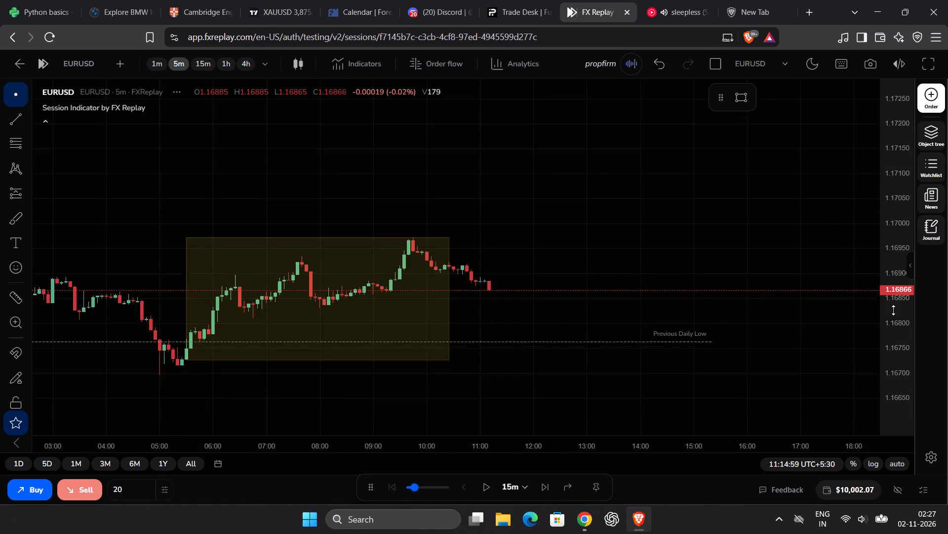
drag(893, 310, 882, 174)
drag(791, 296, 825, 166)
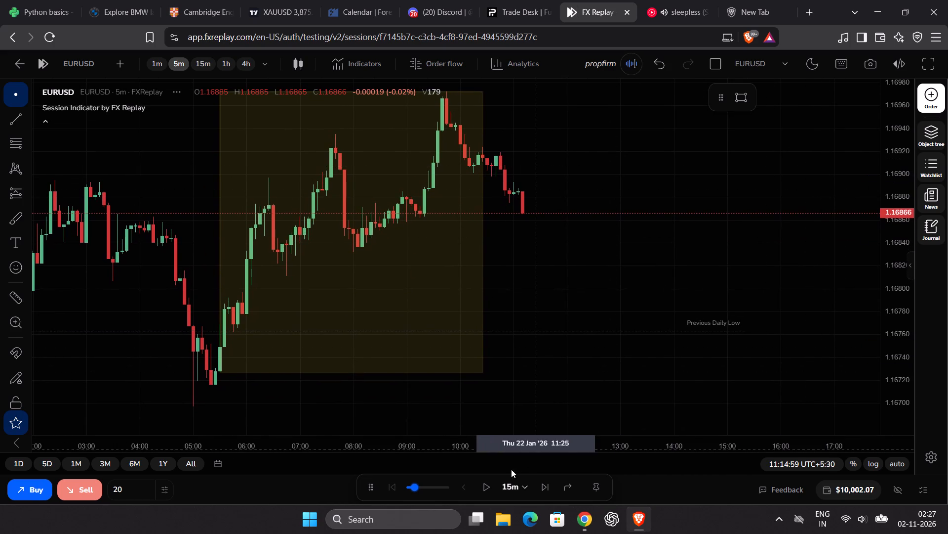
click(504, 484)
scroll(505, 417, down, 2)
click(475, 438)
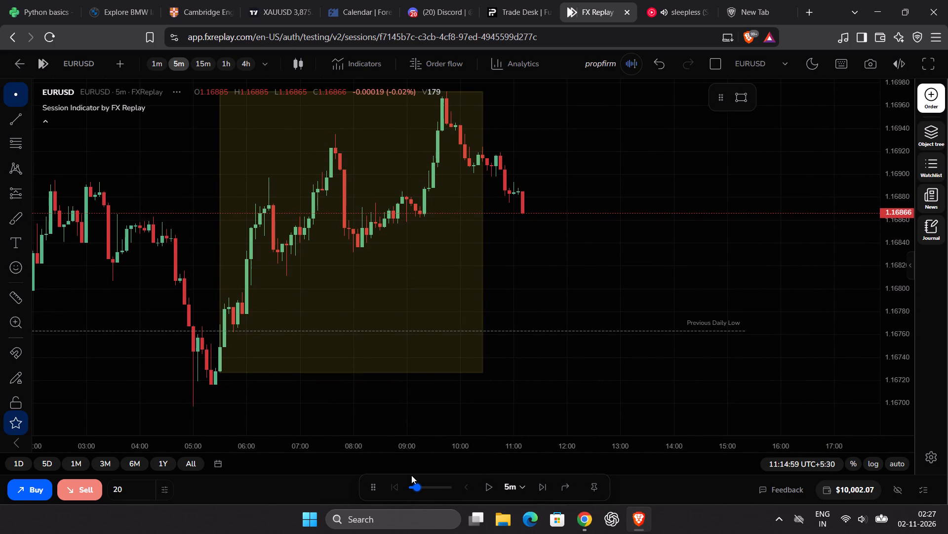
click(409, 488)
Play the 5m replay, raising its speed slightly partway through, and pause at 18:14:59 on 22 January.
click(487, 485)
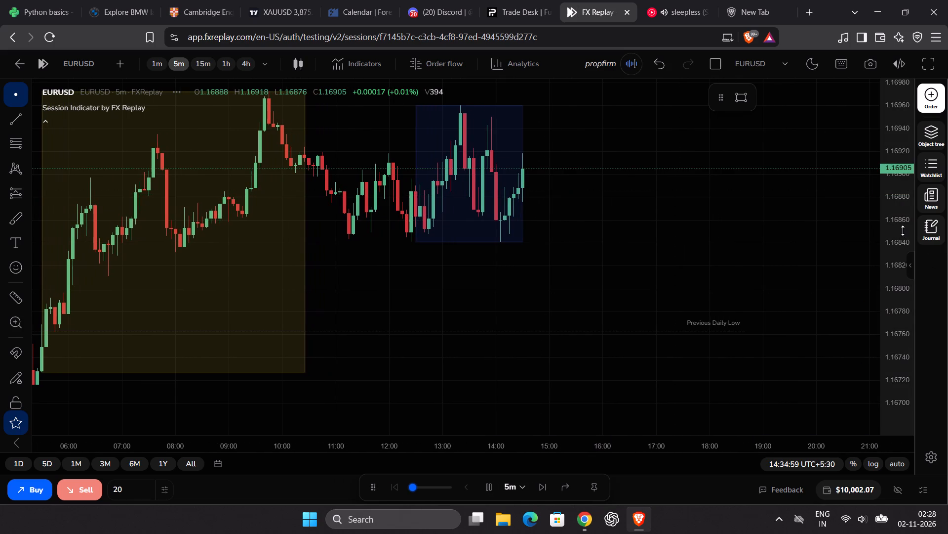
drag(903, 230, 879, 325)
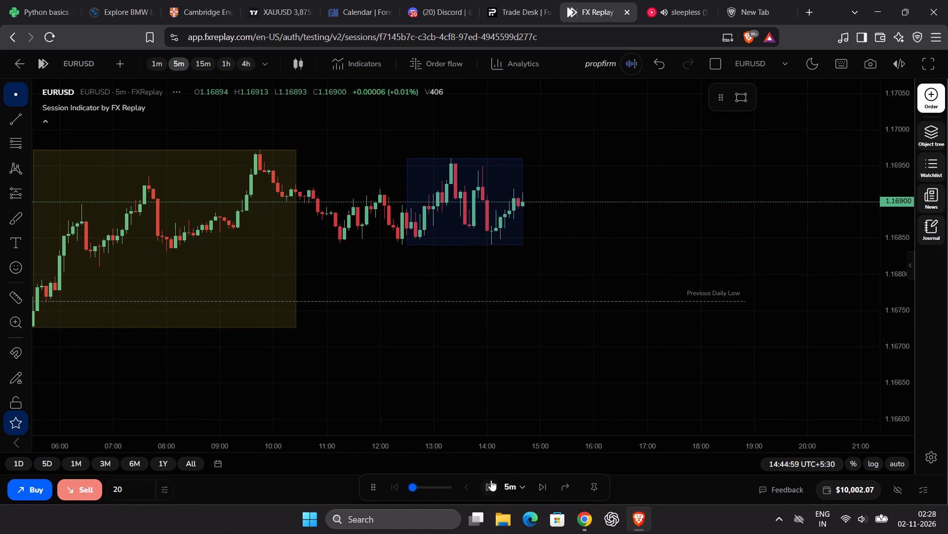
drag(413, 484, 420, 485)
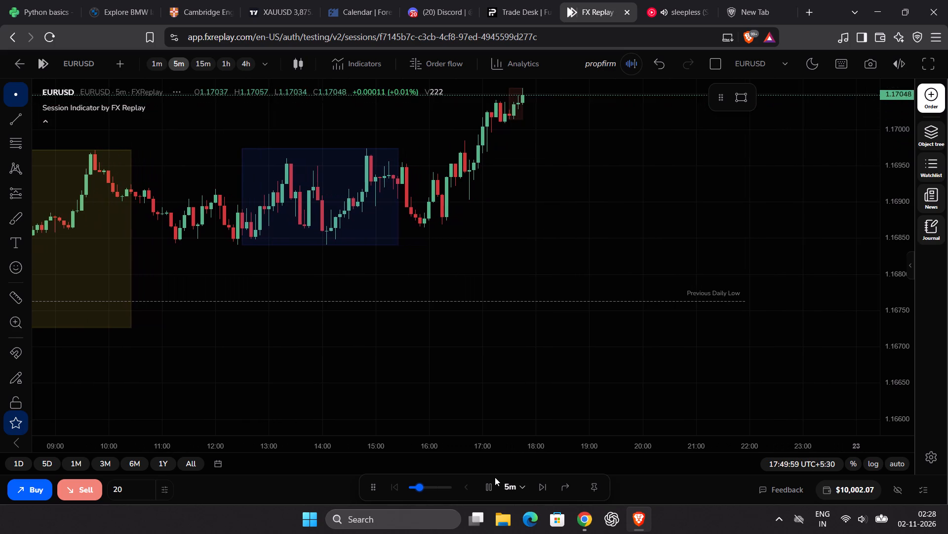
click(495, 477)
click(489, 482)
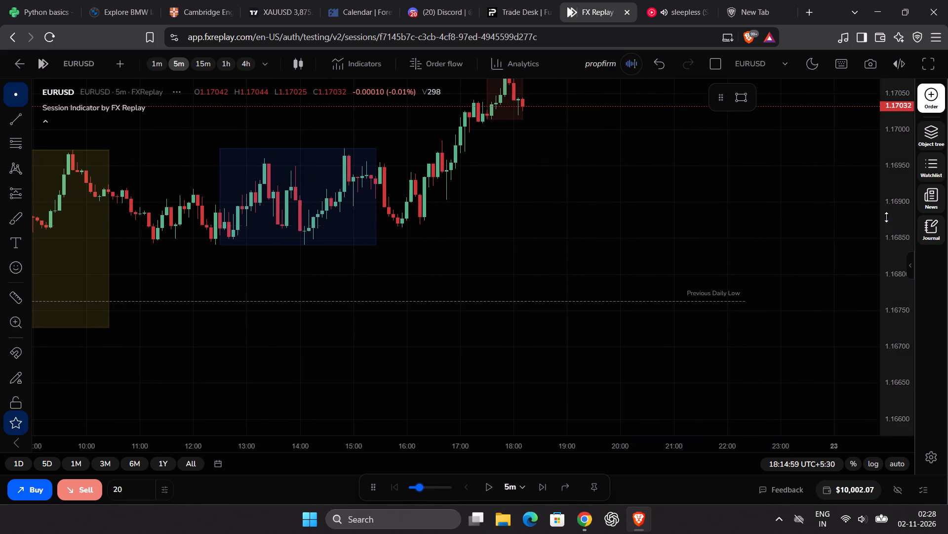
Switch the EURUSD chart and the replay interval to 15m and set the replay speed to 13x per sec.
drag(886, 217, 871, 331)
click(203, 61)
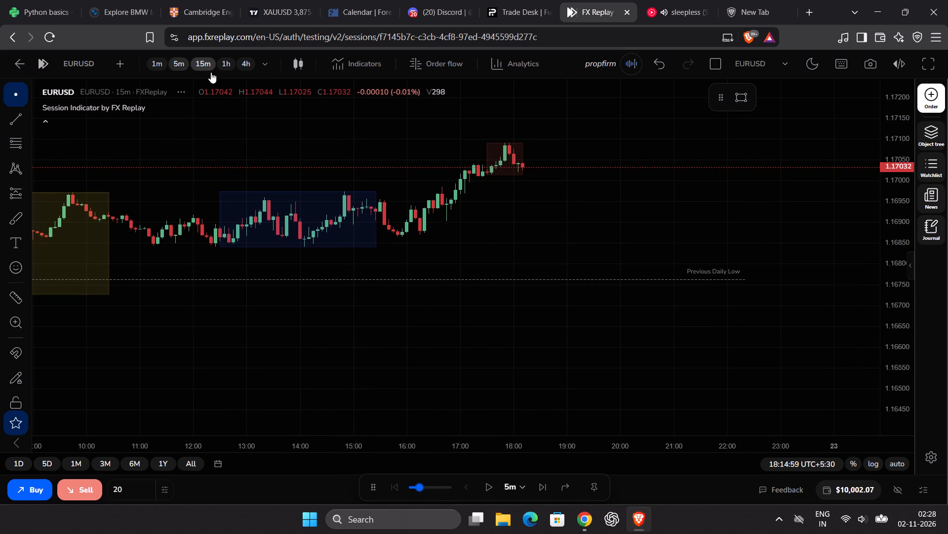
scroll(749, 248, down, 2)
drag(896, 190, 866, 314)
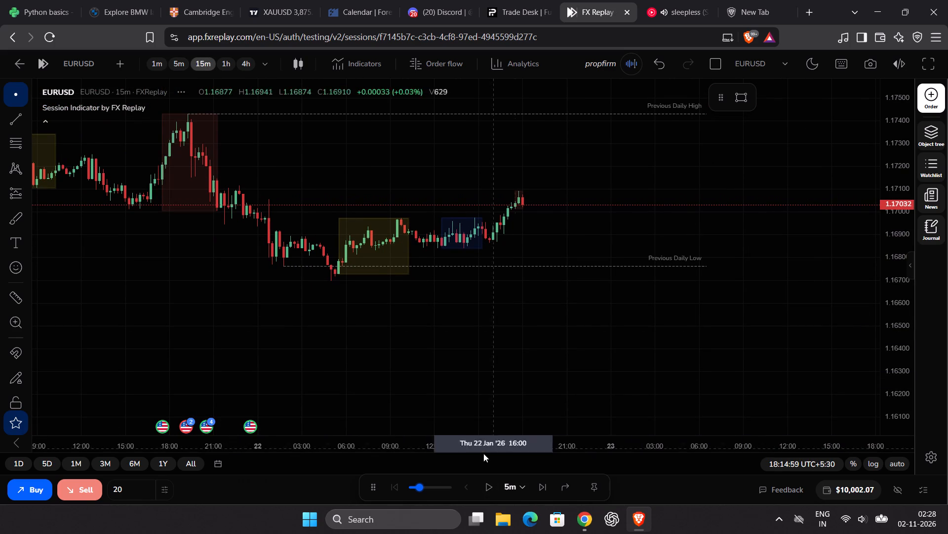
click(523, 486)
scroll(516, 416, down, 3)
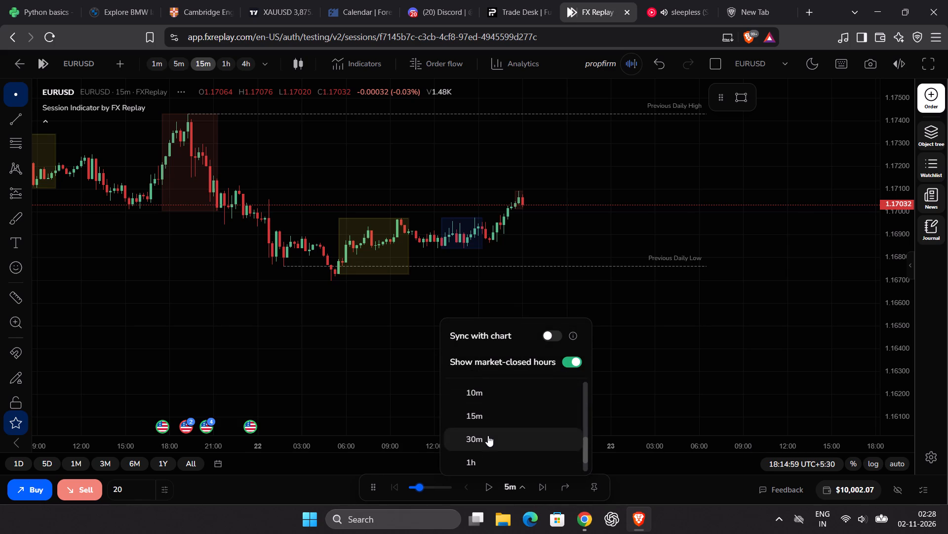
click(487, 423)
click(436, 486)
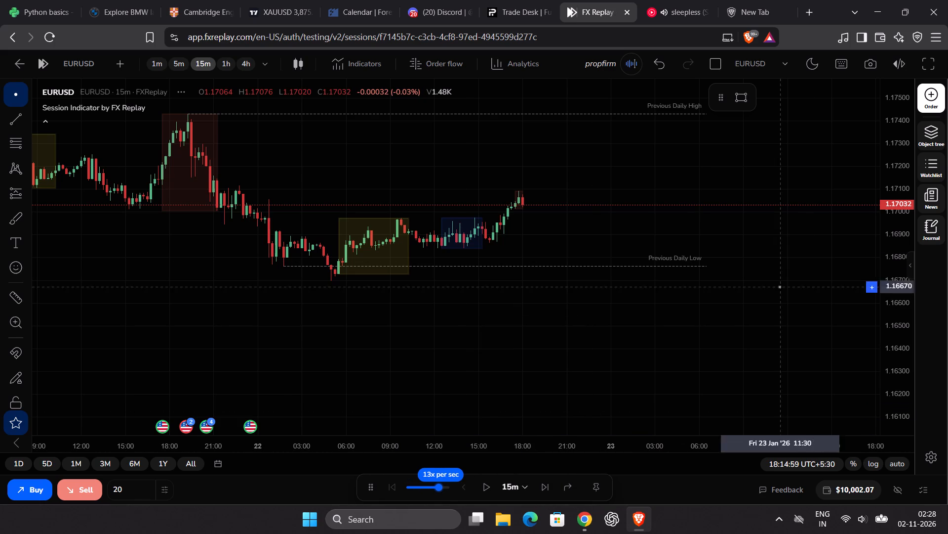
Advance the 15m replay in one fast burst, pausing at 22:44:59 on 22 January.
drag(900, 192, 882, 302)
click(486, 484)
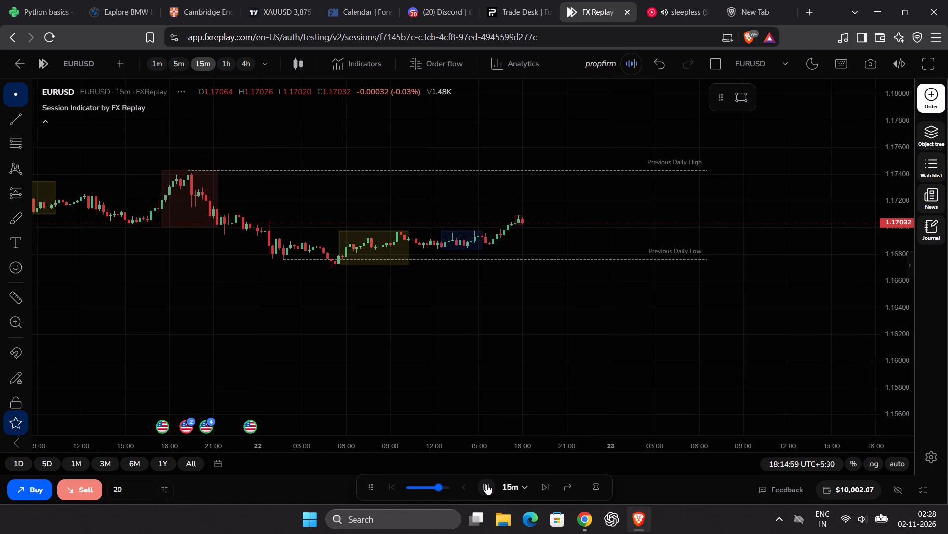
click(485, 483)
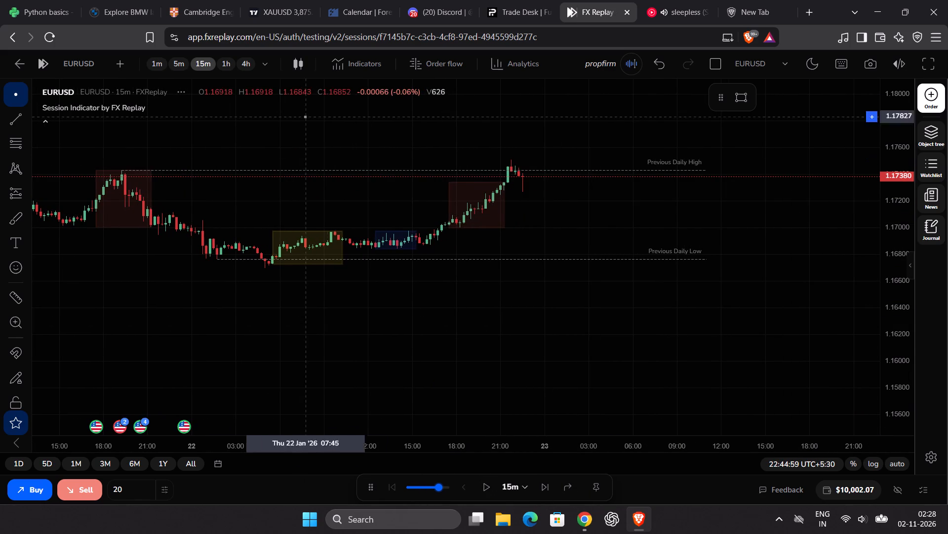
Reduce the replay speed and advance the 15m replay into the next day, pausing at 11:14:59 on 23 January.
scroll(567, 341, up, 3)
drag(434, 489, 420, 488)
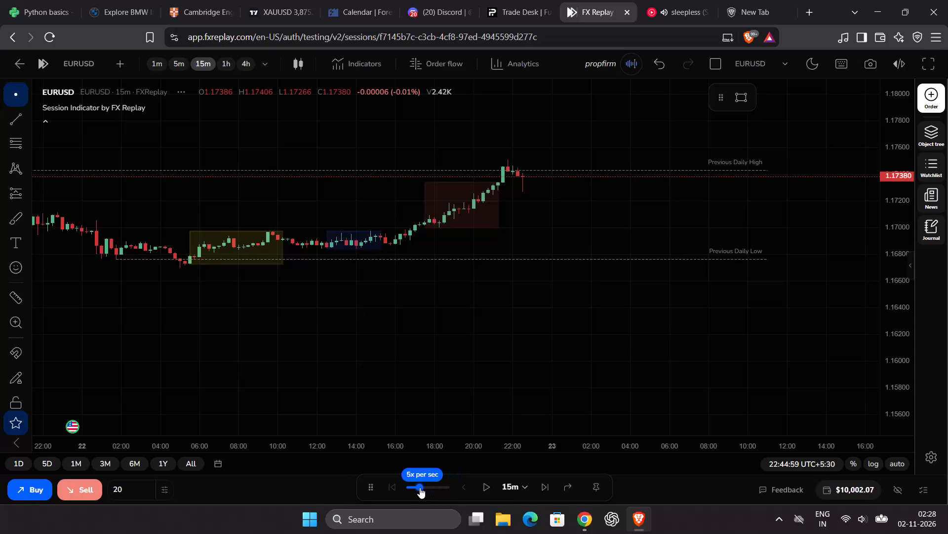
drag(420, 488, 415, 488)
drag(909, 362, 900, 255)
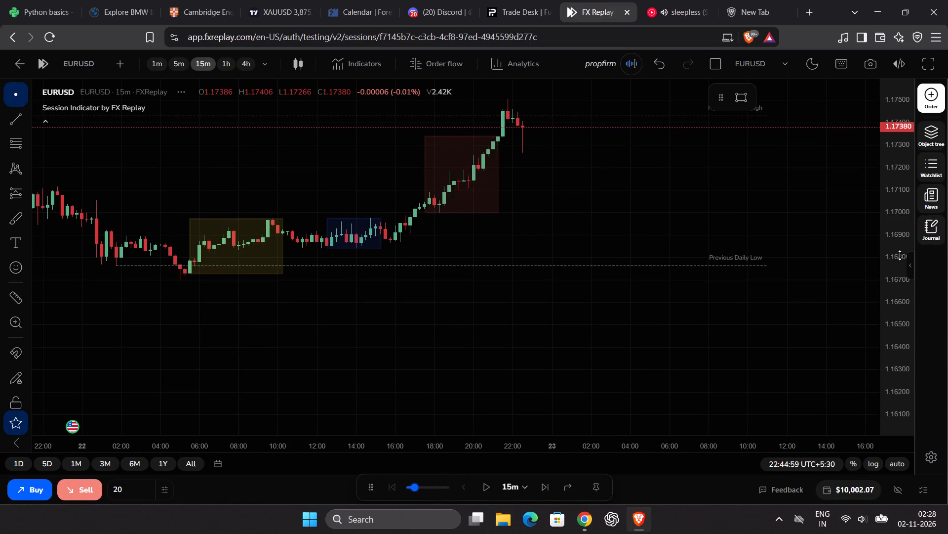
drag(803, 202, 730, 284)
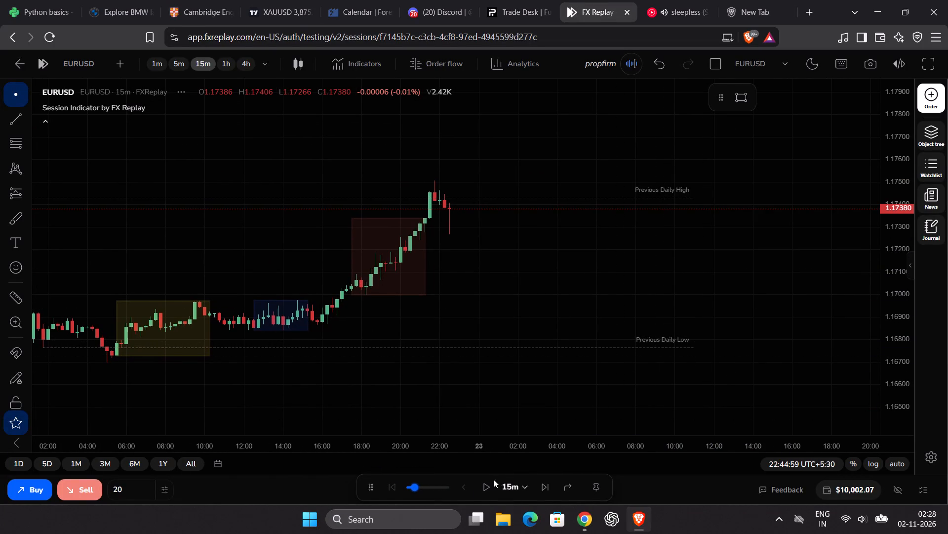
click(483, 488)
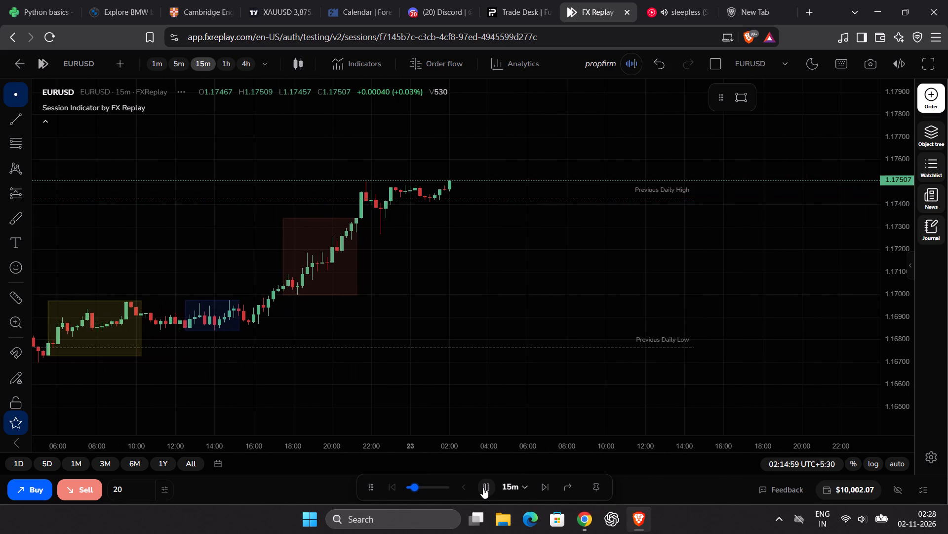
click(483, 488)
click(483, 488)
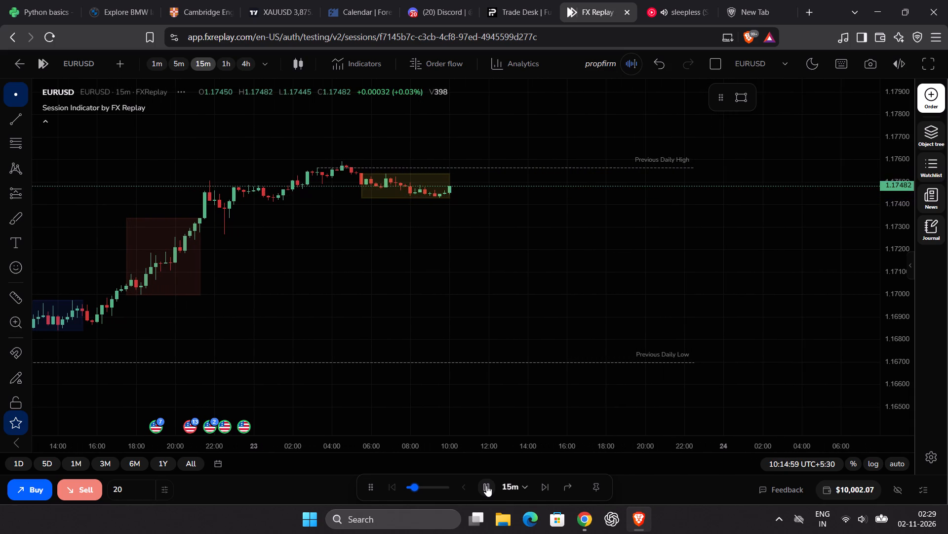
click(486, 486)
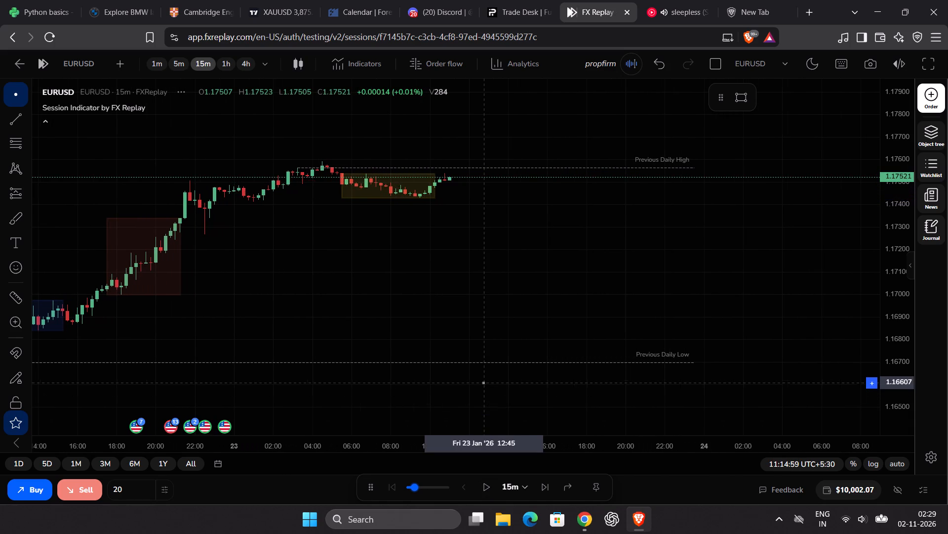
Switch the EURUSD chart to 1h and examine the price swings from mid-January up to 23 January against the previous daily high and low.
scroll(485, 383, down, 5)
click(228, 66)
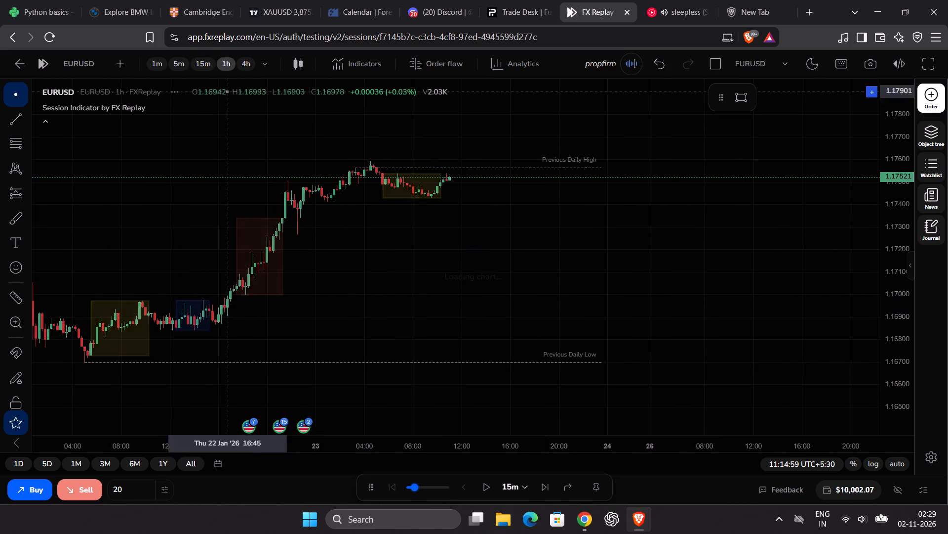
drag(493, 309, 661, 214)
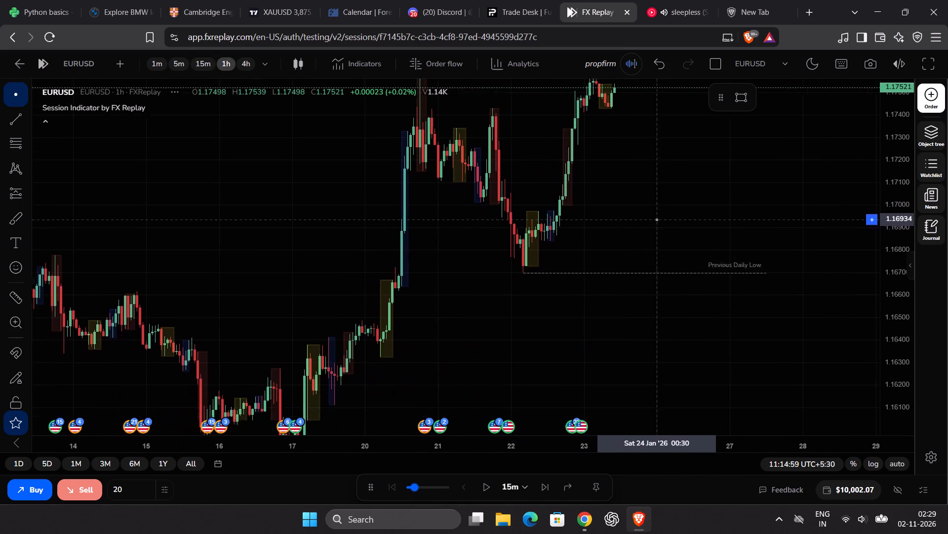
drag(661, 214, 688, 131)
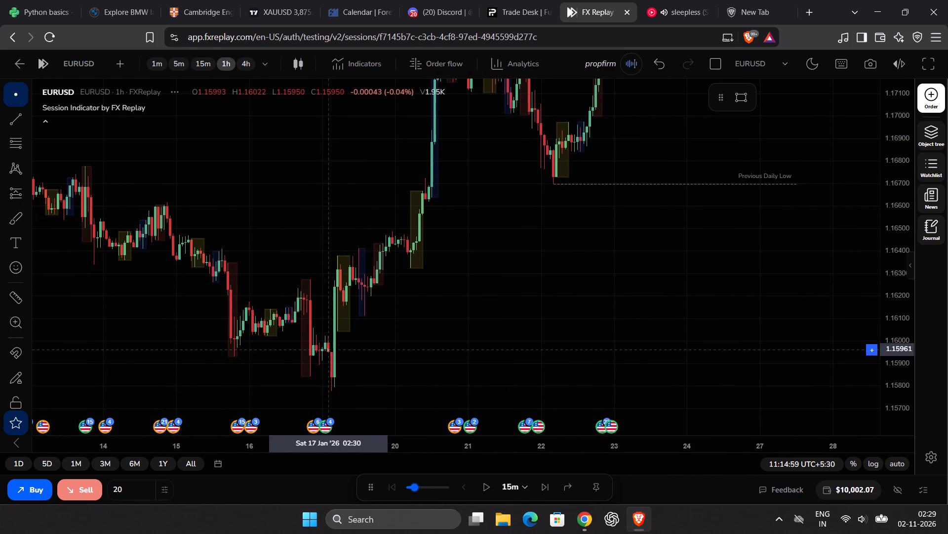
drag(443, 303, 416, 357)
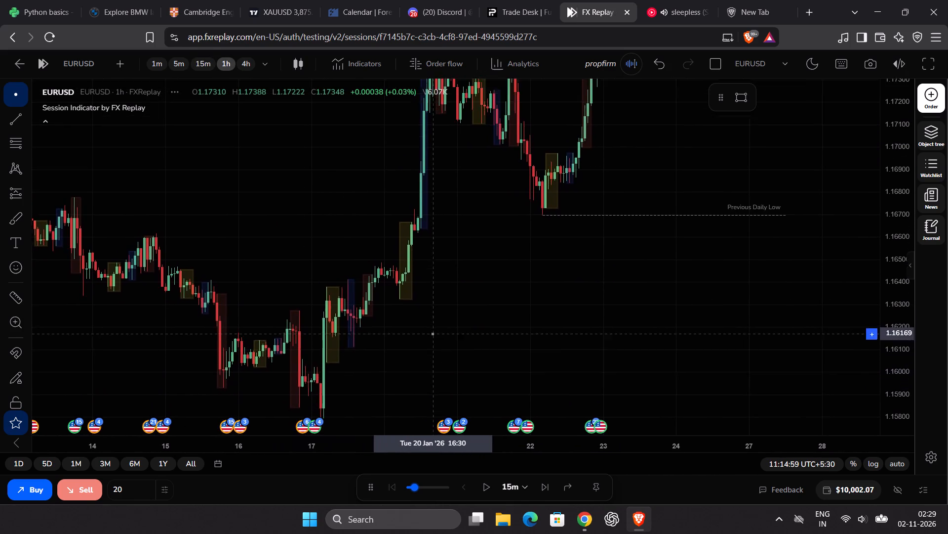
drag(416, 357, 316, 481)
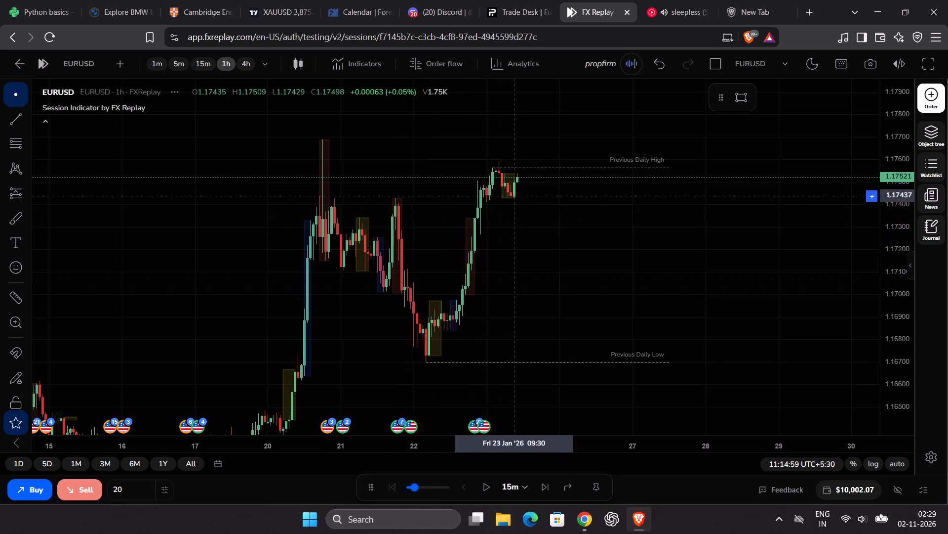
drag(885, 154, 886, 154)
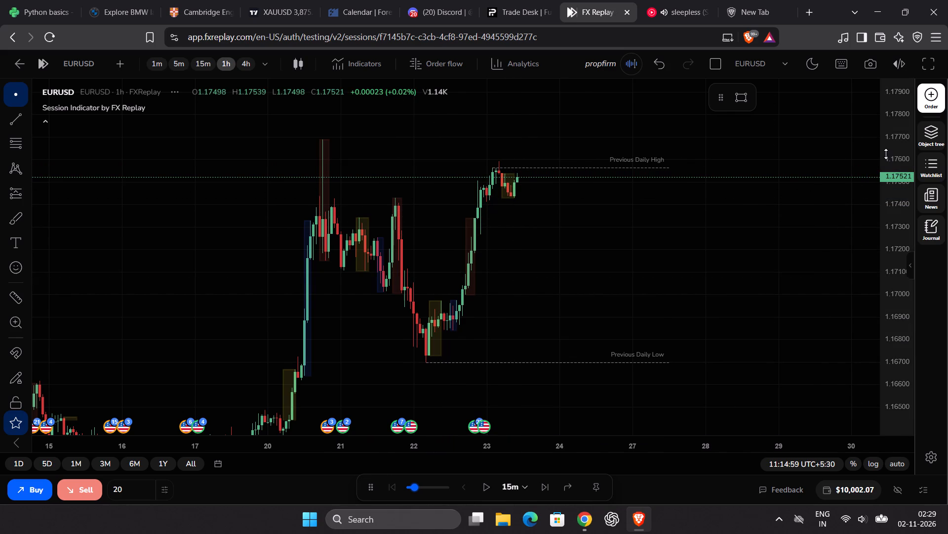
drag(886, 154, 886, 260)
scroll(754, 277, down, 5)
drag(687, 323, 701, 296)
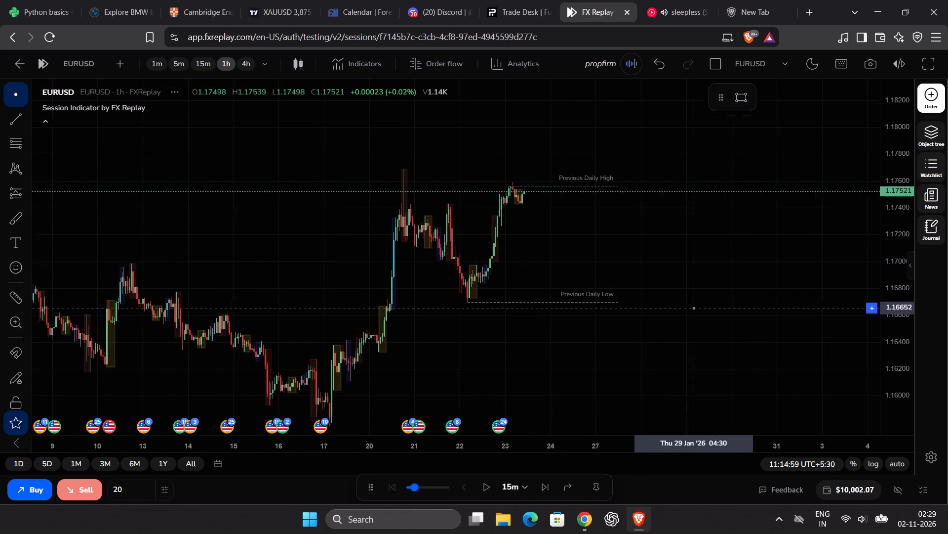
Switch the EURUSD chart and the replay interval to 5m and set the replay speed to 1x per sec.
drag(701, 296, 720, 373)
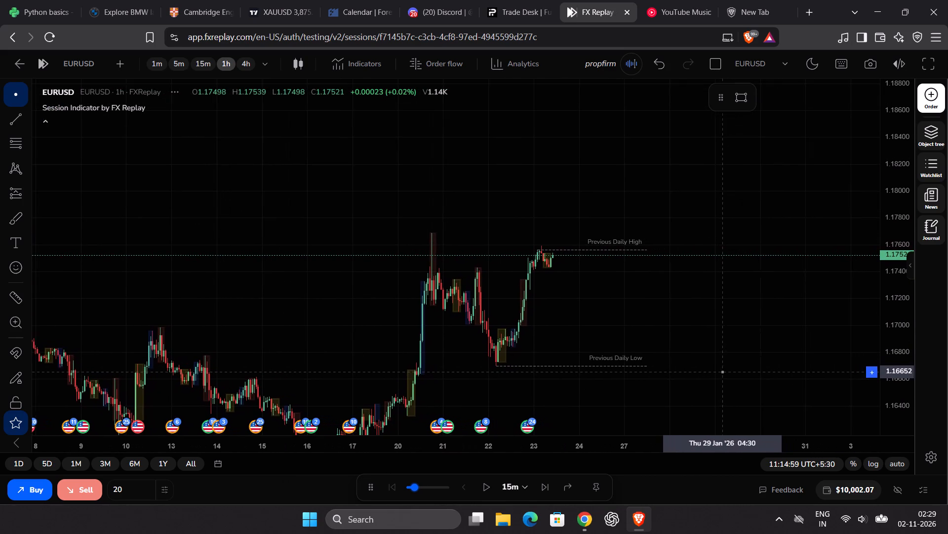
drag(720, 373, 717, 374)
scroll(713, 371, up, 5)
drag(702, 370, 701, 371)
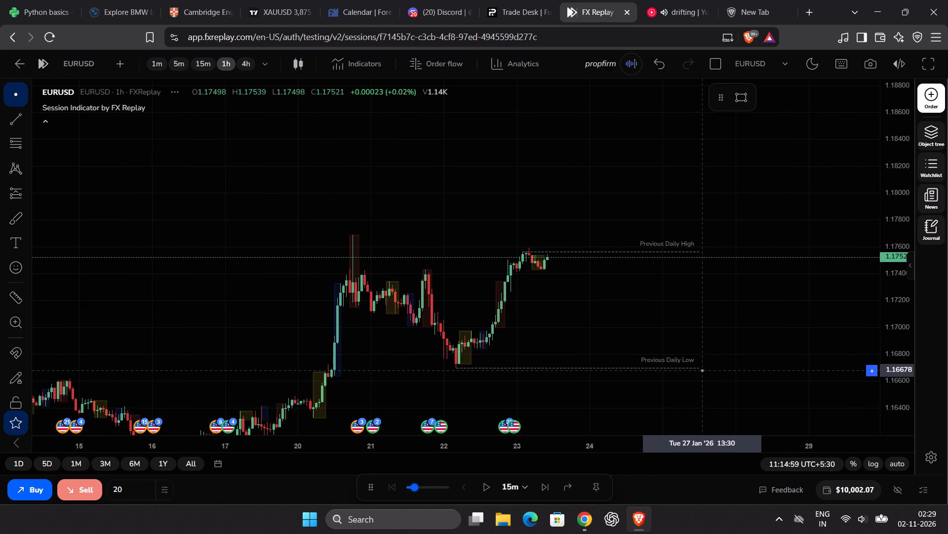
drag(701, 371, 686, 390)
click(202, 62)
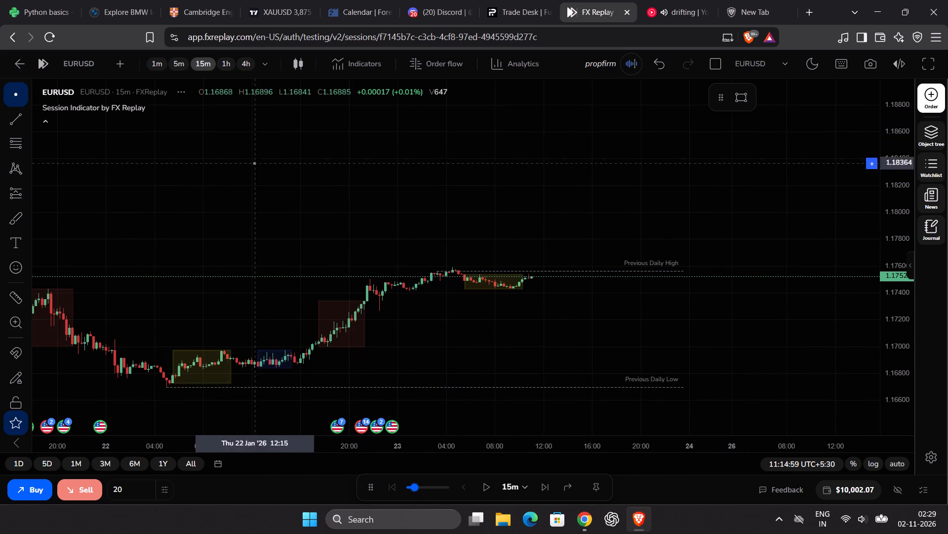
click(179, 59)
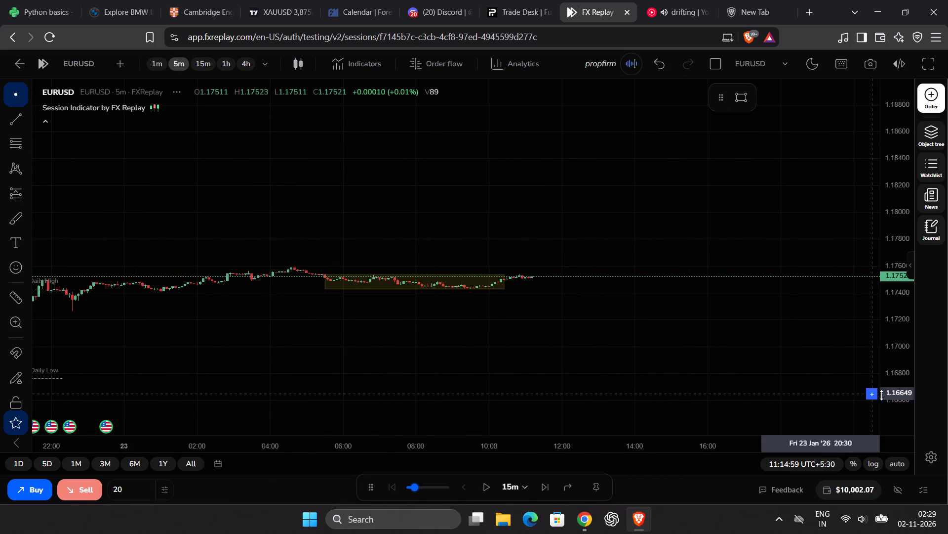
drag(890, 393, 865, 106)
drag(895, 361, 897, 257)
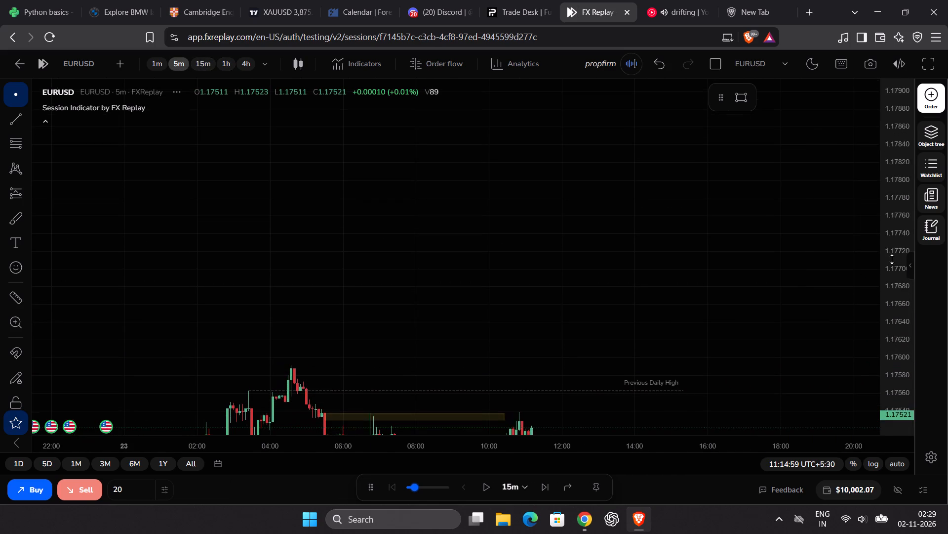
drag(803, 333, 797, 184)
scroll(759, 310, up, 2)
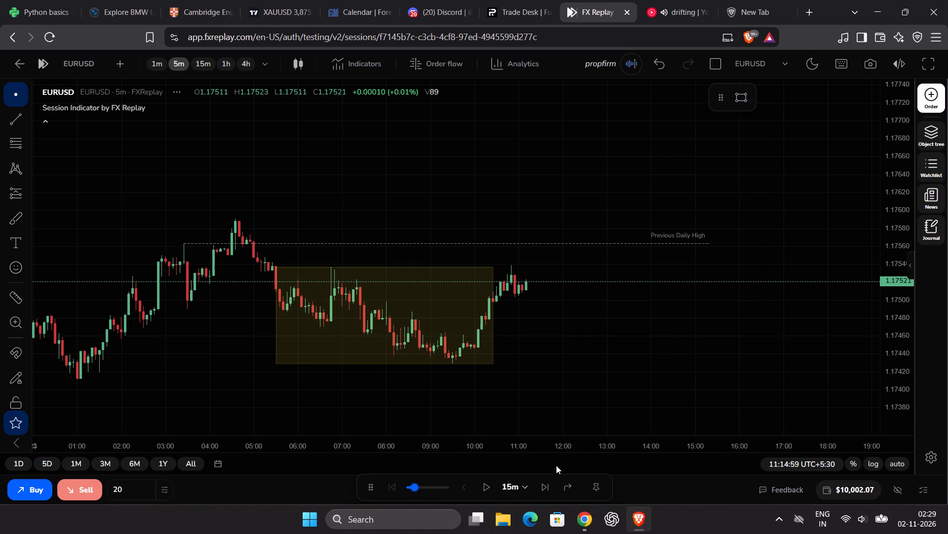
click(514, 481)
scroll(516, 448, down, 2)
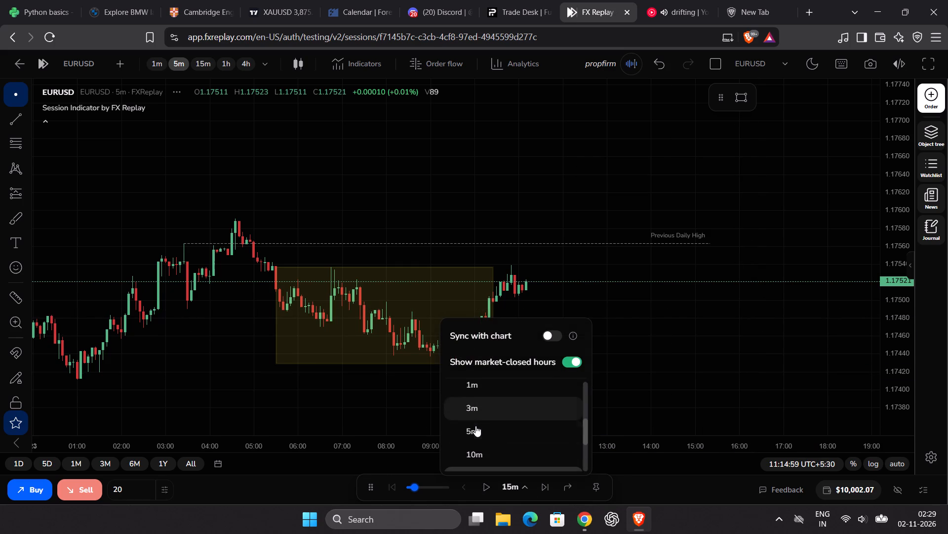
click(475, 428)
click(410, 490)
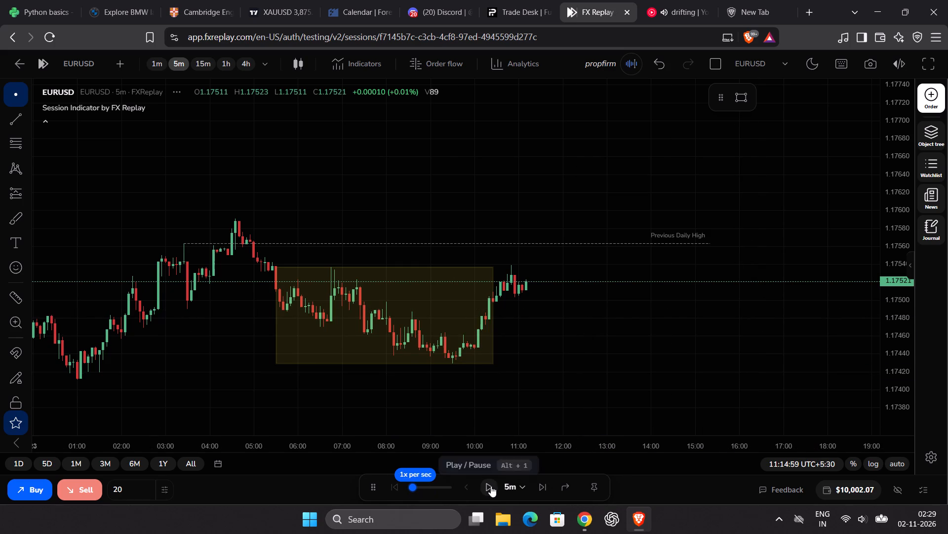
Advance the 5m replay in short bursts, pausing at 11:49:59 on 23 January.
click(491, 486)
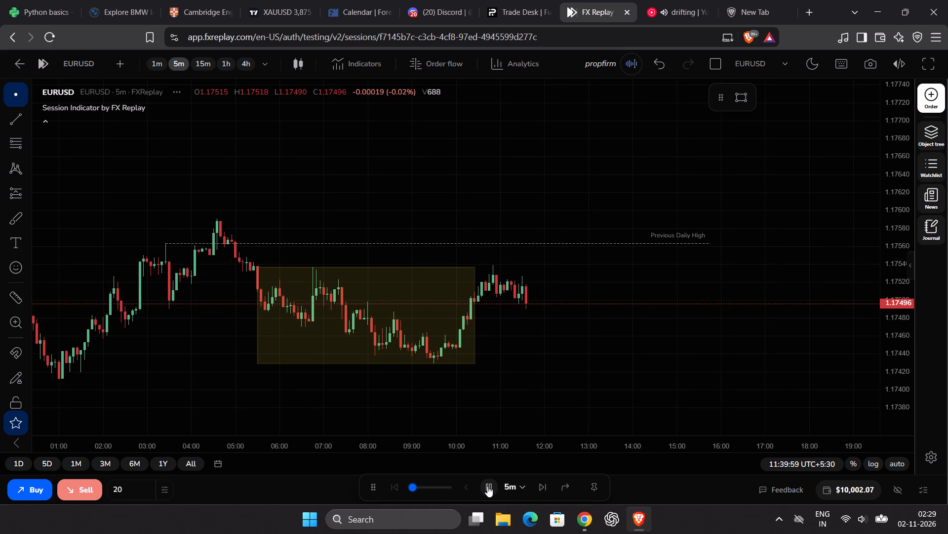
click(487, 486)
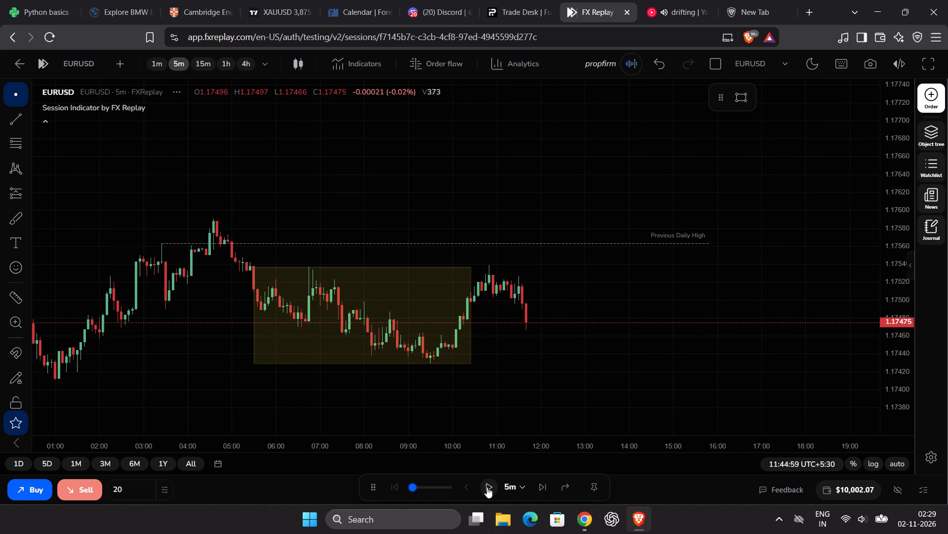
click(487, 487)
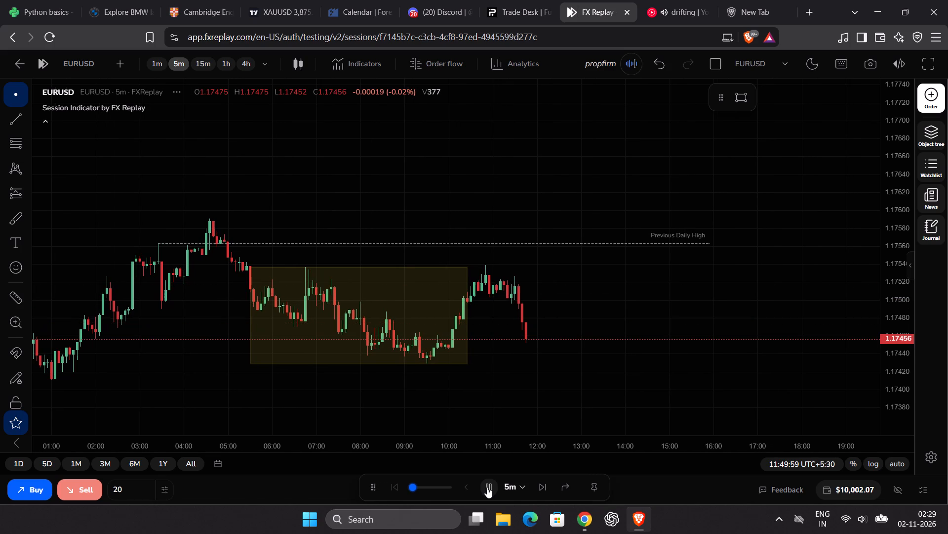
click(487, 487)
Prepare a EURUSD market sell order at 1% risk with the stop loss at 1.17564, just above the previous daily high.
click(939, 101)
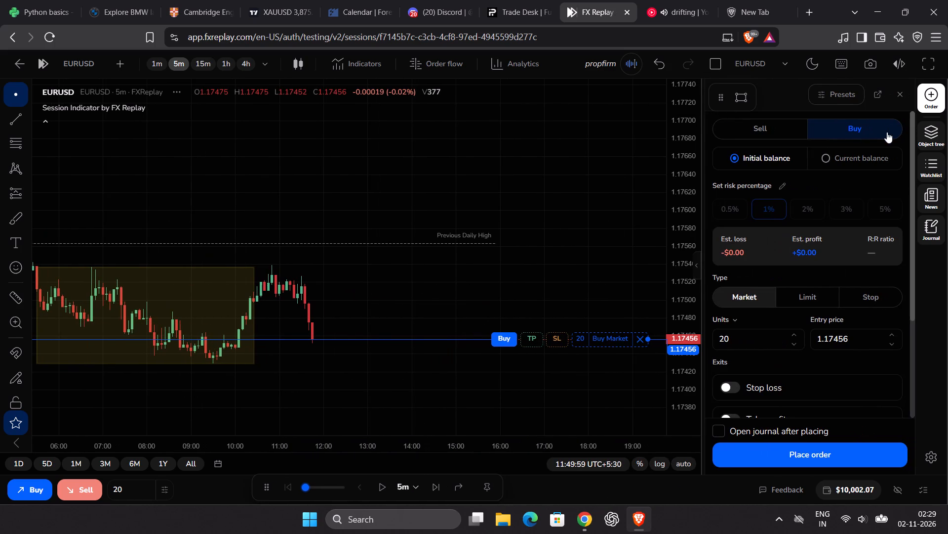
click(773, 134)
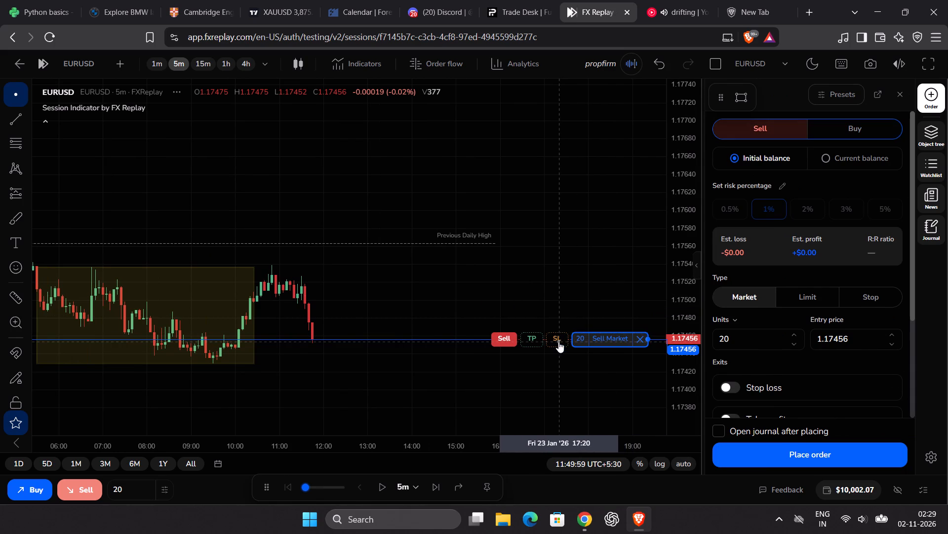
drag(556, 338, 560, 243)
drag(550, 283, 576, 220)
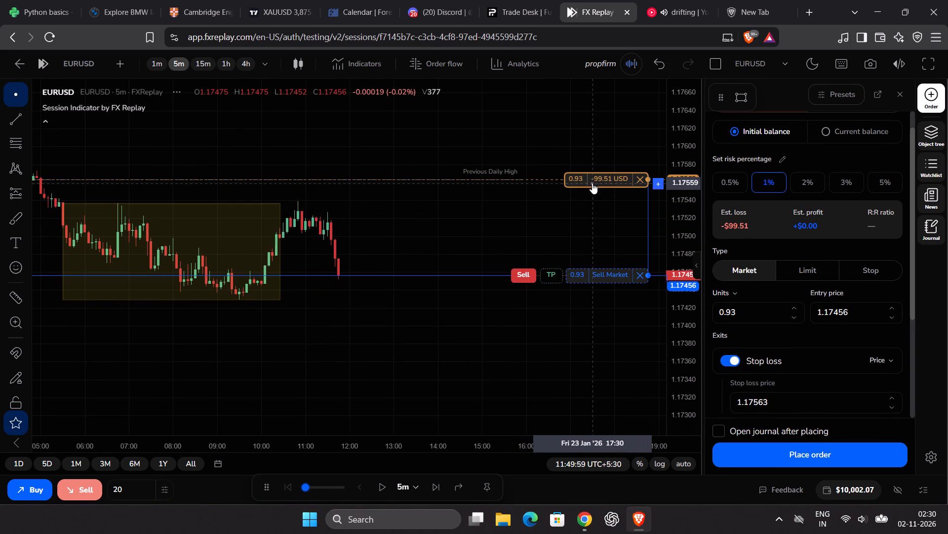
drag(594, 180, 601, 179)
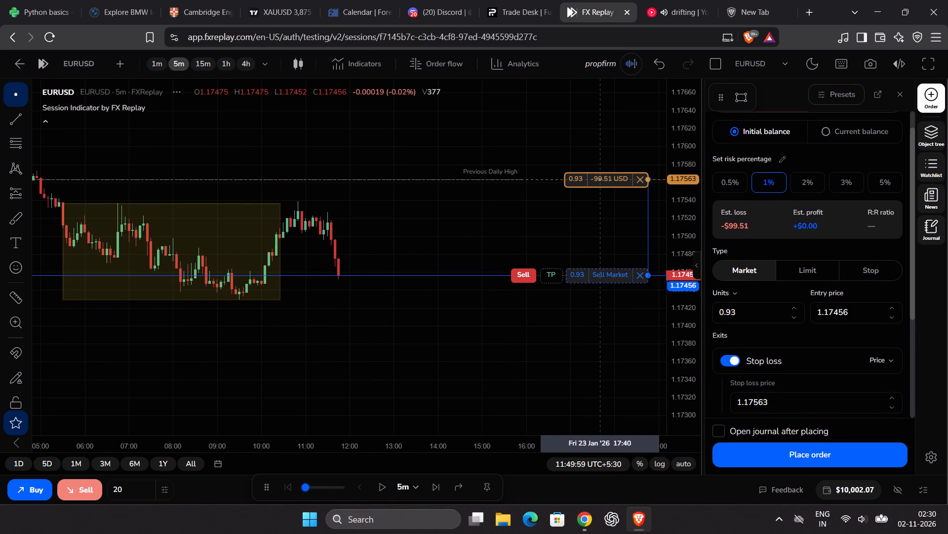
drag(601, 179, 611, 179)
Set the sell order's take profit to 1.17348 for a 1:1 risk/reward and place the order.
drag(555, 275, 555, 275)
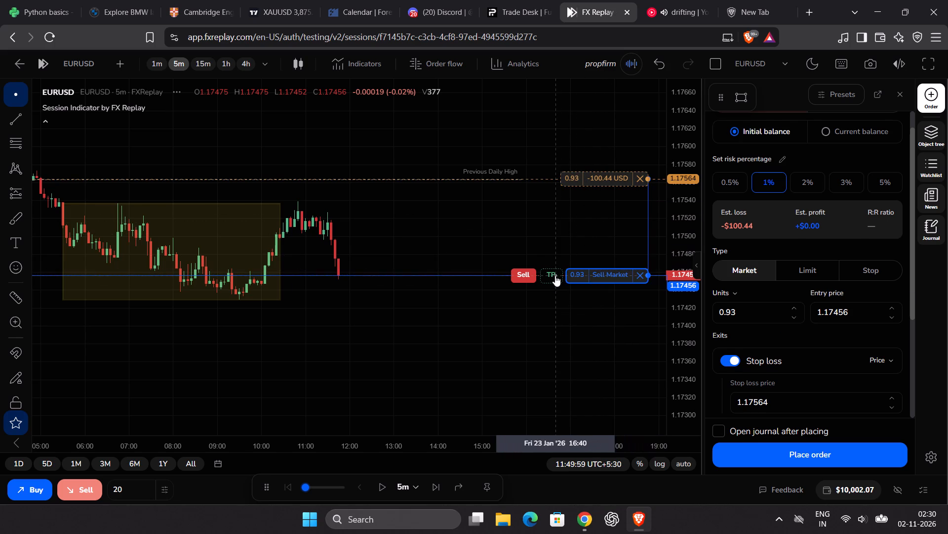
drag(555, 275, 532, 379)
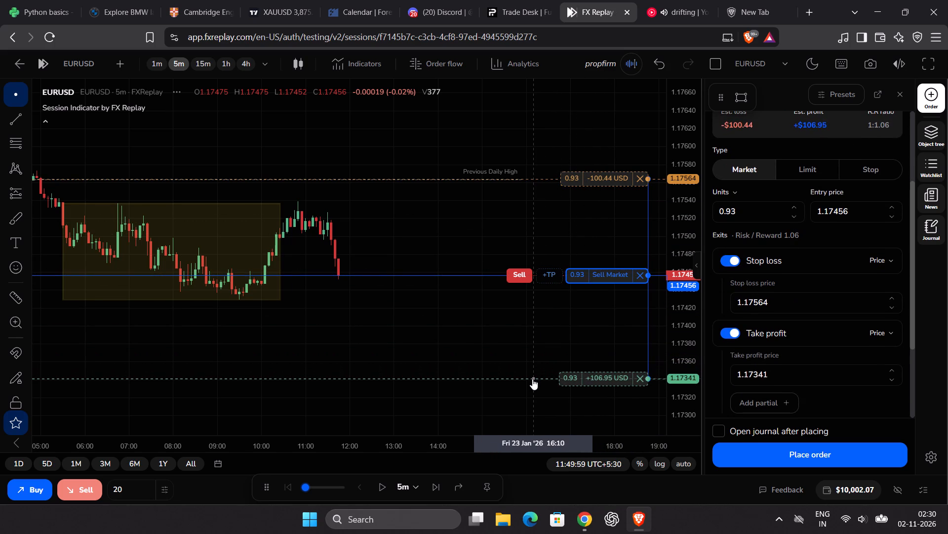
drag(532, 379, 550, 374)
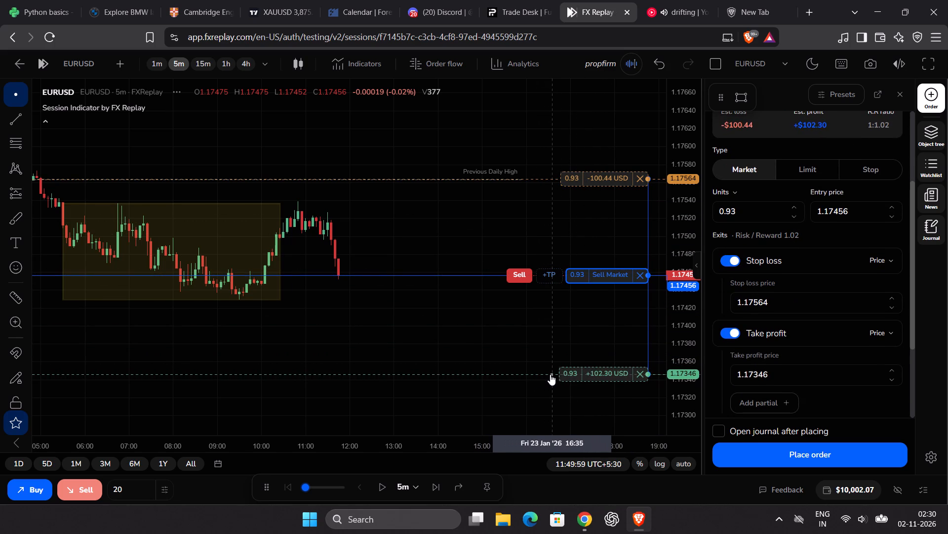
drag(550, 374, 554, 372)
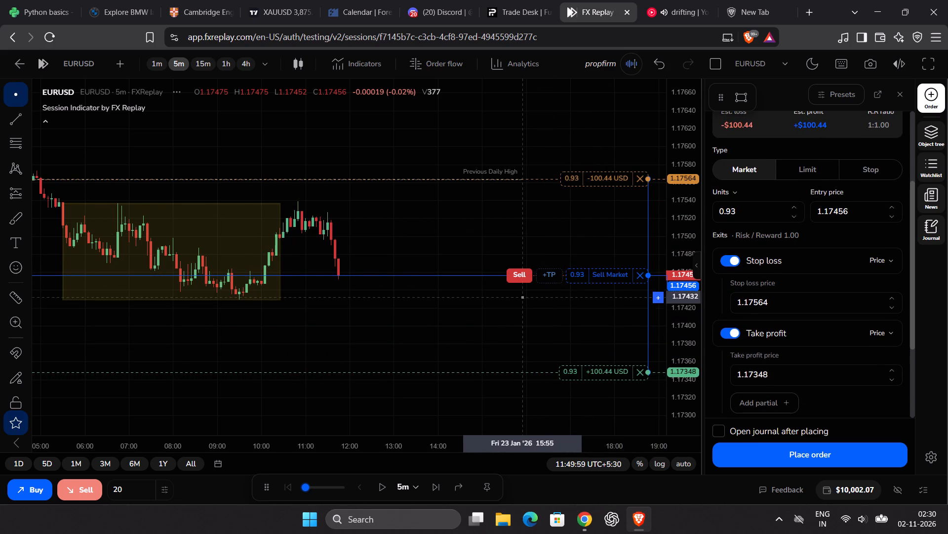
click(521, 276)
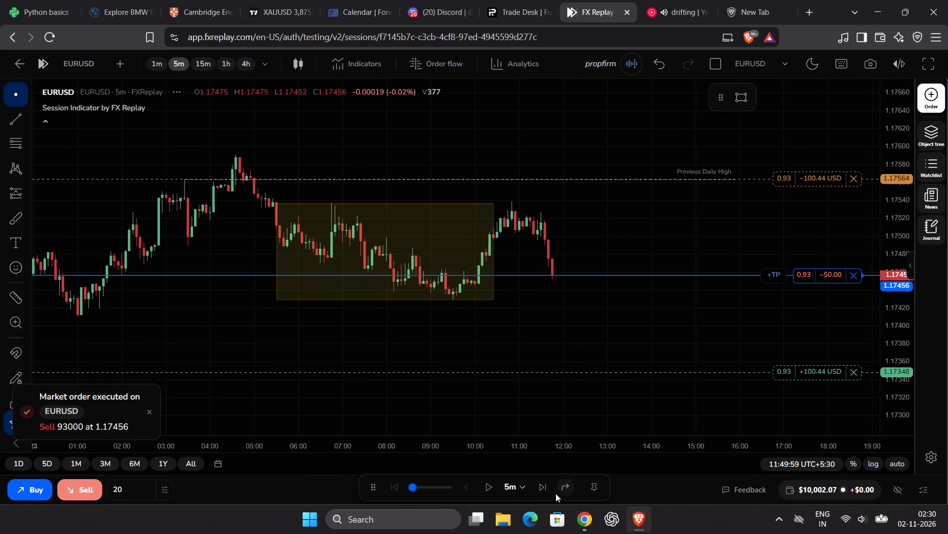
Advance the 5m replay with intermittent pauses until the sell trade closes, stopping at 13:39:59 on 23 January.
click(487, 483)
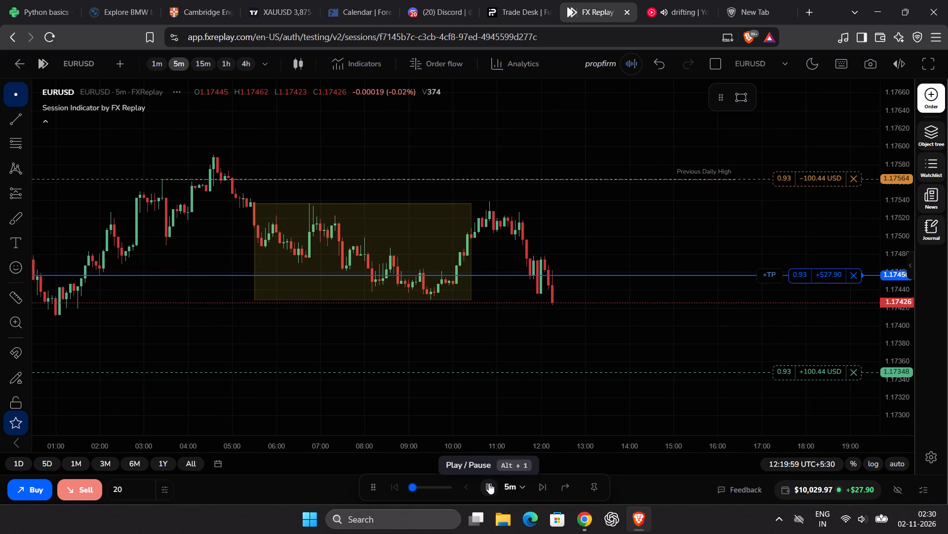
click(489, 483)
click(489, 483)
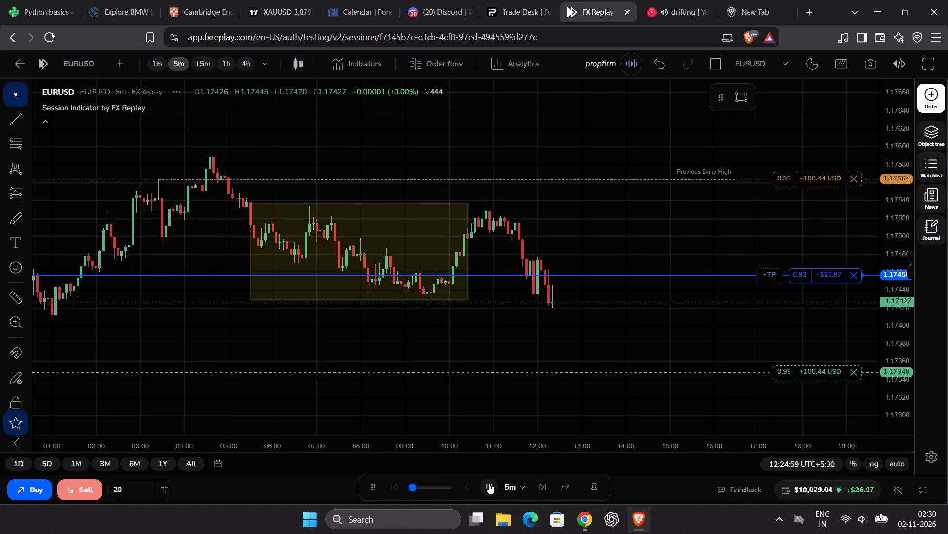
click(489, 483)
click(489, 483)
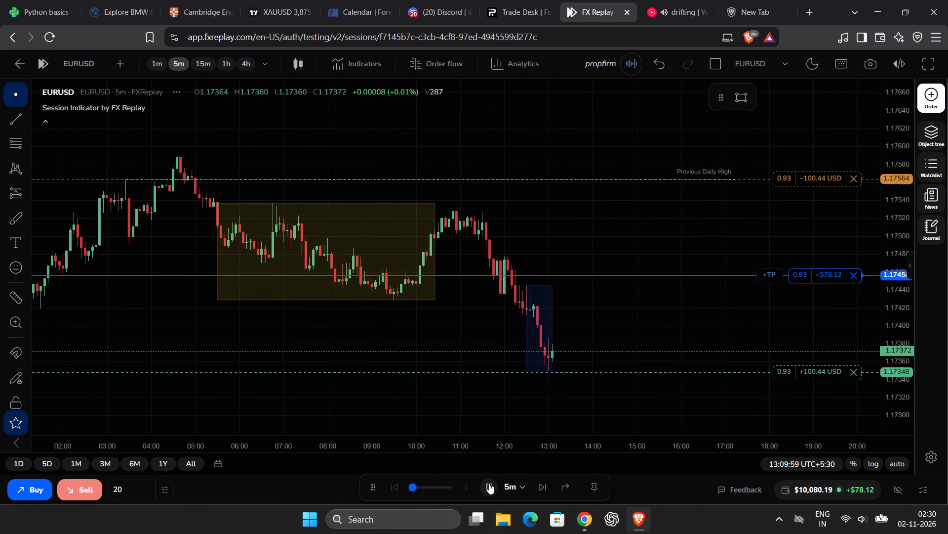
click(489, 483)
click(489, 483)
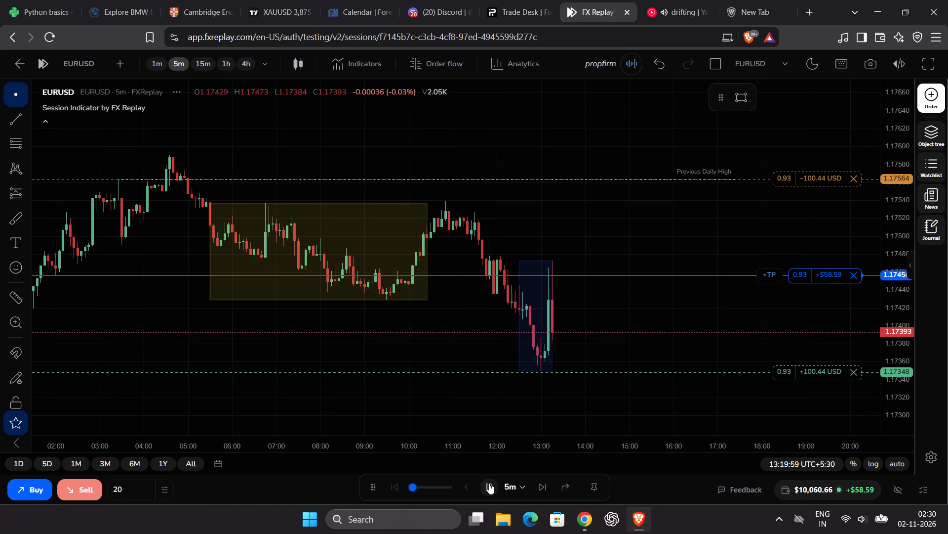
click(489, 483)
click(489, 483)
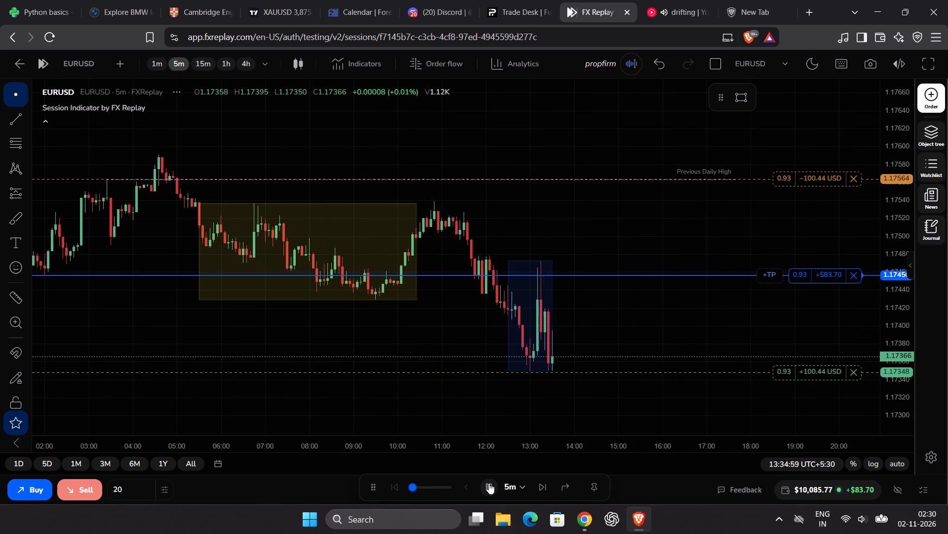
click(489, 483)
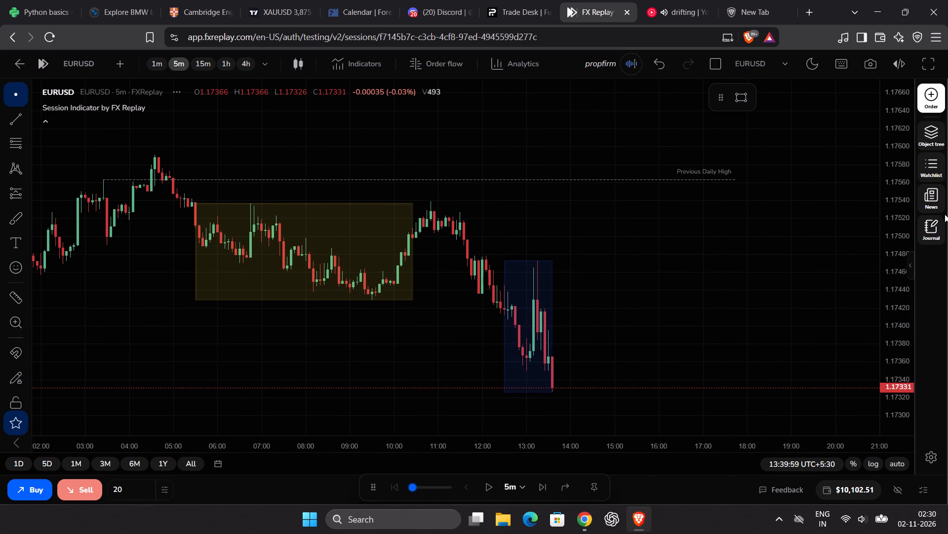
Check the latest EURUSD sell trade in the journal's trade list.
click(942, 232)
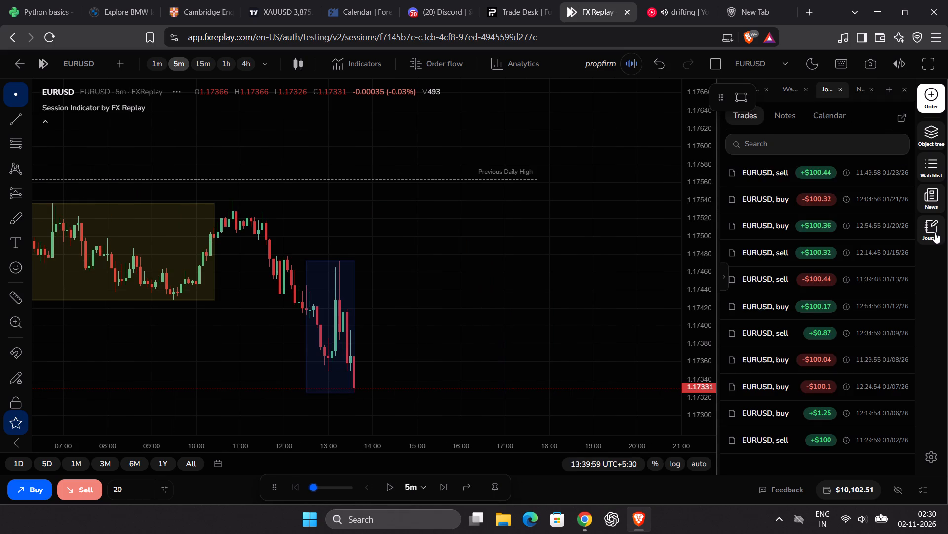
click(935, 232)
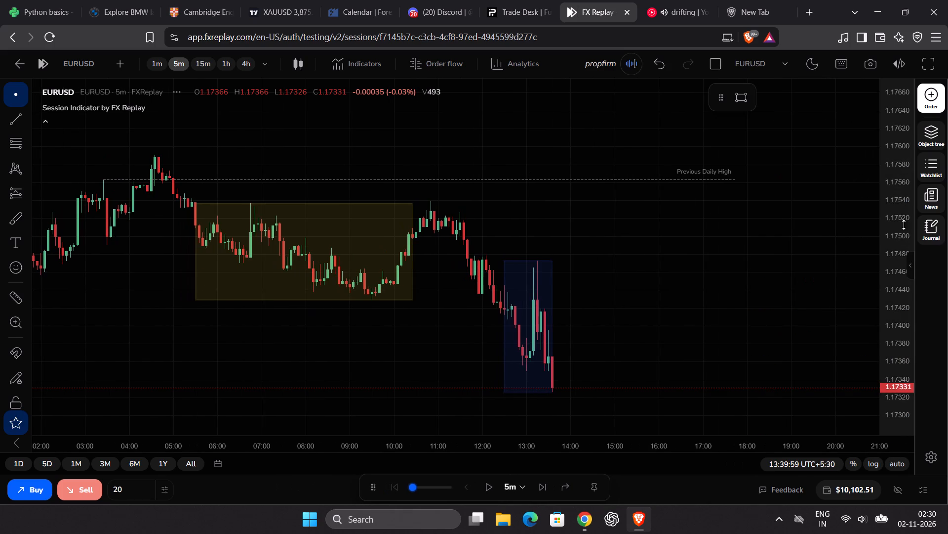
Switch the EURUSD chart to the 15m timeframe.
drag(900, 203, 883, 291)
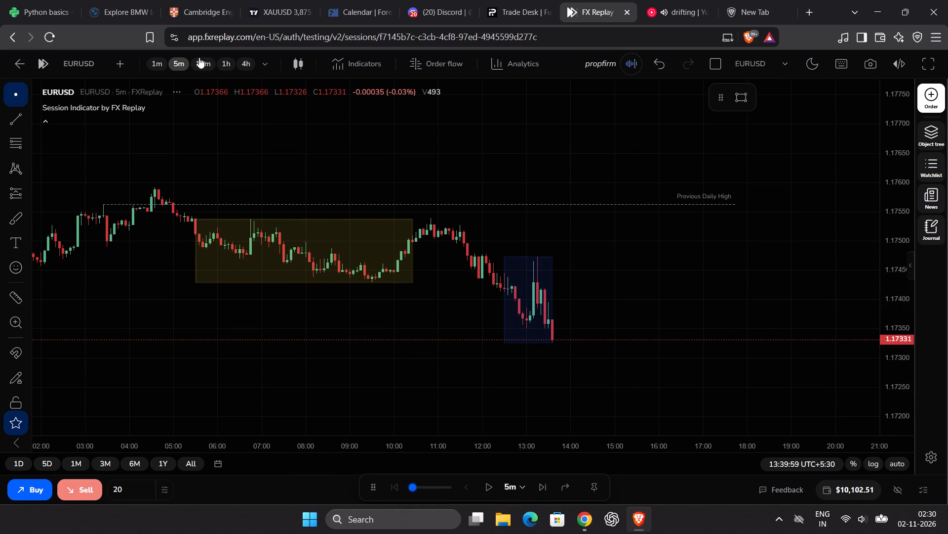
click(199, 63)
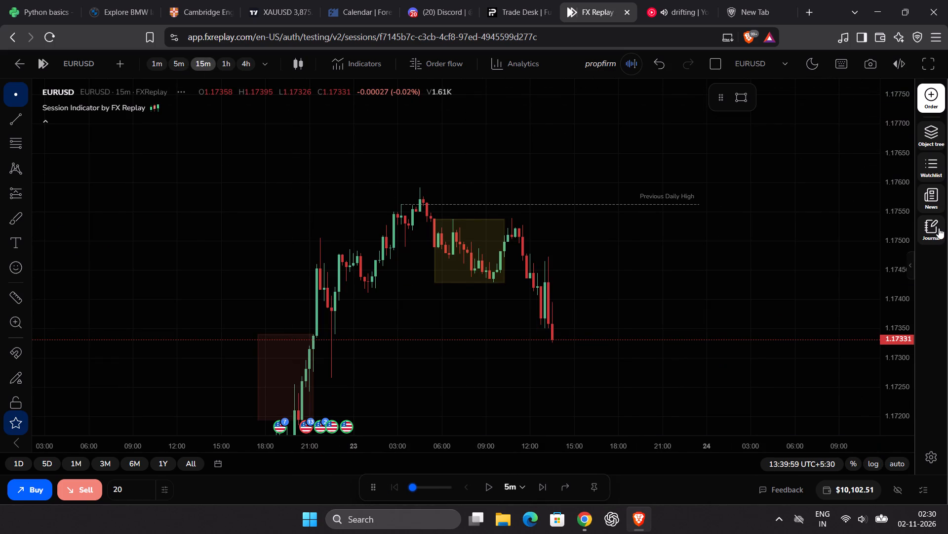
Review the profit and loss of all the session's EURUSD trades in the journal, and close the journal.
click(939, 228)
scroll(859, 254, down, 3)
scroll(859, 254, up, 1)
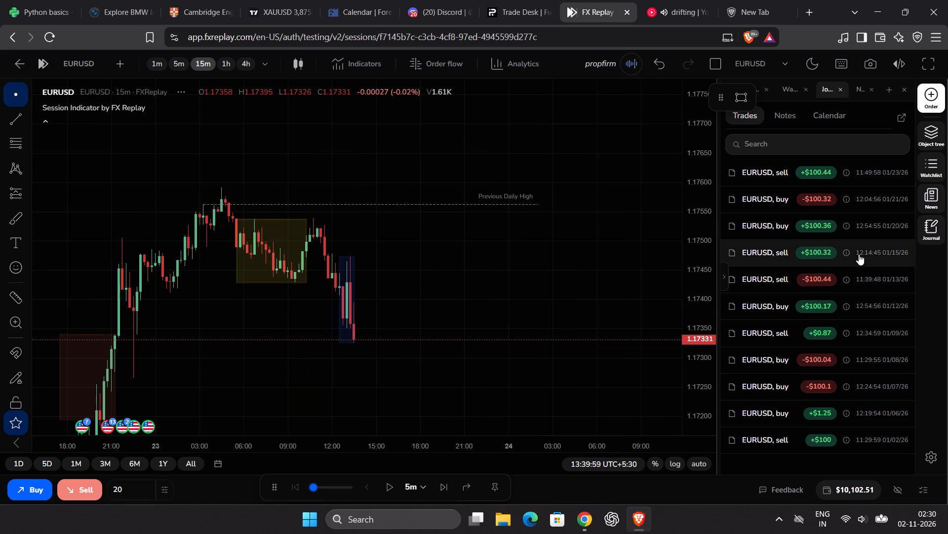
scroll(859, 254, up, 1)
click(935, 230)
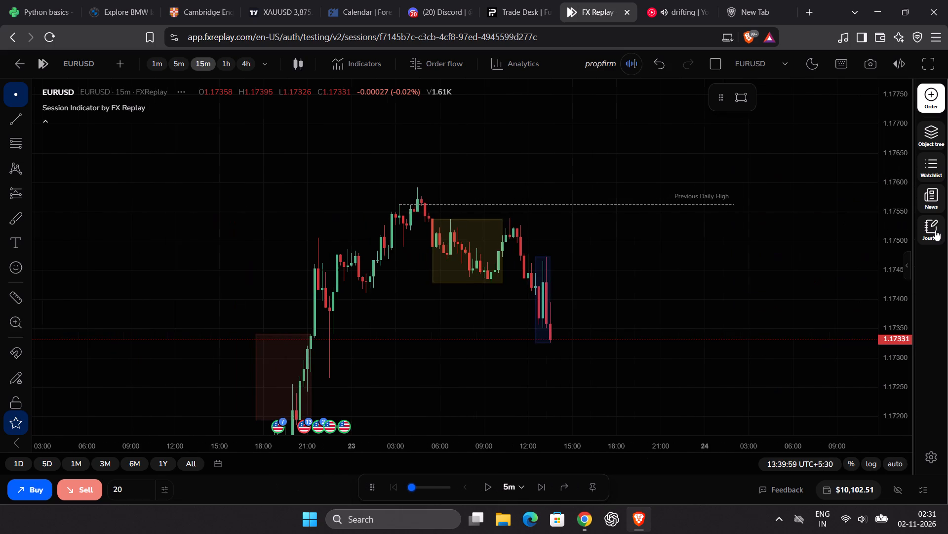
Set the replay step interval to 15m.
drag(897, 221, 889, 315)
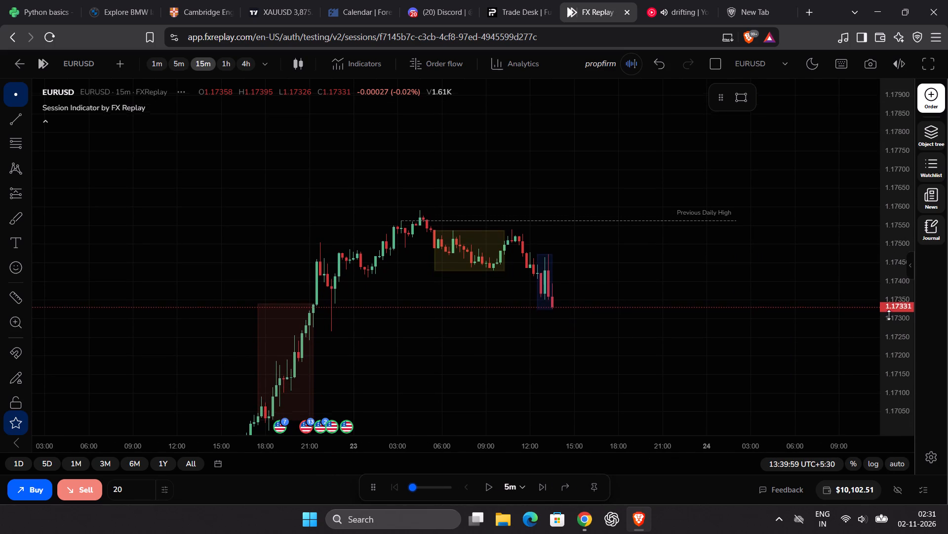
drag(889, 315, 888, 316)
drag(905, 198, 899, 208)
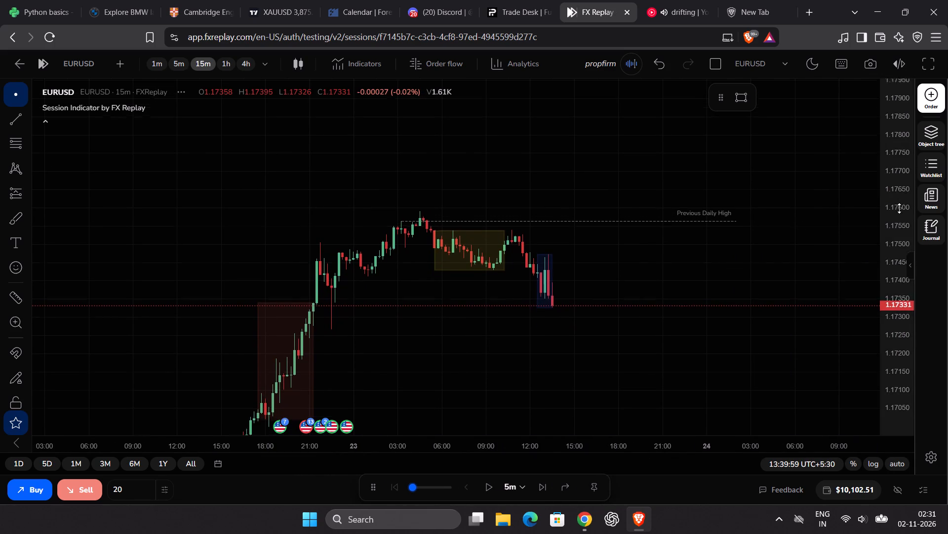
drag(899, 208, 870, 305)
click(518, 488)
scroll(521, 430, down, 3)
click(480, 419)
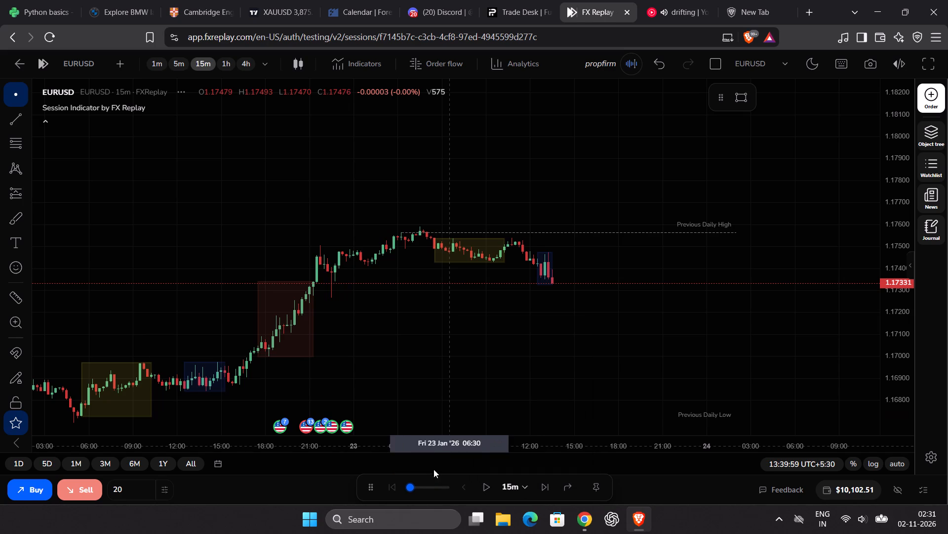
Raise the replay speed to 15x per second and advance EURUSD with intermittent pauses, stopping at 23:29:59 on 23 January.
drag(435, 485, 444, 486)
click(486, 480)
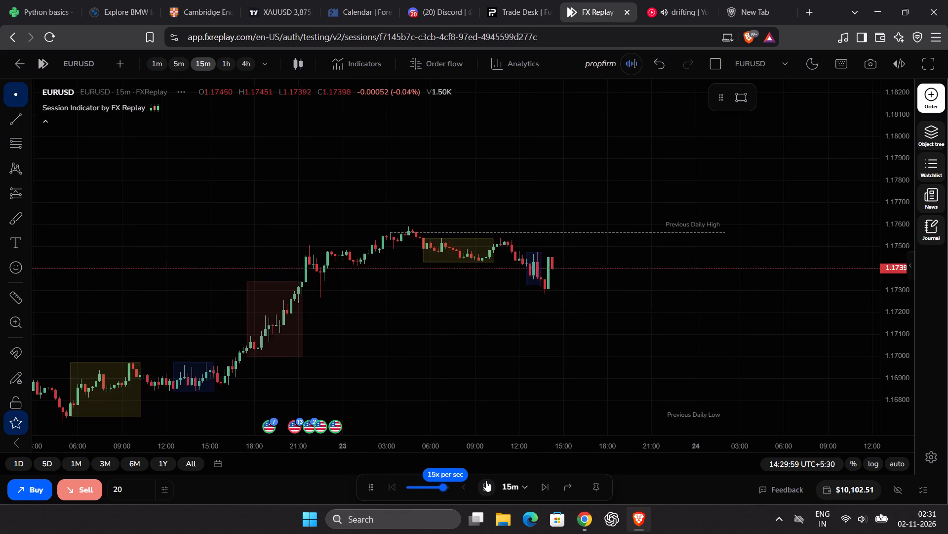
click(486, 481)
click(486, 481)
click(486, 481)
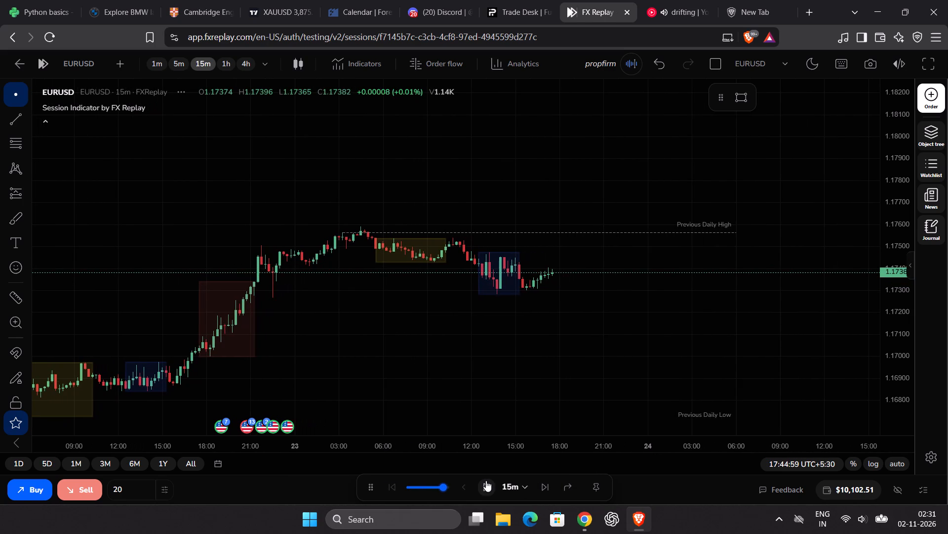
click(486, 481)
click(486, 481)
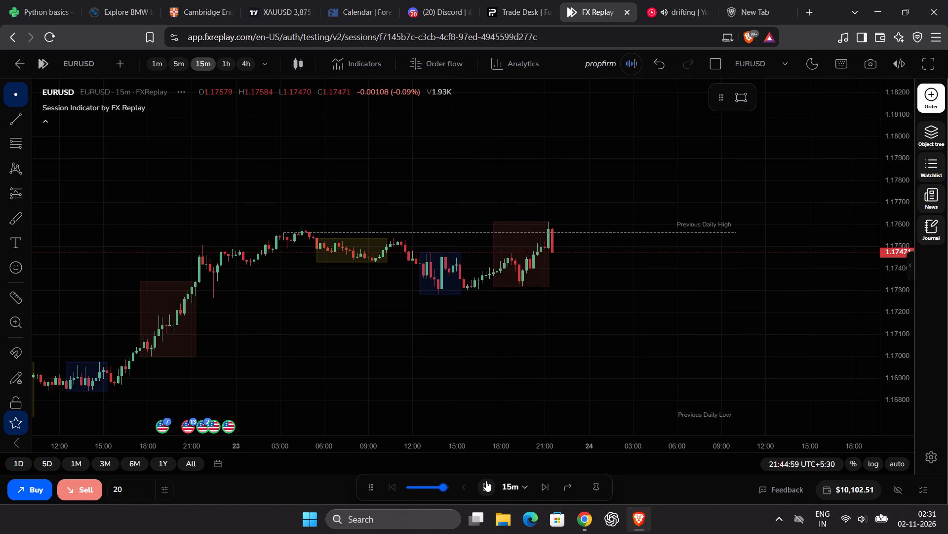
click(486, 481)
click(486, 481)
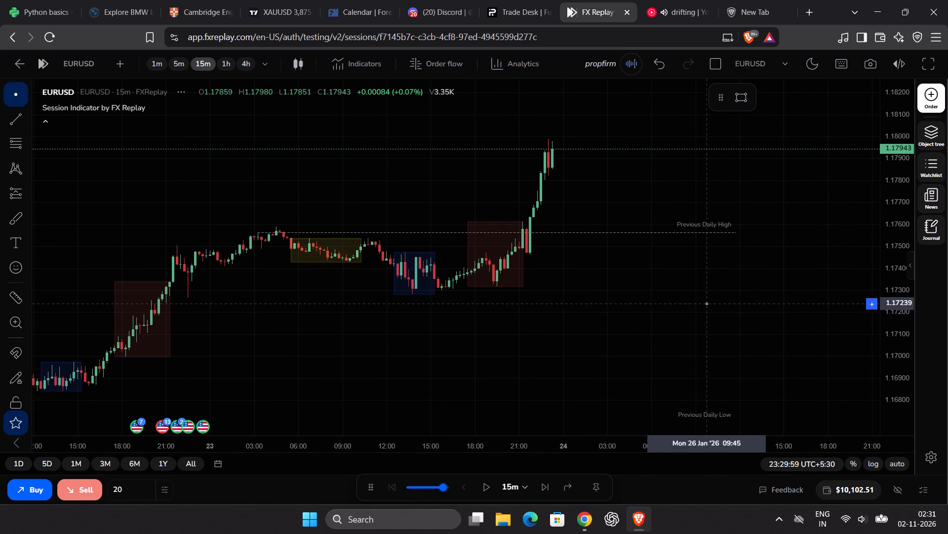
Slow the replay to 3x per second and advance EURUSD past the 23 January close, stopping at 04:29:59.
drag(717, 295, 686, 360)
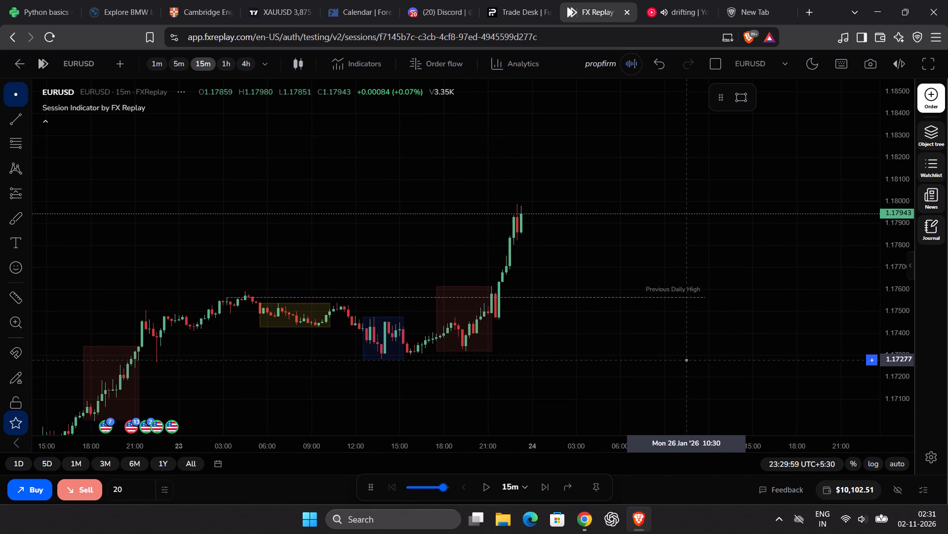
scroll(662, 347, down, 4)
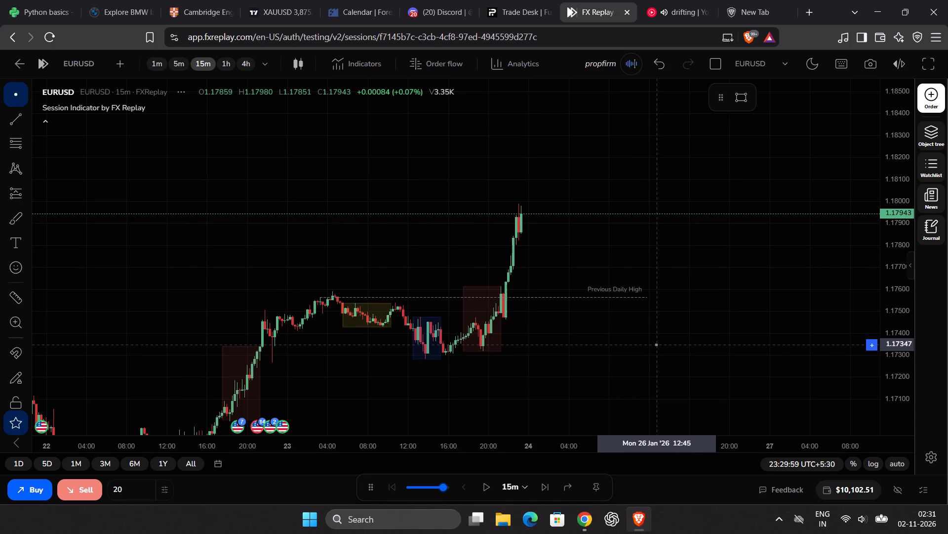
drag(645, 355, 751, 213)
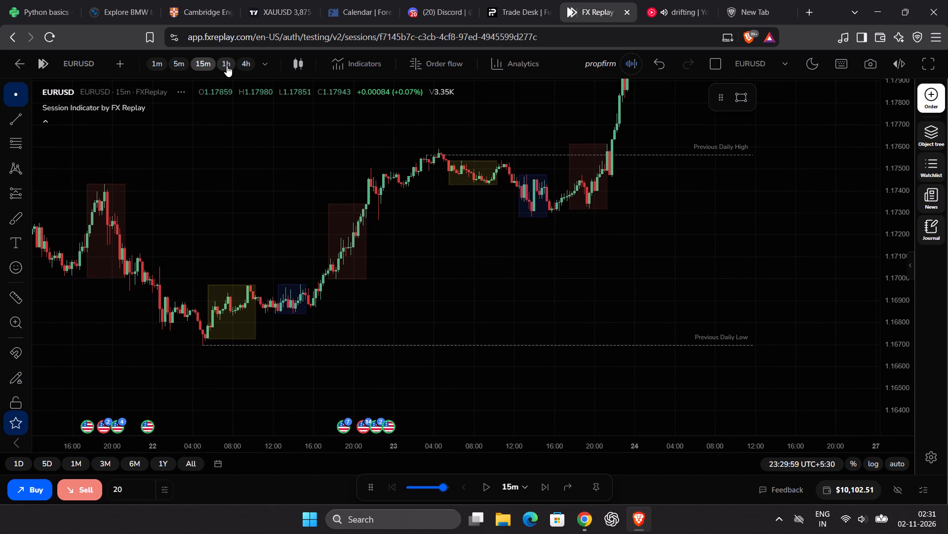
drag(455, 303, 369, 414)
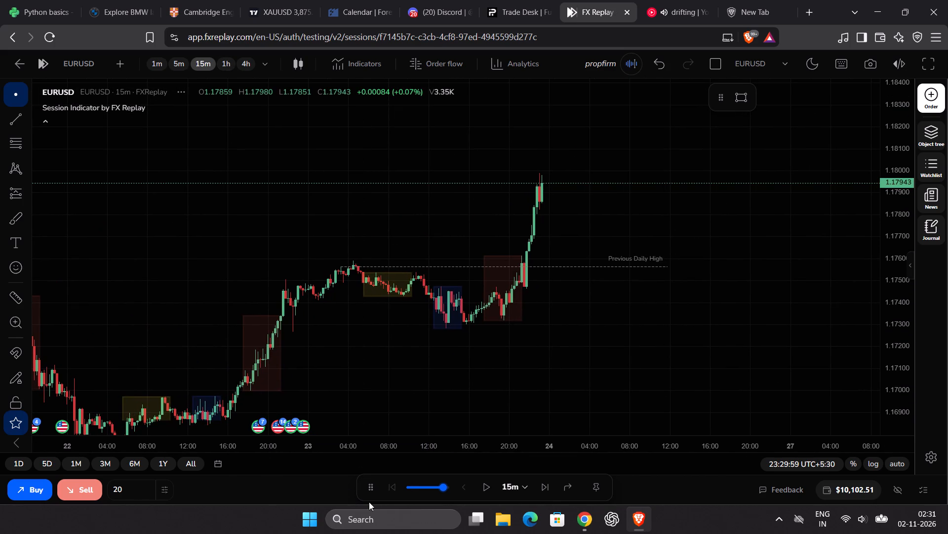
drag(405, 488, 412, 488)
click(412, 488)
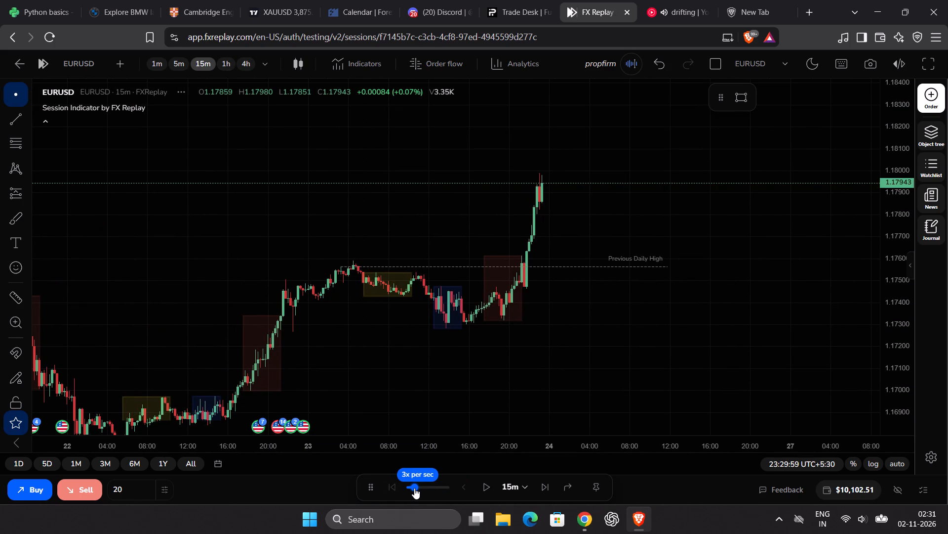
drag(590, 367, 530, 440)
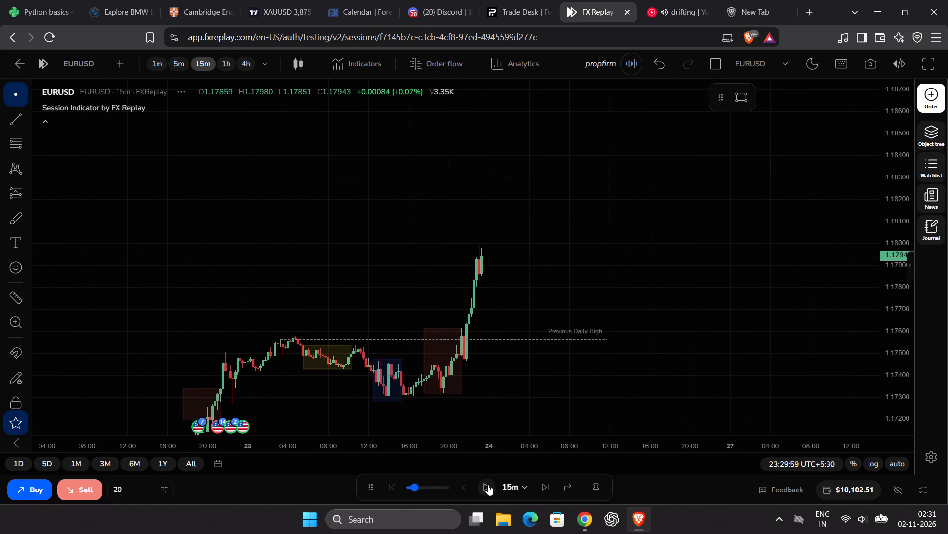
click(487, 485)
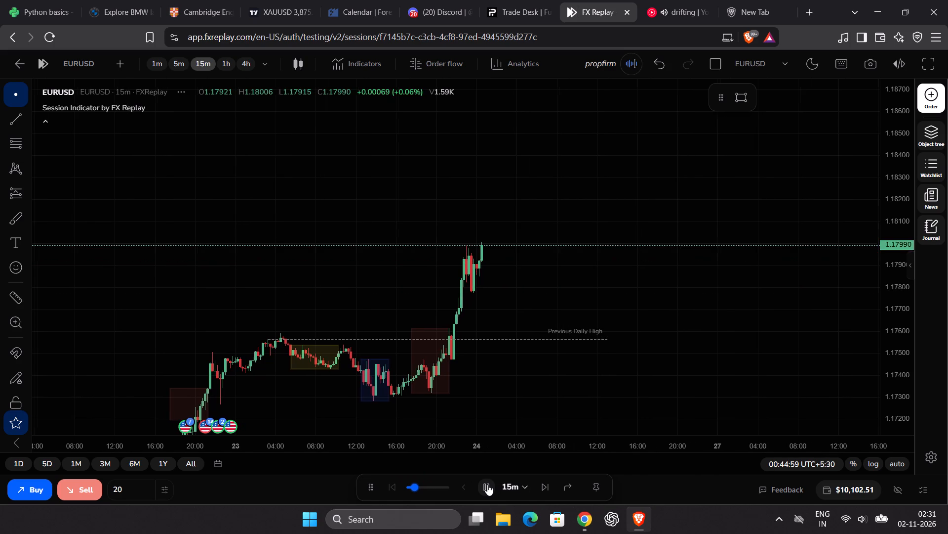
click(484, 484)
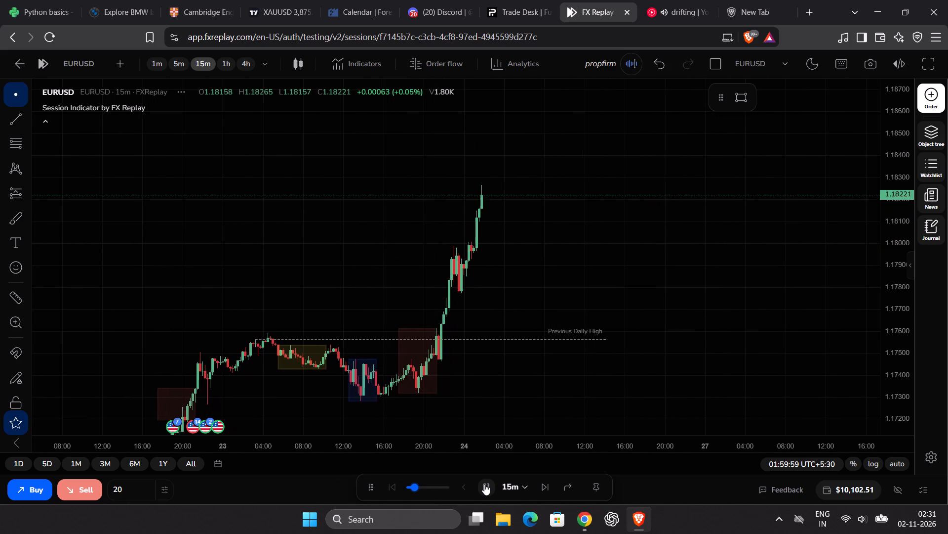
click(484, 484)
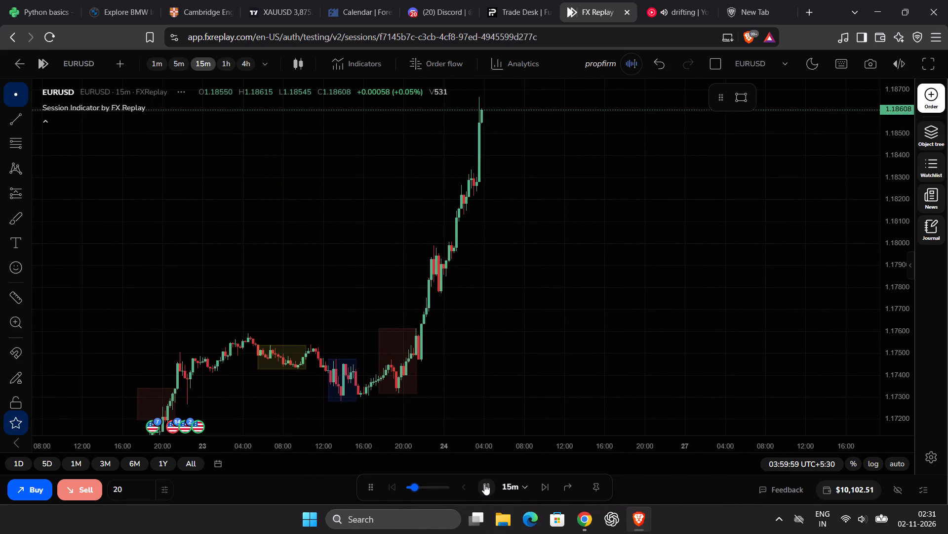
click(484, 484)
Advance the 15m replay through the yellow session box with intermittent pauses, stopping at 11:14:59 on 26 January.
drag(904, 205, 890, 315)
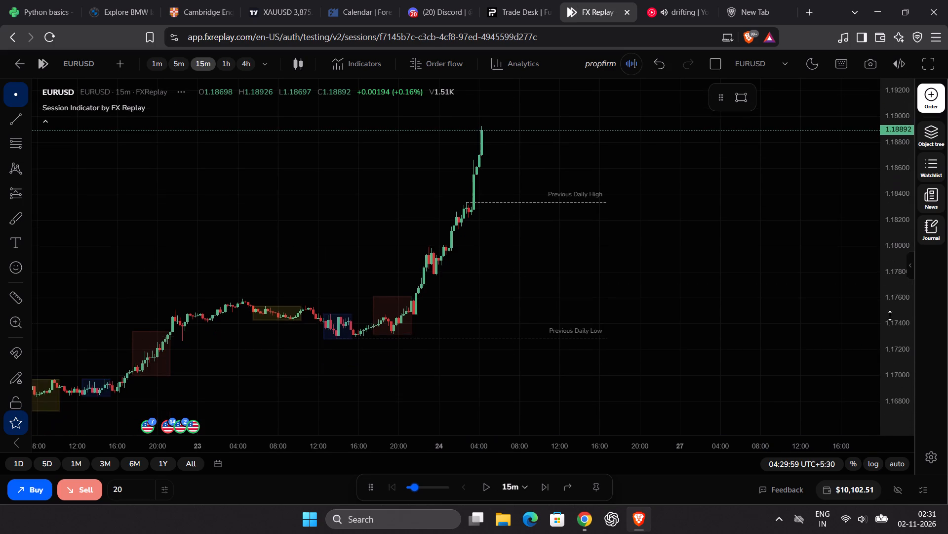
drag(890, 315, 890, 316)
drag(785, 236, 764, 346)
click(487, 487)
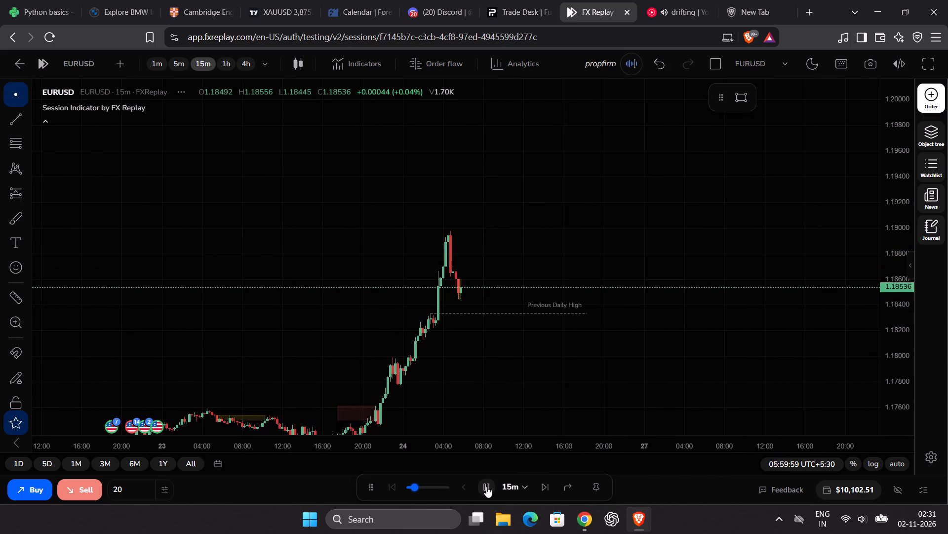
click(486, 487)
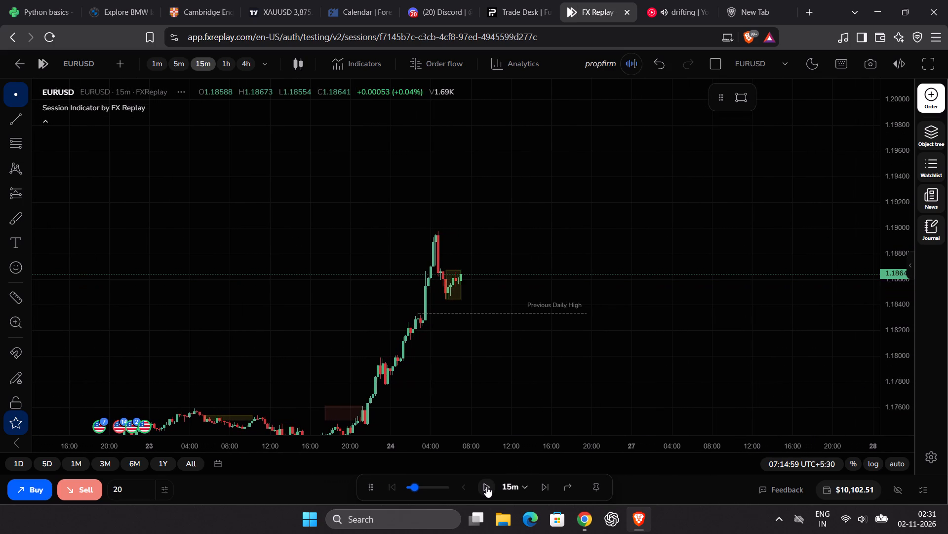
scroll(506, 373, up, 6)
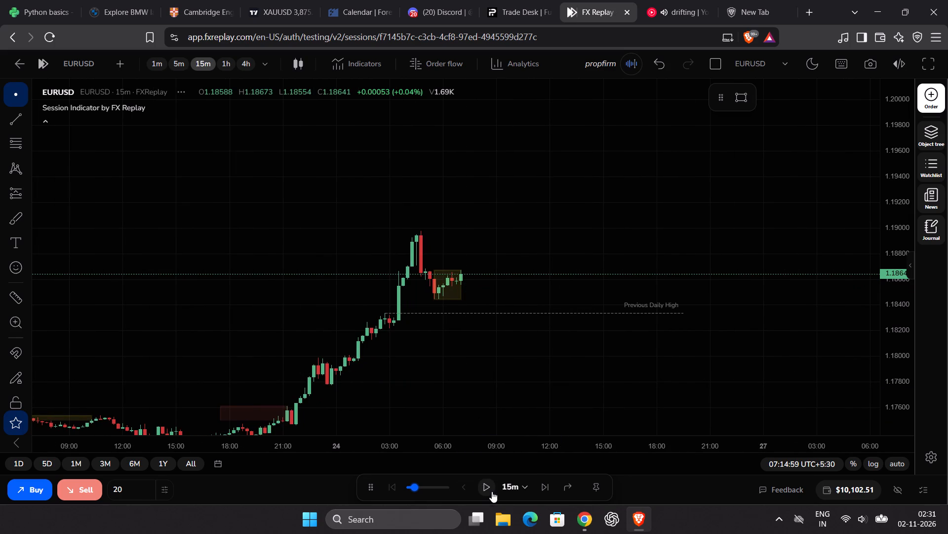
click(486, 486)
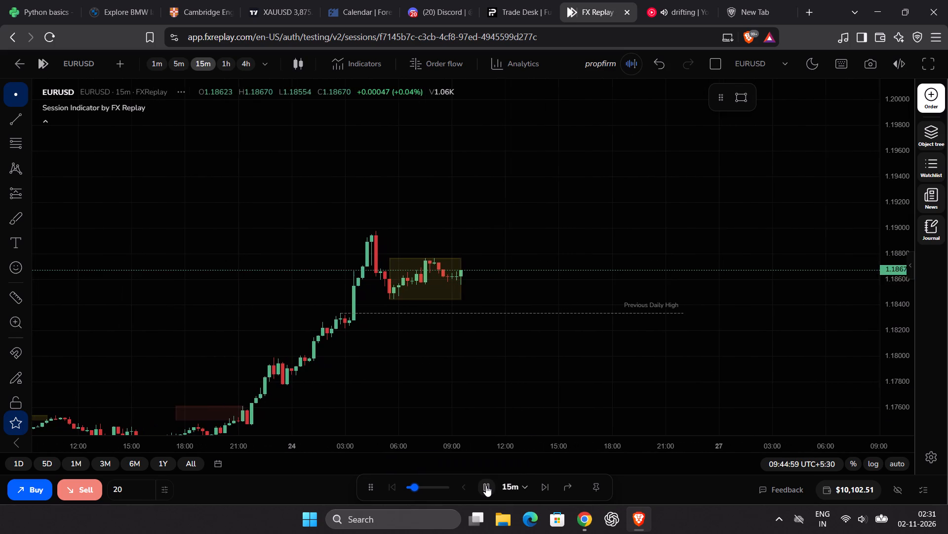
click(486, 486)
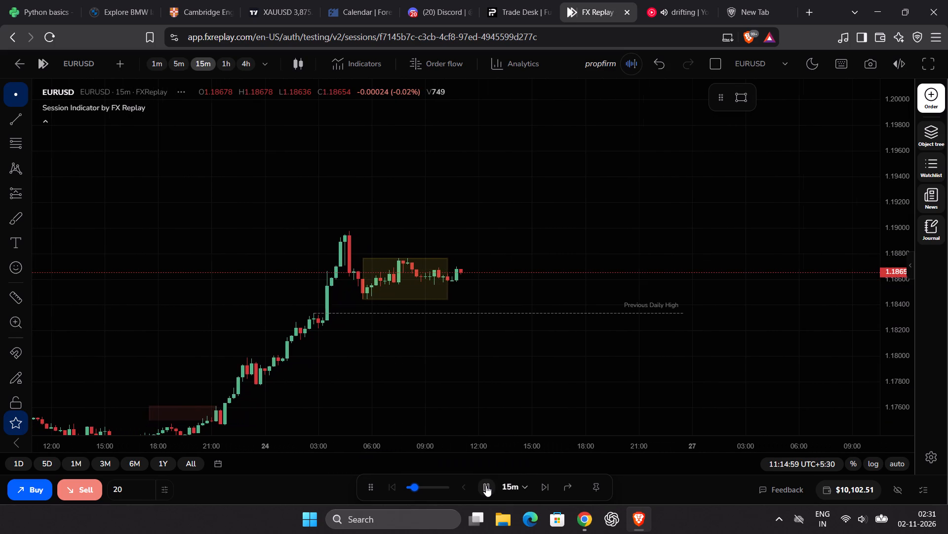
Examine EURUSD's longer price history and the recent rally on the 4h timeframe.
scroll(499, 394, down, 1)
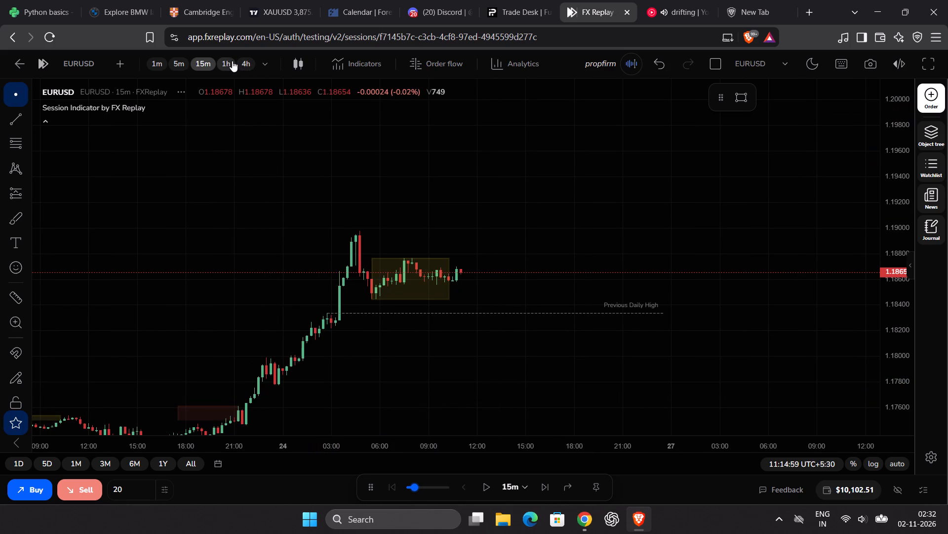
click(248, 63)
drag(903, 155, 872, 308)
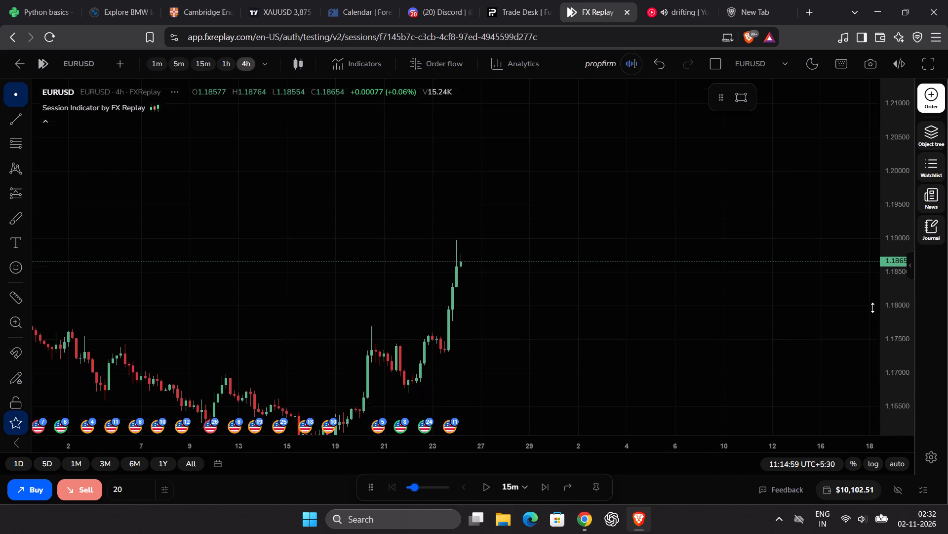
drag(872, 308, 863, 351)
scroll(673, 326, down, 6)
drag(653, 326, 693, 281)
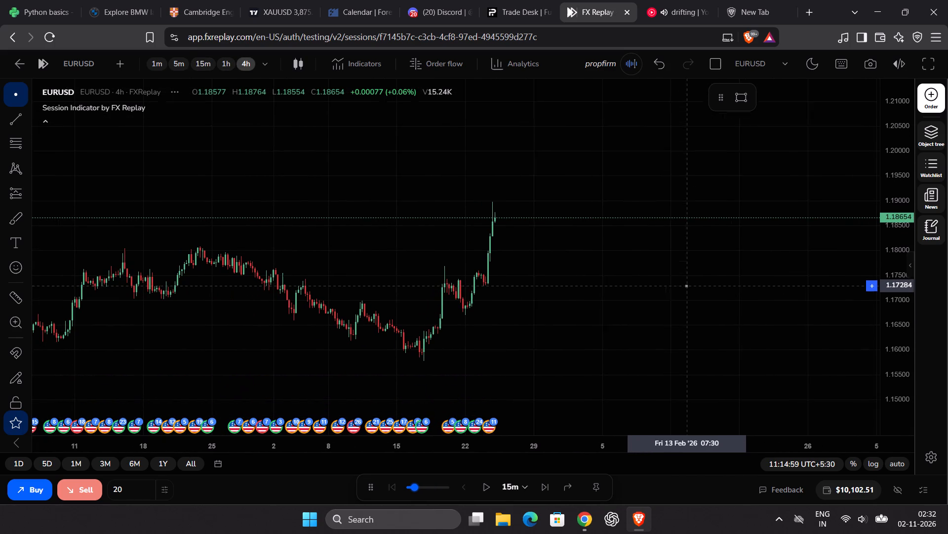
drag(693, 281, 745, 271)
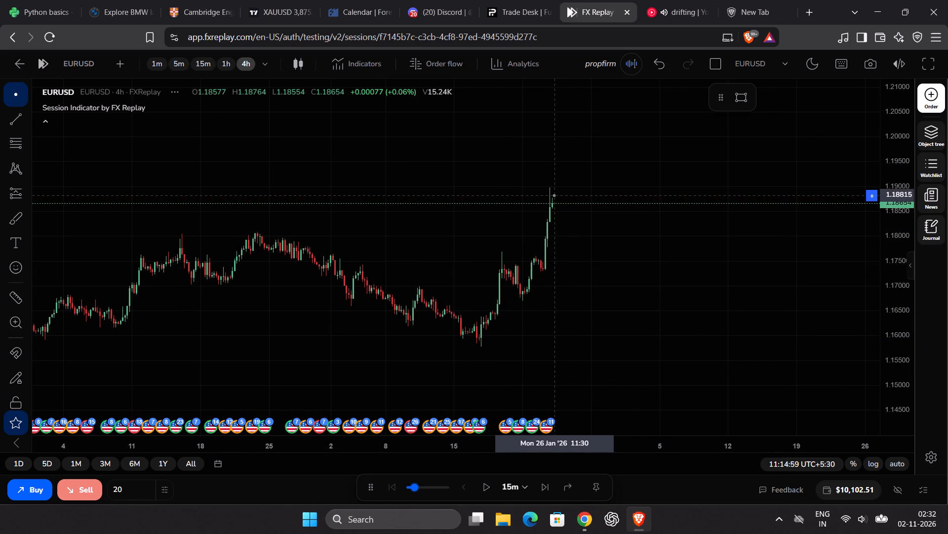
scroll(494, 199, down, 3)
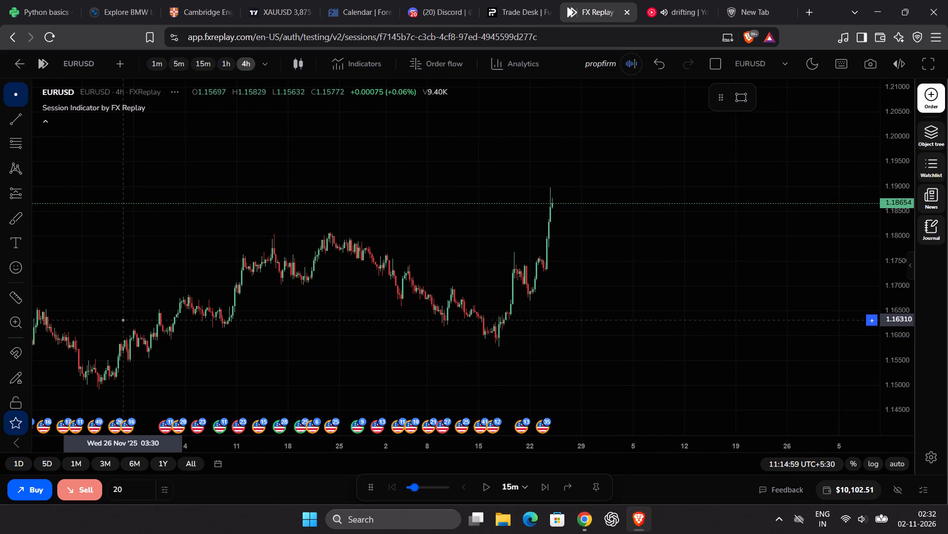
Switch the EURUSD chart to the 5m timeframe and frame the latest price action around the yellow session box.
click(194, 63)
click(177, 62)
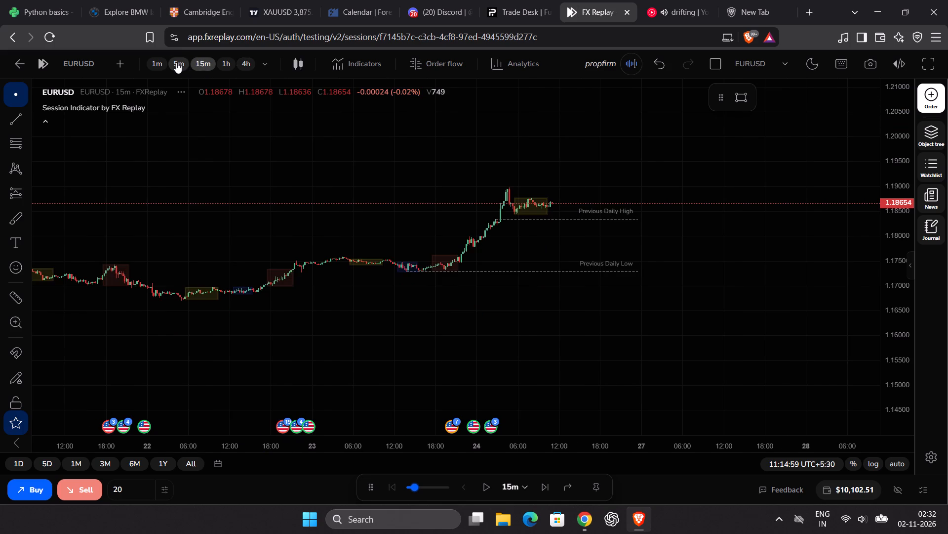
drag(901, 392, 886, 139)
drag(766, 208, 765, 214)
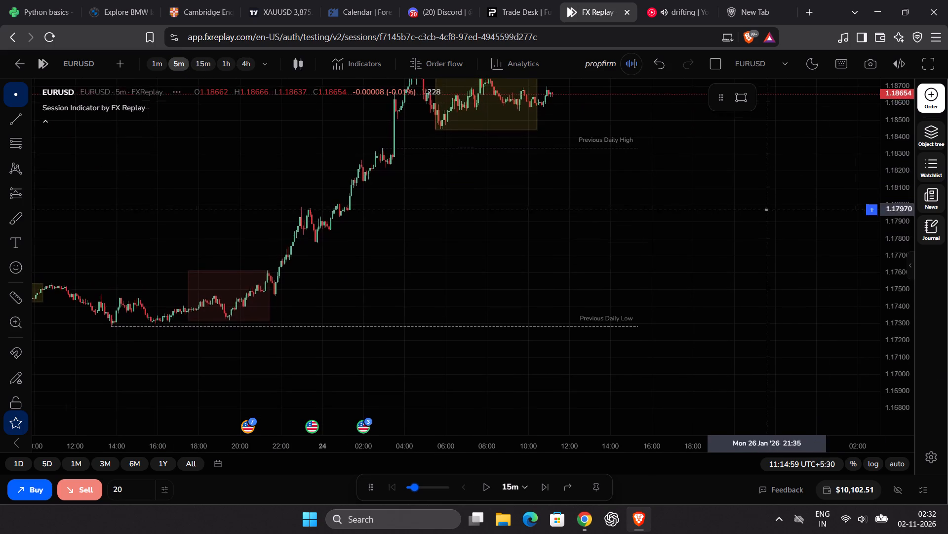
drag(765, 214, 758, 401)
click(916, 360)
drag(901, 362, 898, 300)
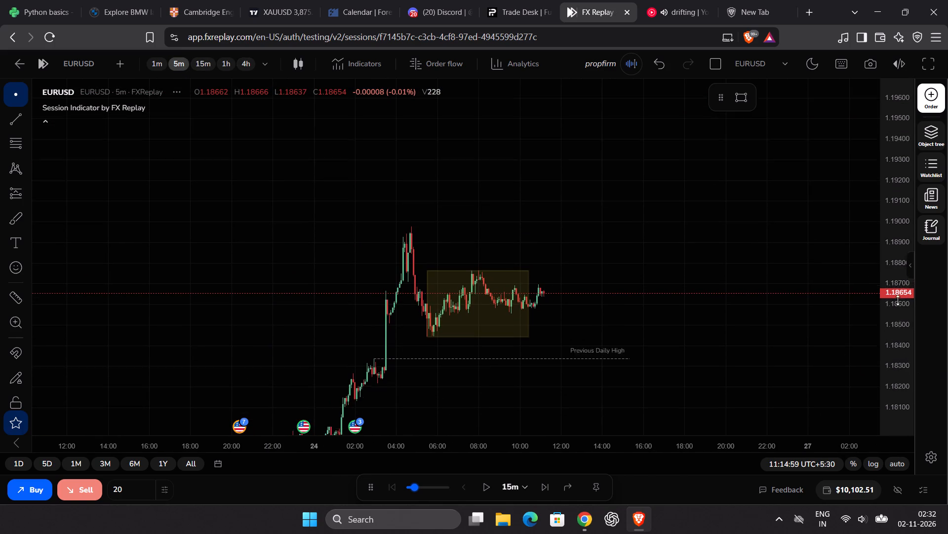
drag(898, 300, 894, 257)
scroll(824, 286, up, 3)
drag(663, 361, 657, 362)
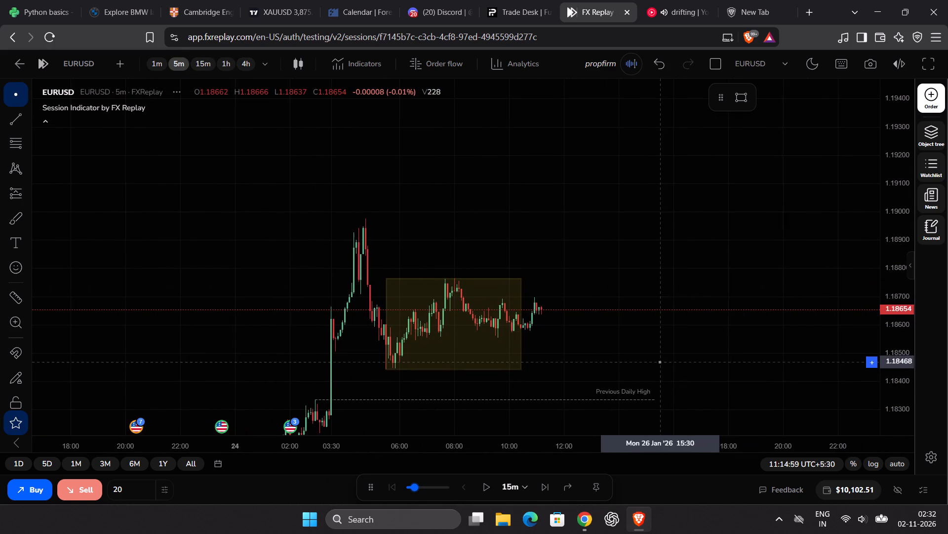
drag(657, 362, 638, 364)
Set the replay interval to 5m, slow the playback, and advance EURUSD with pauses, stopping at 13:29:59 on 26 January.
click(498, 486)
click(510, 483)
scroll(517, 401, down, 2)
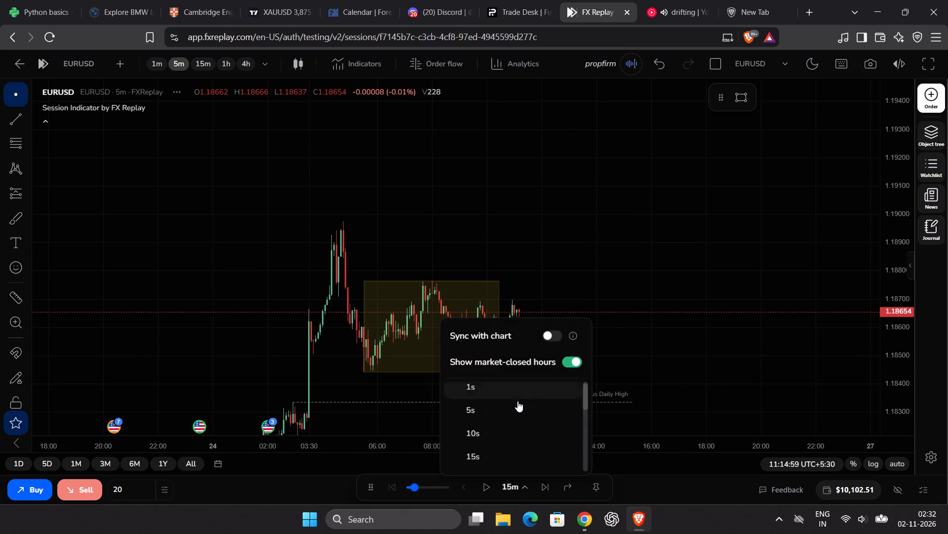
click(481, 431)
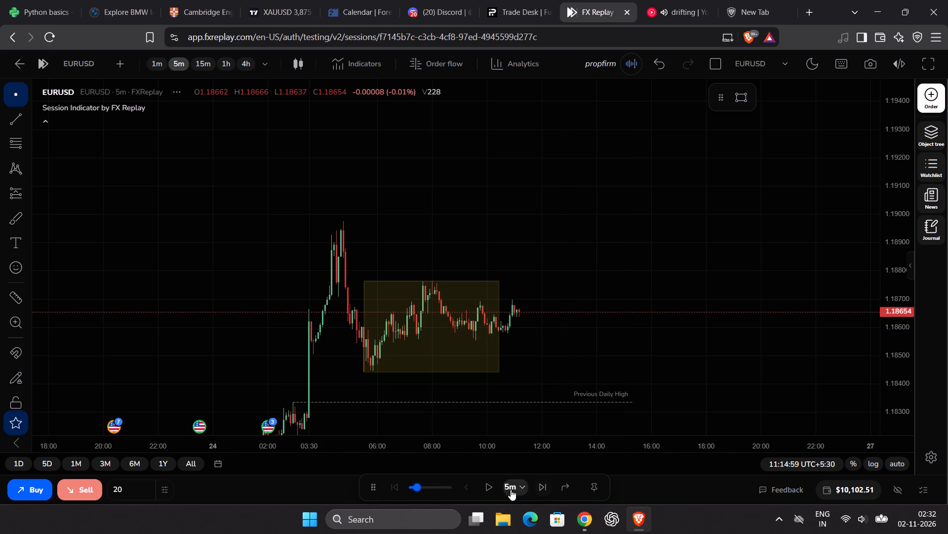
drag(406, 481, 401, 486)
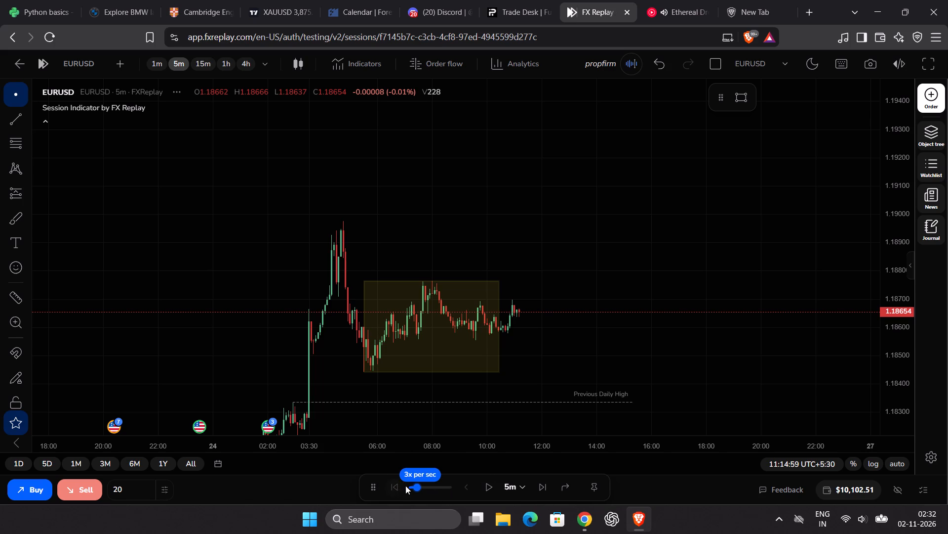
drag(410, 485, 402, 492)
click(486, 483)
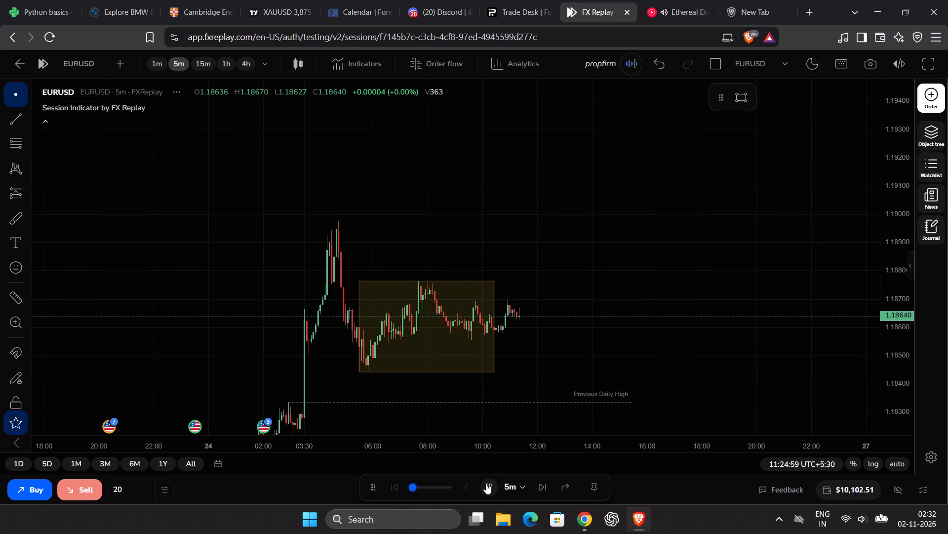
scroll(524, 374, up, 2)
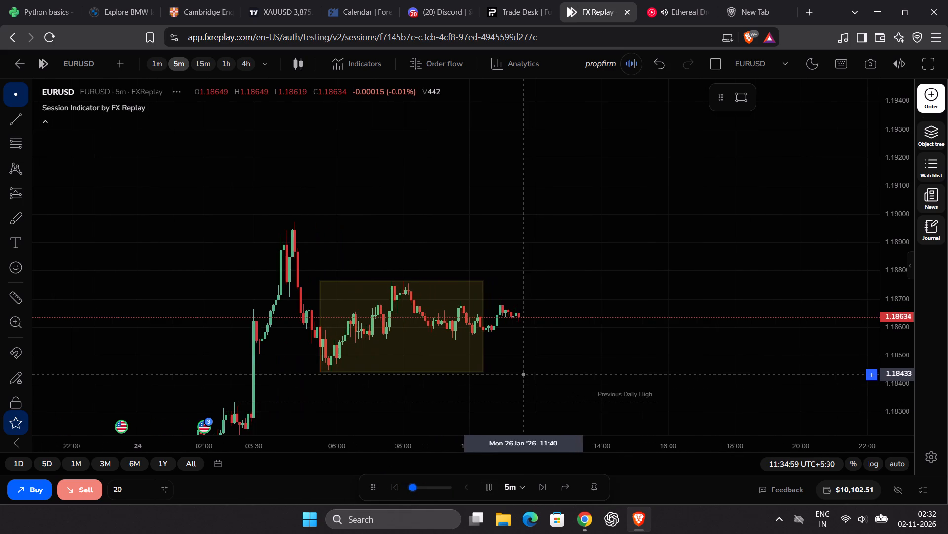
scroll(524, 374, up, 1)
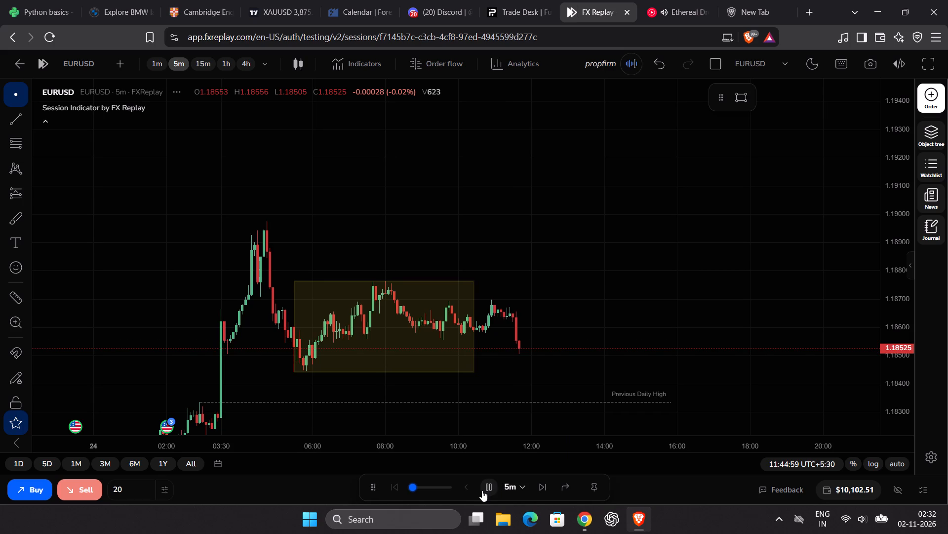
click(488, 483)
click(488, 483)
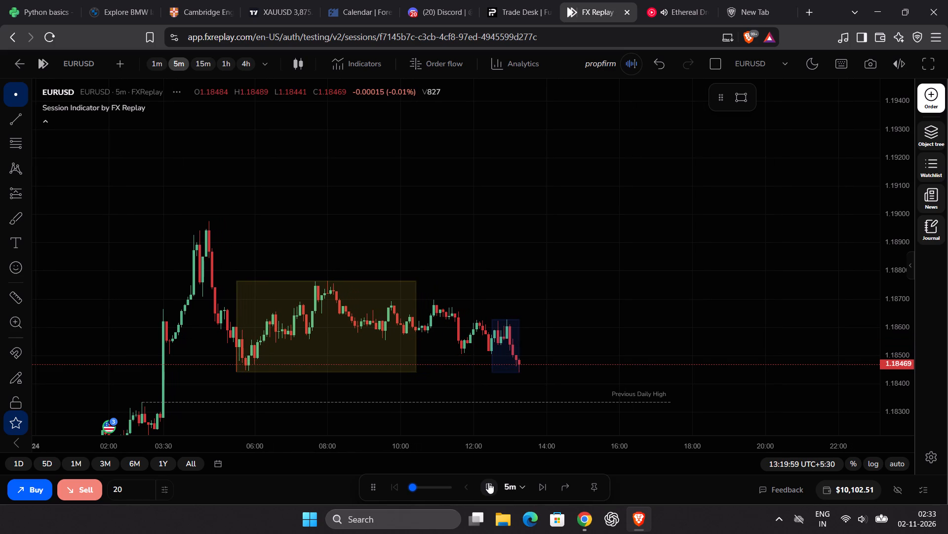
click(488, 483)
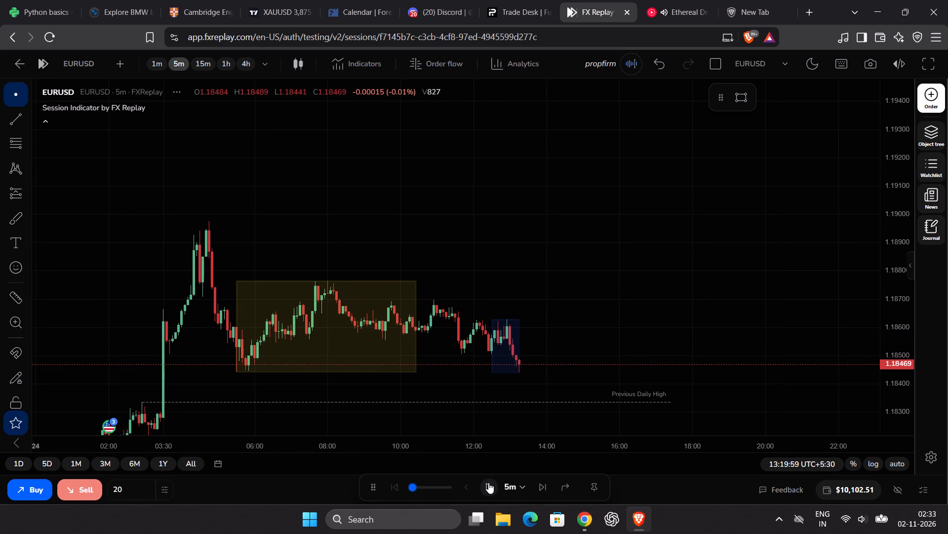
click(488, 483)
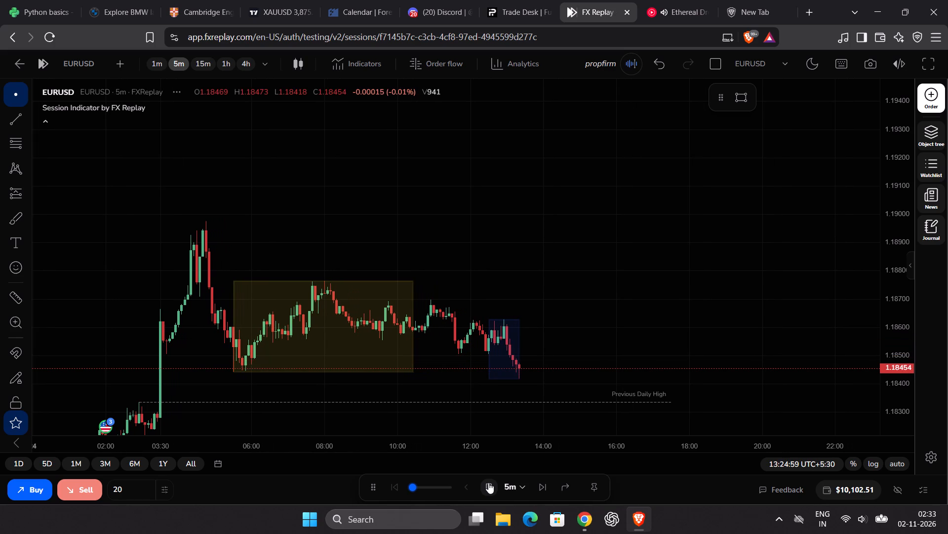
click(488, 483)
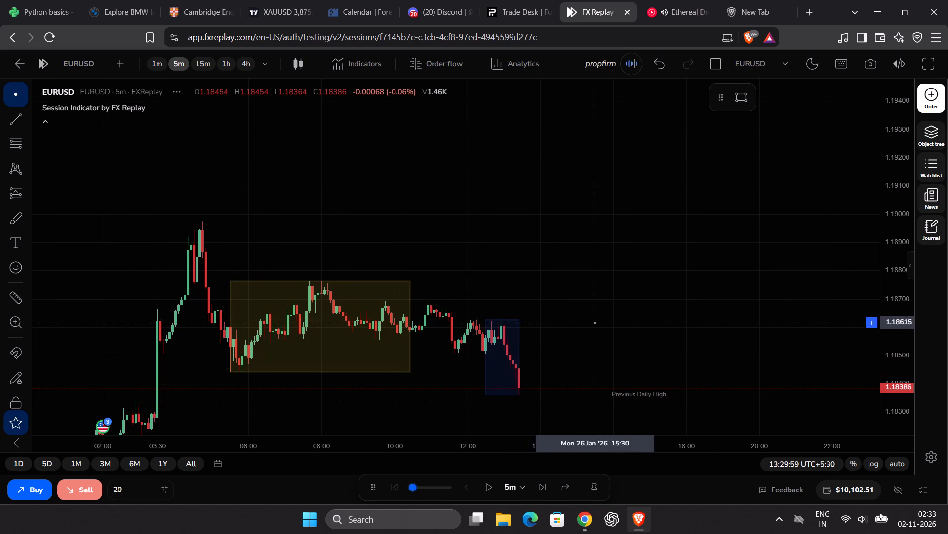
Set up a 1% risk EURUSD market sell with its stop loss at 1.18760, at the yellow session box's high.
click(919, 106)
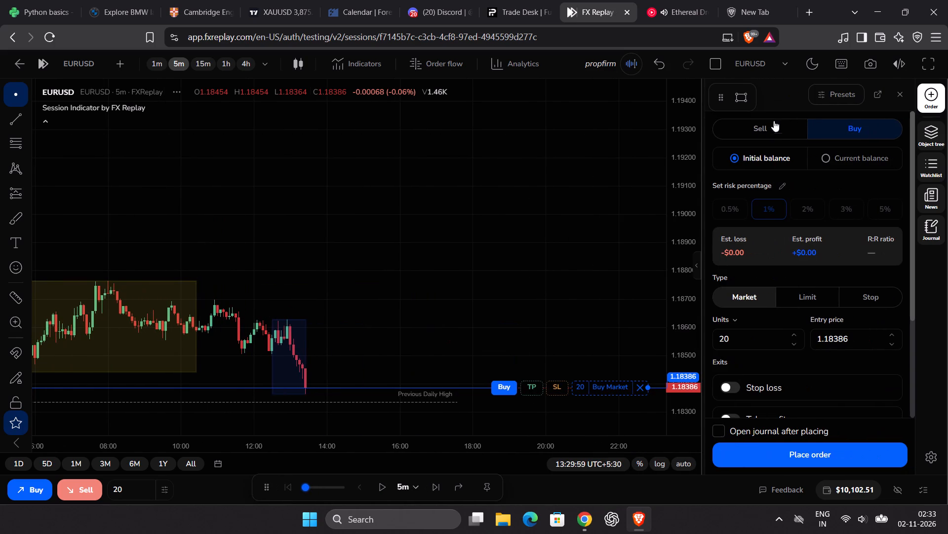
click(760, 133)
drag(581, 214, 619, 188)
drag(559, 361, 571, 277)
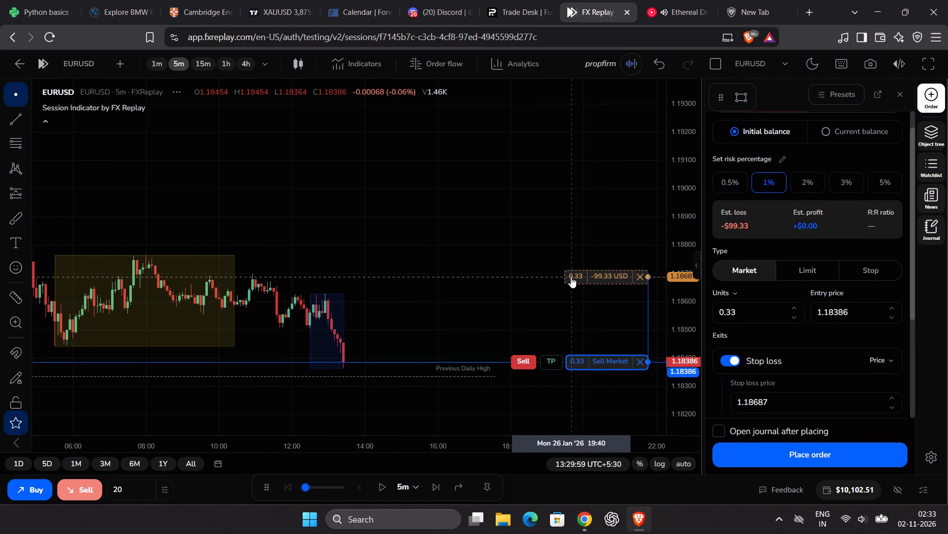
drag(571, 277, 581, 256)
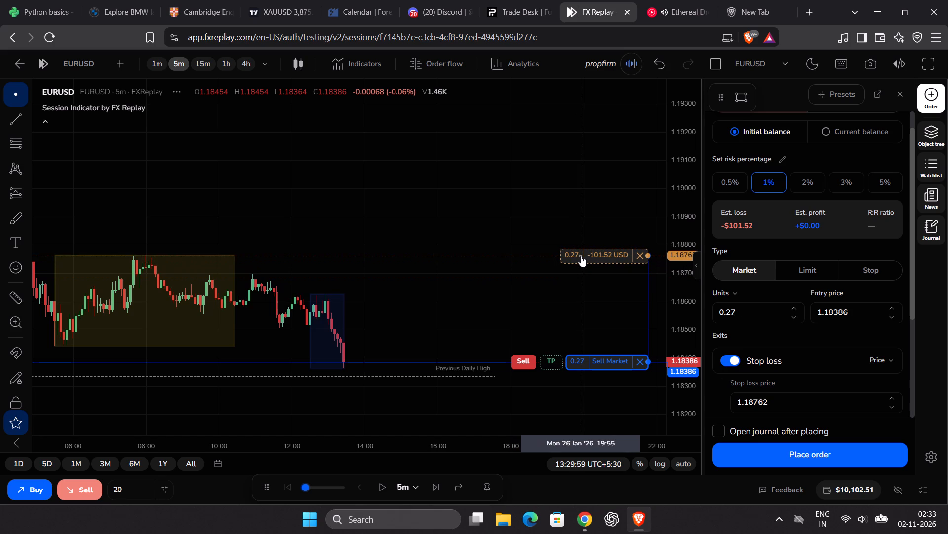
drag(581, 256, 580, 256)
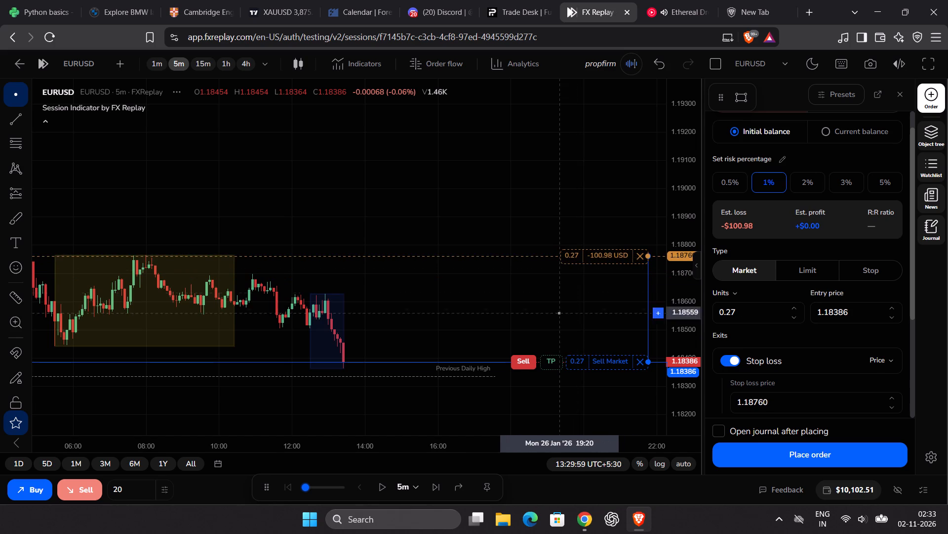
drag(563, 334, 580, 254)
Add a take profit to the sell order at 1.18013, giving a risk/reward of about 1:1.
drag(546, 277, 545, 363)
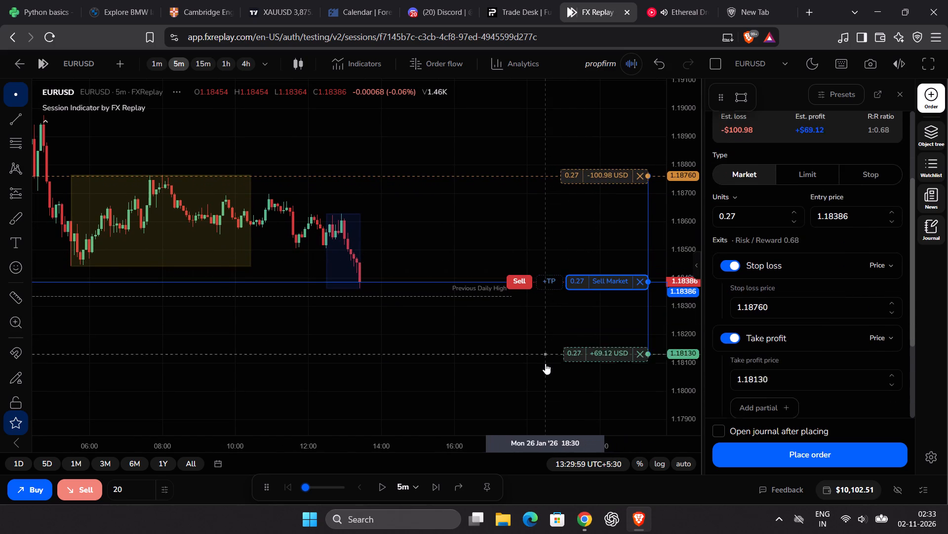
drag(545, 363, 545, 386)
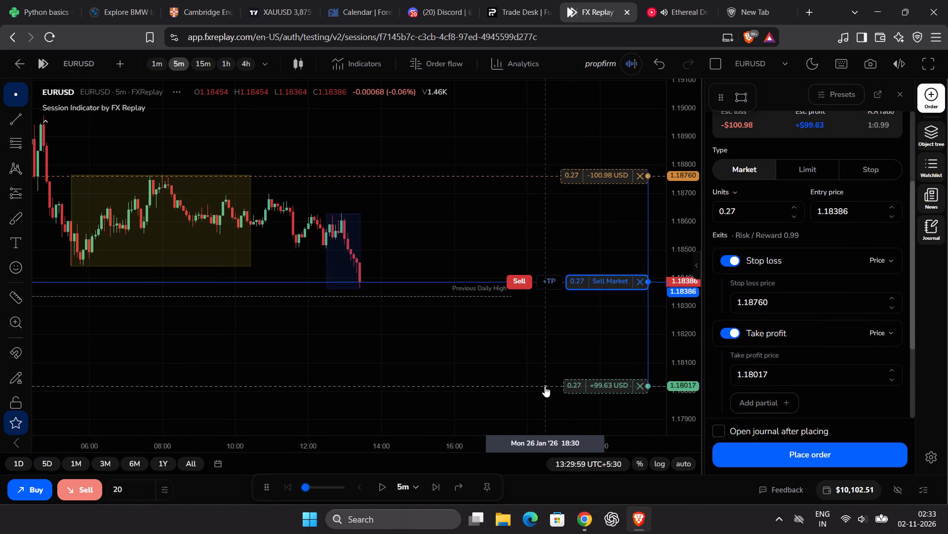
drag(545, 386, 546, 387)
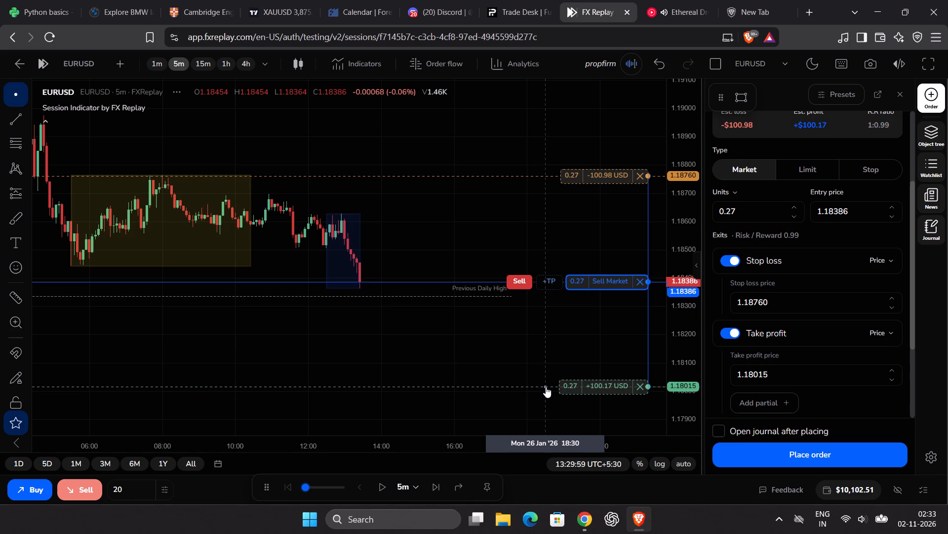
drag(546, 387, 549, 386)
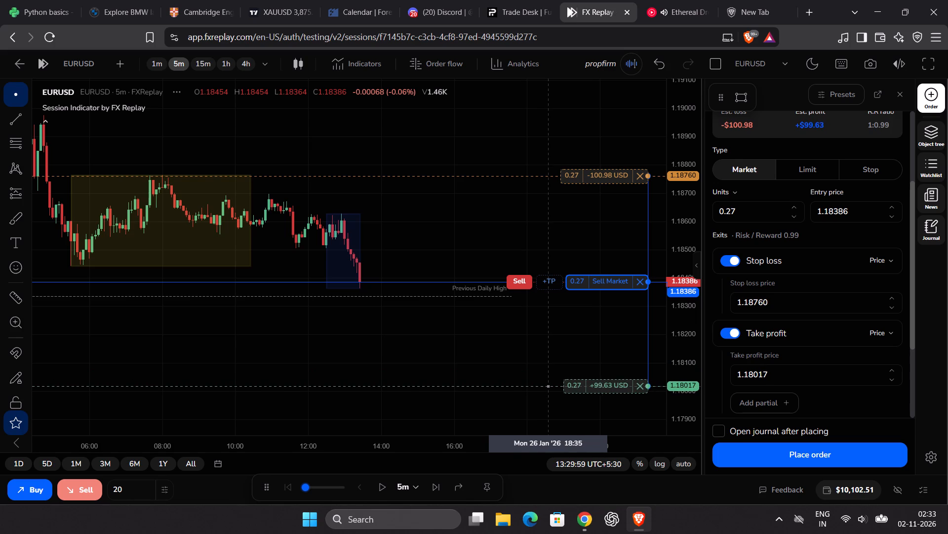
drag(575, 382, 576, 383)
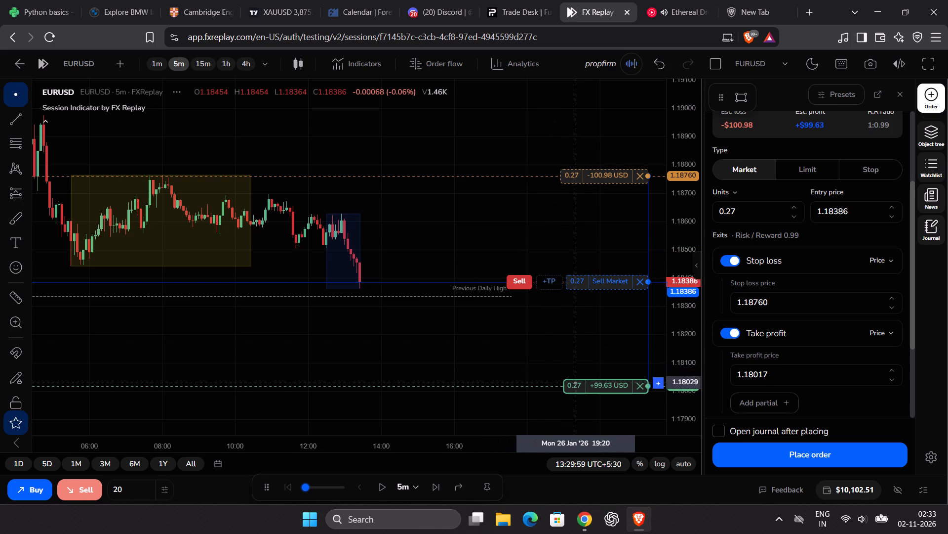
drag(576, 383, 581, 388)
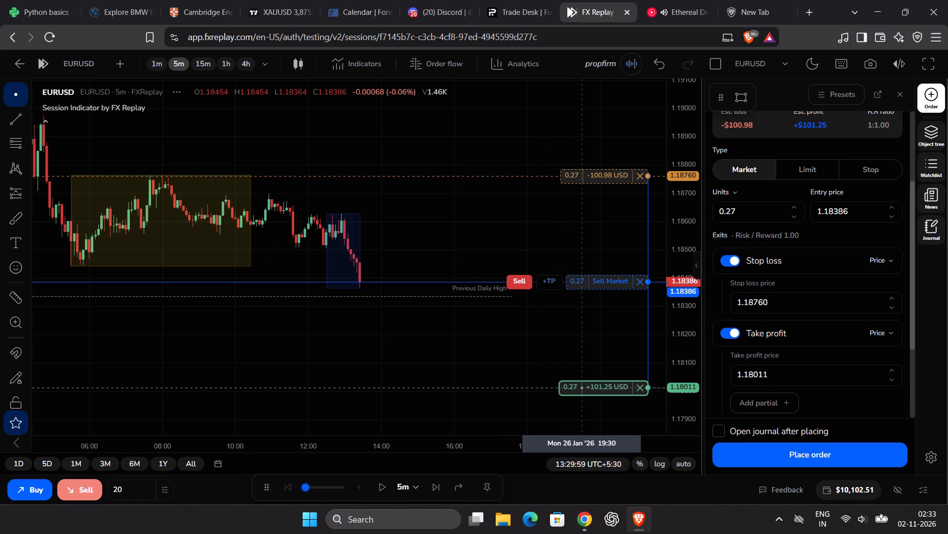
drag(581, 388, 584, 387)
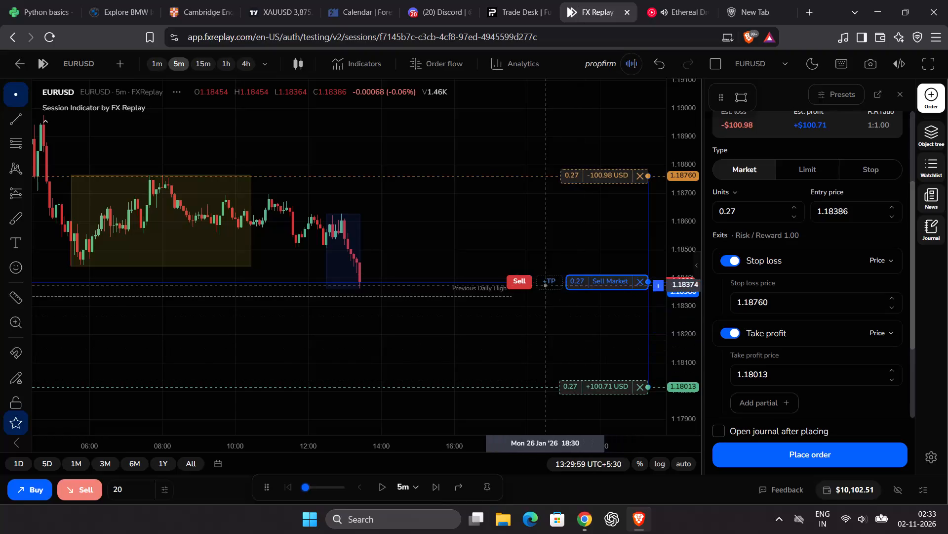
Adjust the stop loss to 1.18757 and execute the 0.27-unit EURUSD market sell.
drag(599, 177, 610, 178)
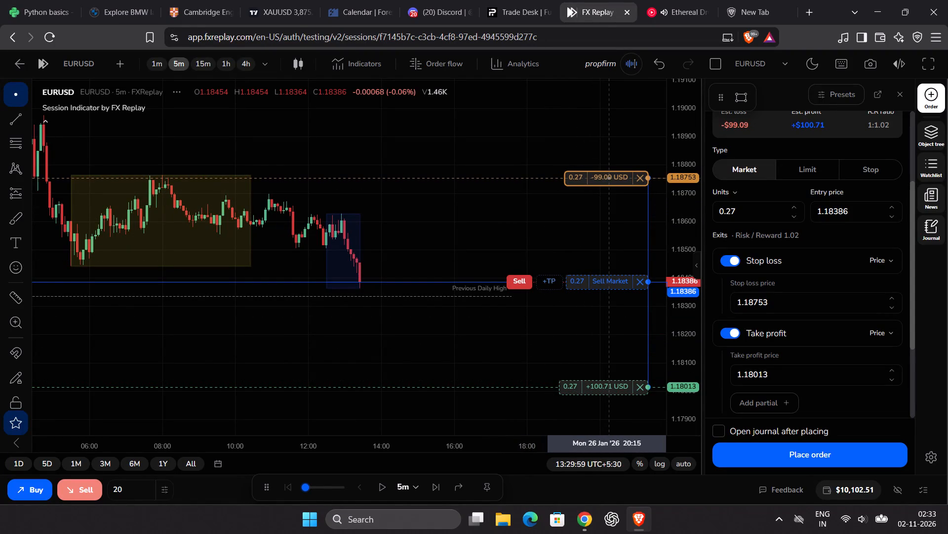
drag(610, 178, 621, 177)
click(522, 278)
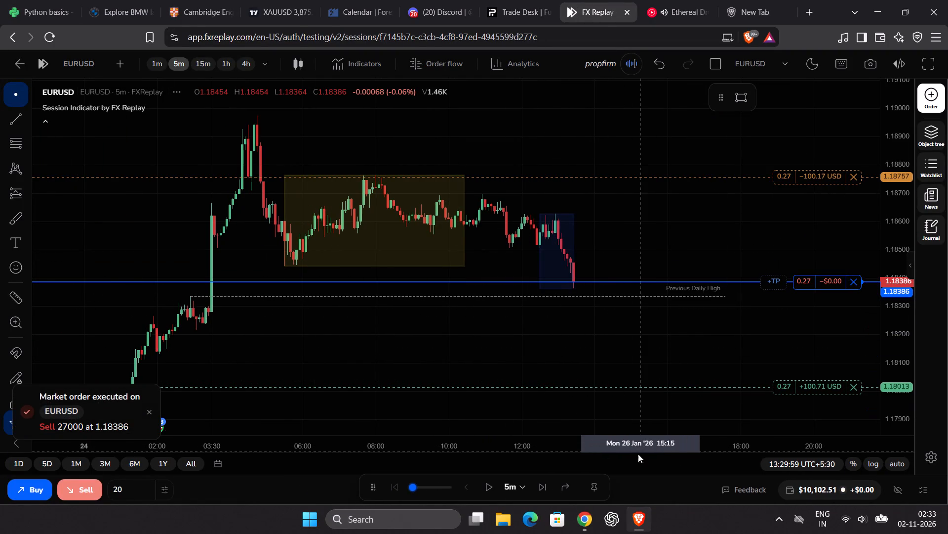
Play the 5m replay through the open sell trade, raising the playback speed along the way, and pause at 20:24:59.
click(490, 487)
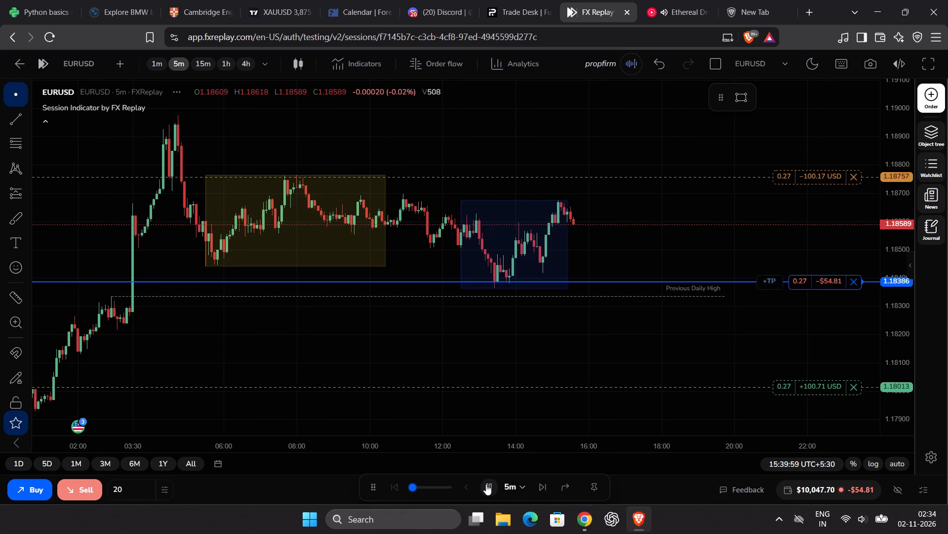
click(415, 487)
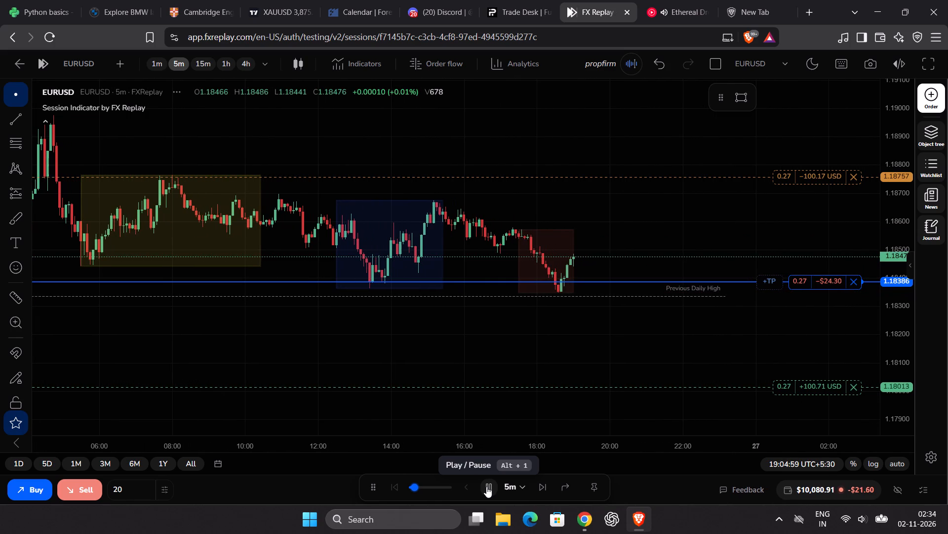
click(414, 490)
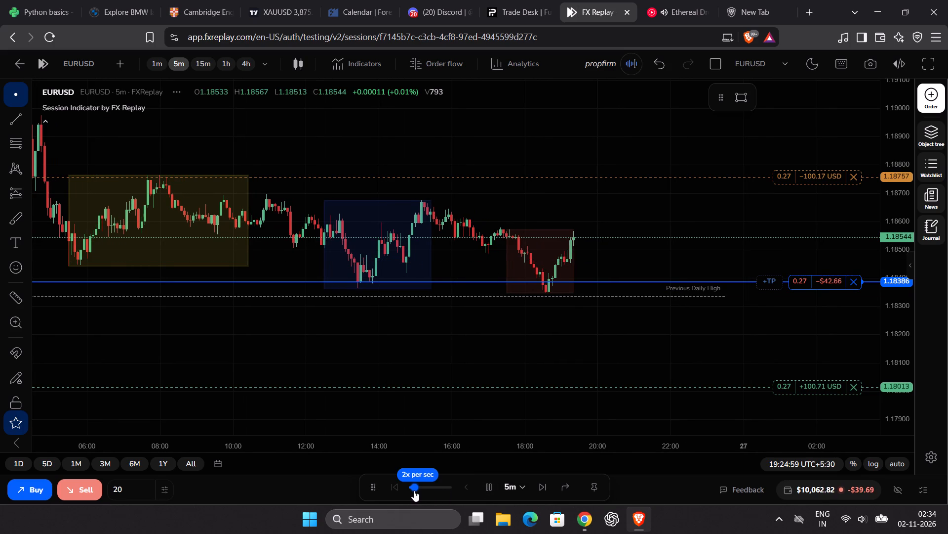
click(485, 485)
Review the latest EURUSD move on the 5m and 1h timeframes, and switch the chart to 15m with a compressed price scale.
scroll(590, 348, up, 3)
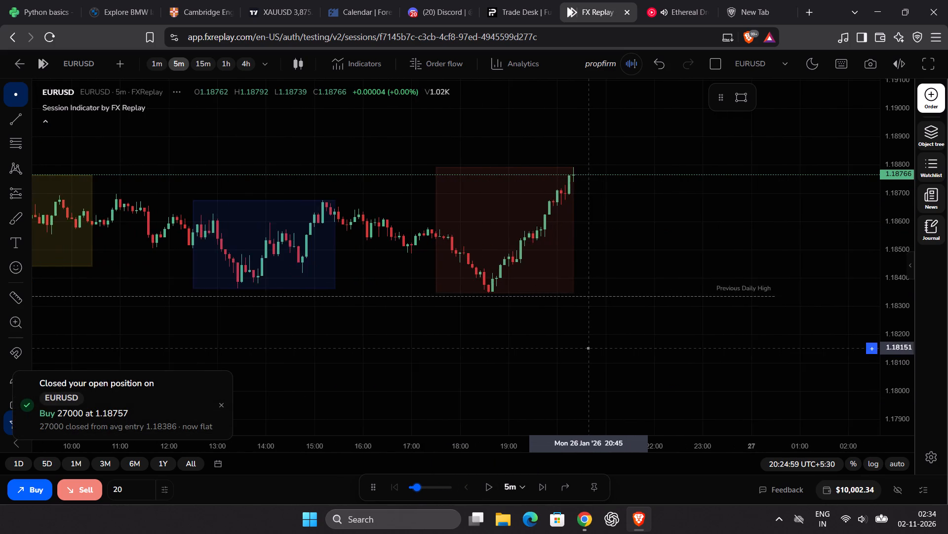
scroll(590, 348, up, 1)
drag(565, 341, 526, 346)
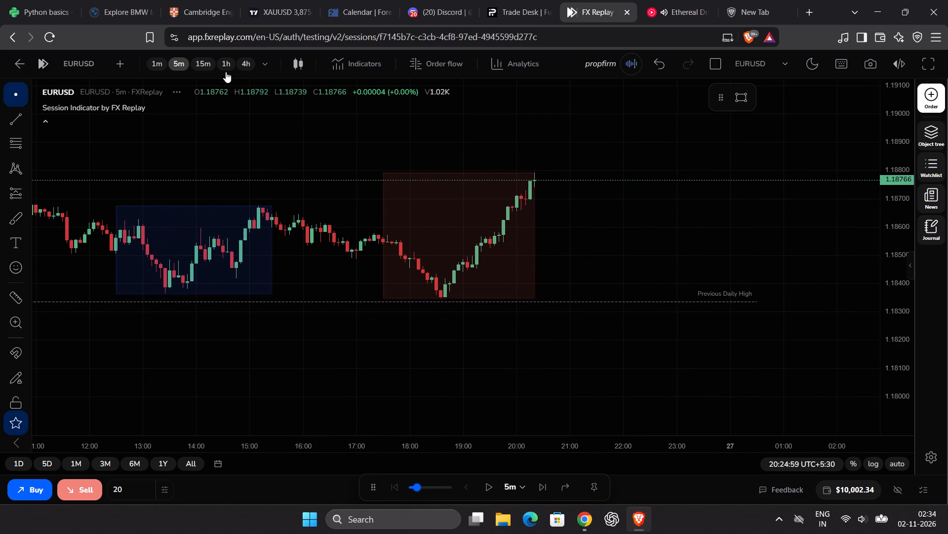
click(228, 68)
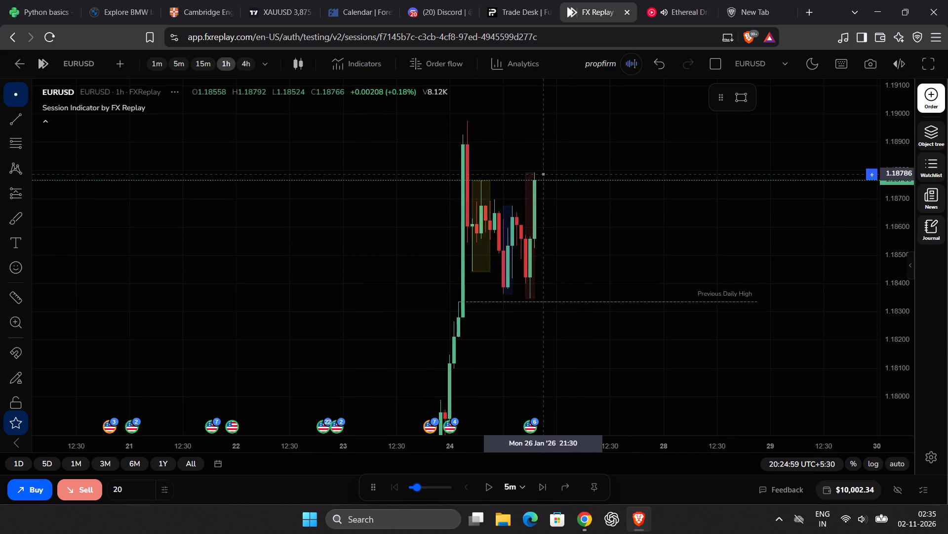
click(203, 61)
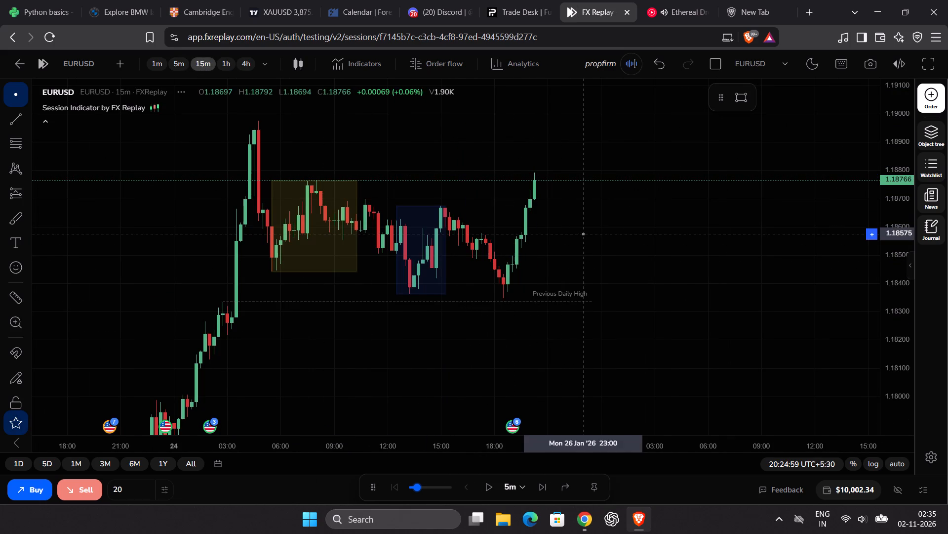
drag(909, 155, 887, 321)
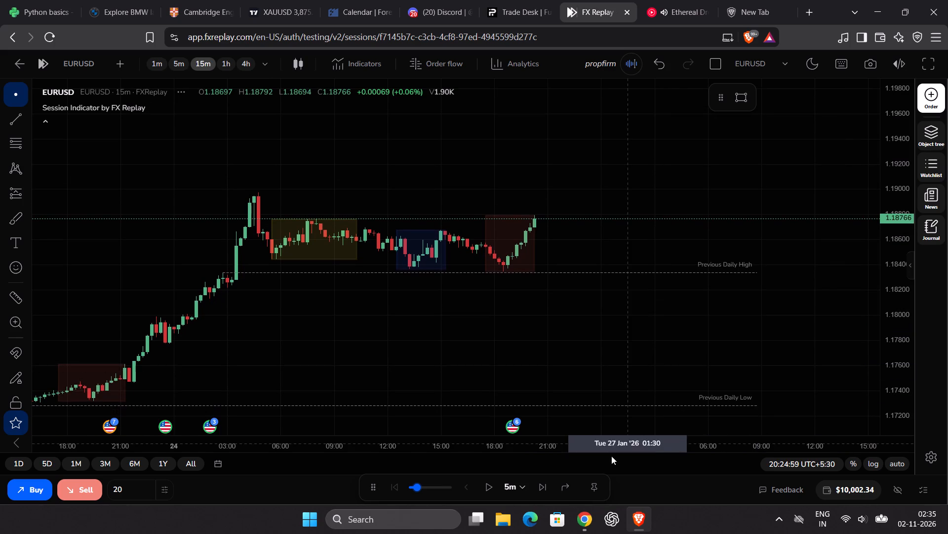
Set the replay interval to 15m and the speed to 16x per sec, and play in bursts to 04:29:59 on 27 January.
click(514, 482)
scroll(537, 423, down, 3)
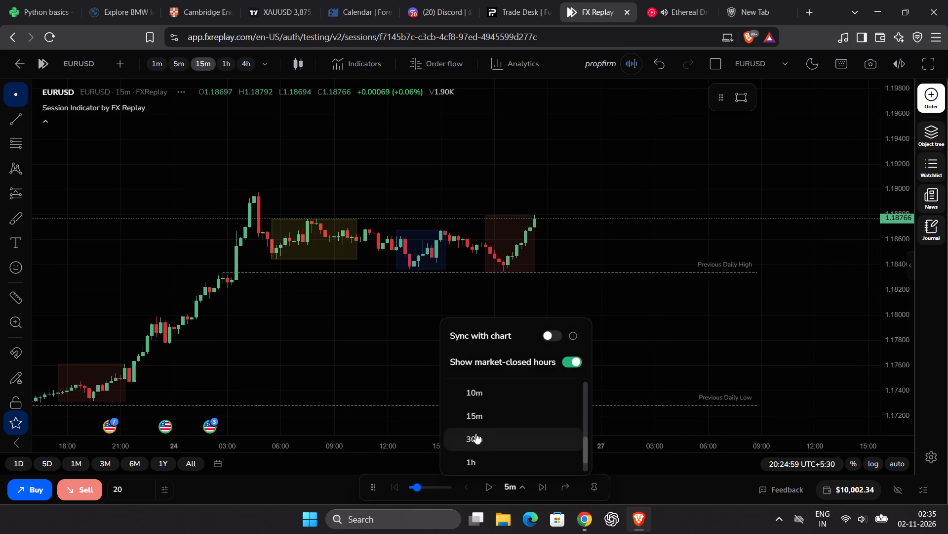
click(472, 419)
drag(444, 486, 451, 487)
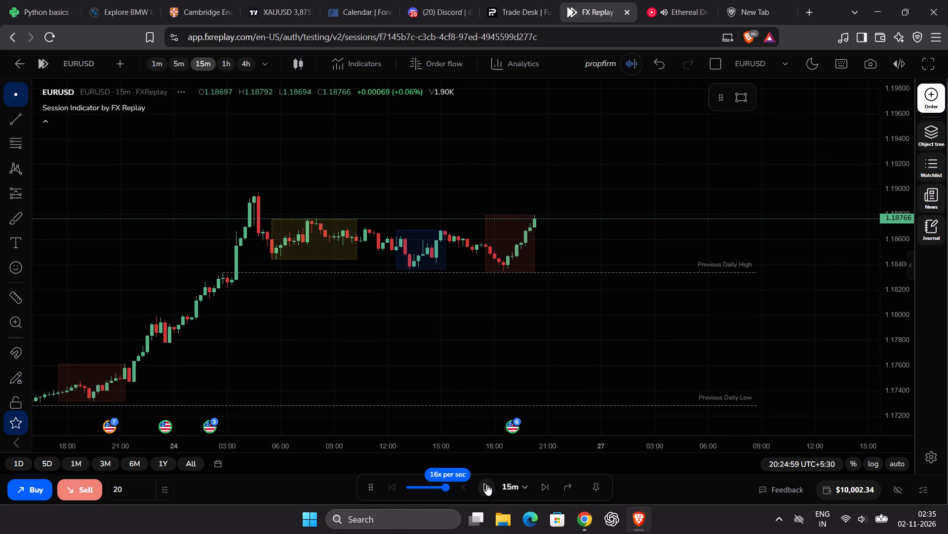
click(486, 485)
click(486, 485)
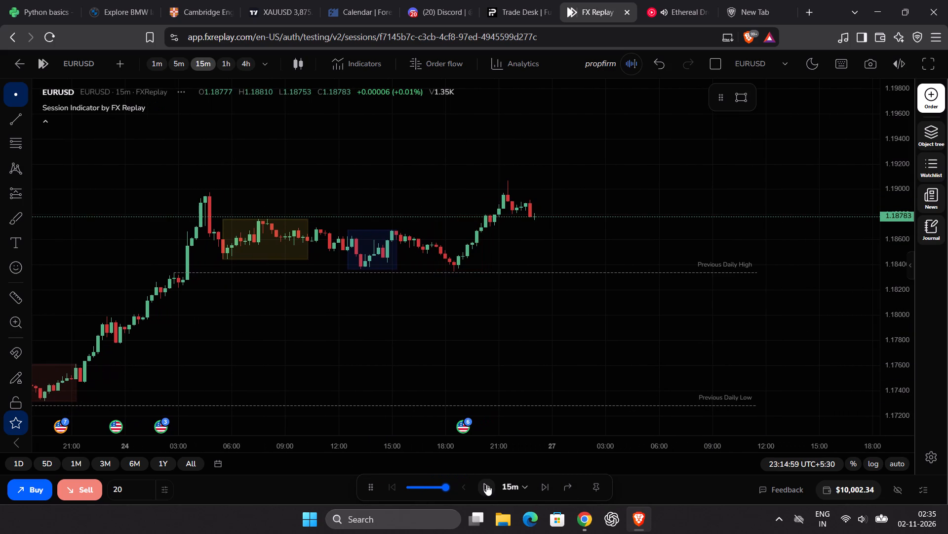
click(486, 485)
click(486, 485)
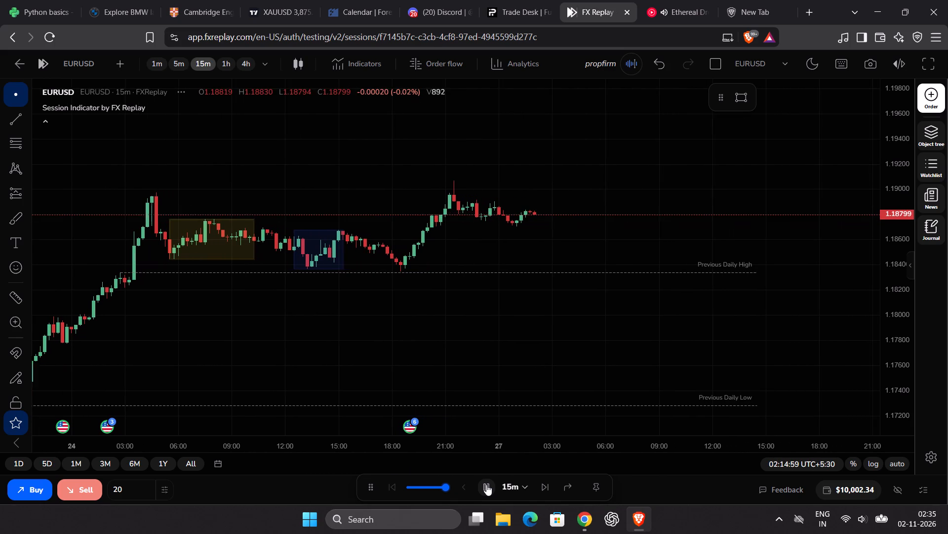
click(486, 485)
click(486, 485)
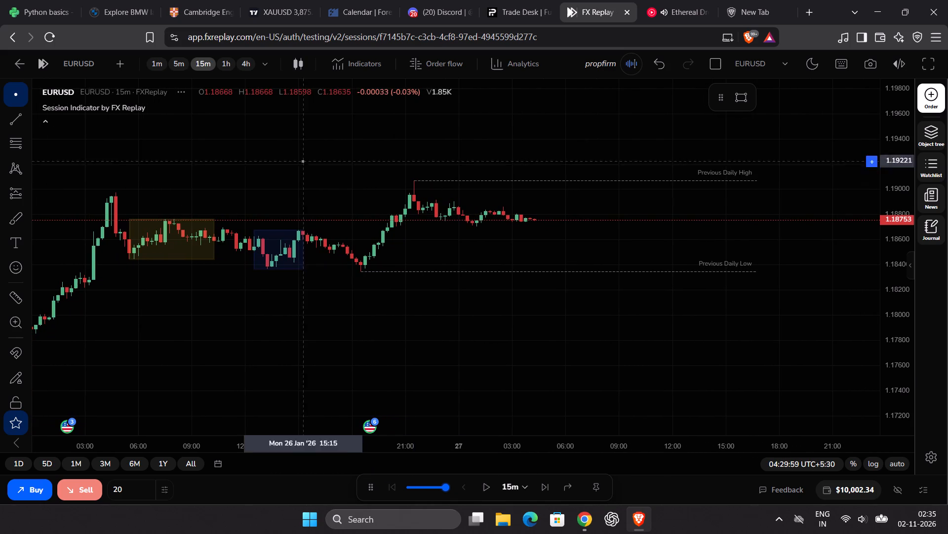
Stretch the price scale, lower the playback speed to 3x per sec, and play the 15m replay to 11:14:59.
drag(889, 298, 899, 200)
drag(757, 267, 740, 335)
drag(437, 485, 416, 491)
click(486, 489)
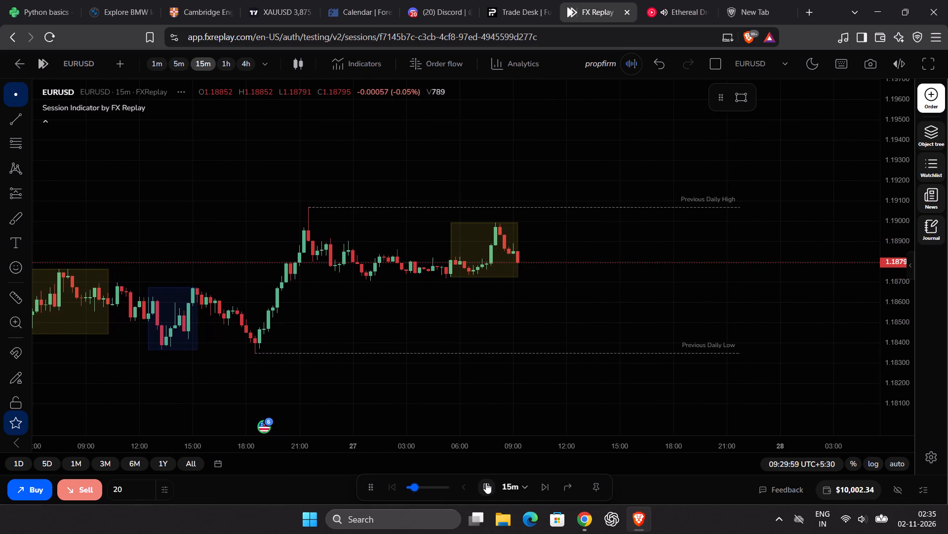
click(486, 483)
click(486, 483)
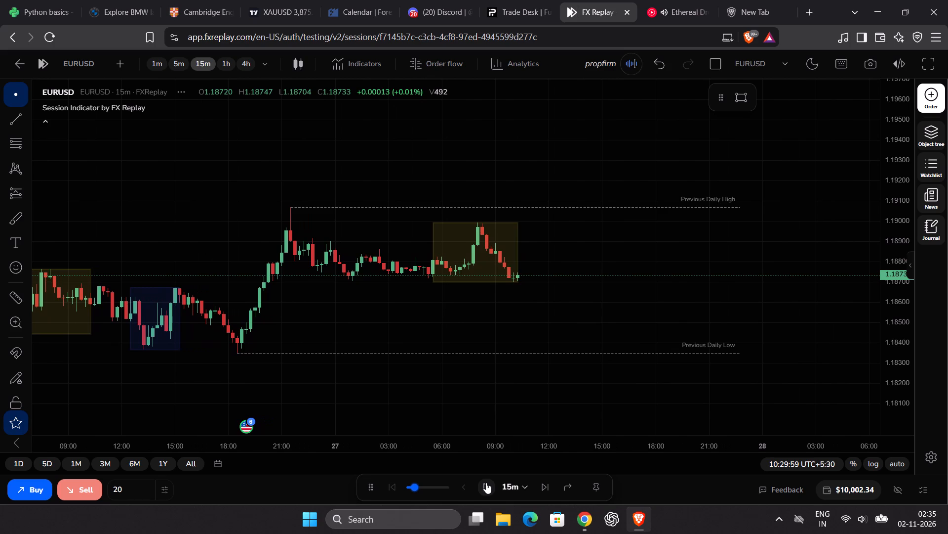
click(486, 483)
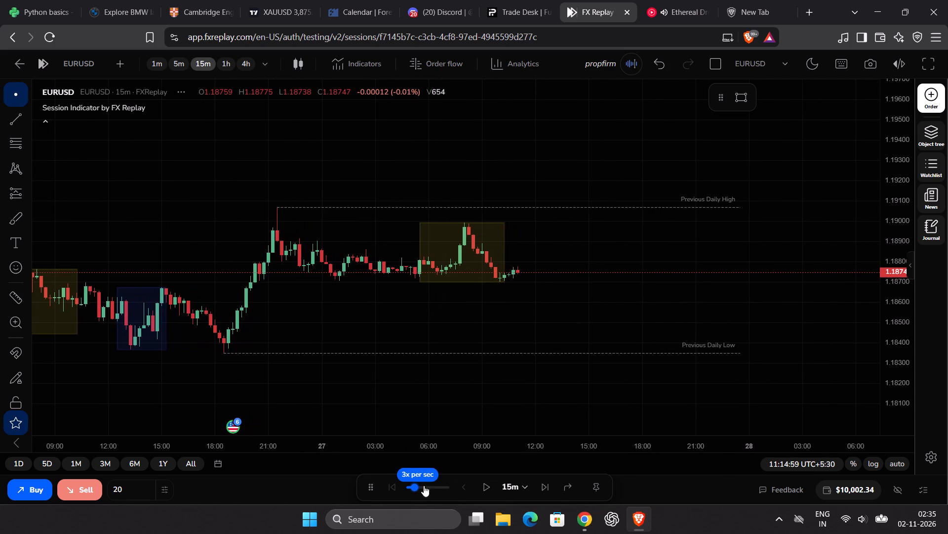
Switch both the chart and the replay interval to 5m, slow the playback further, and play the replay to 12:14:59.
drag(414, 488, 406, 489)
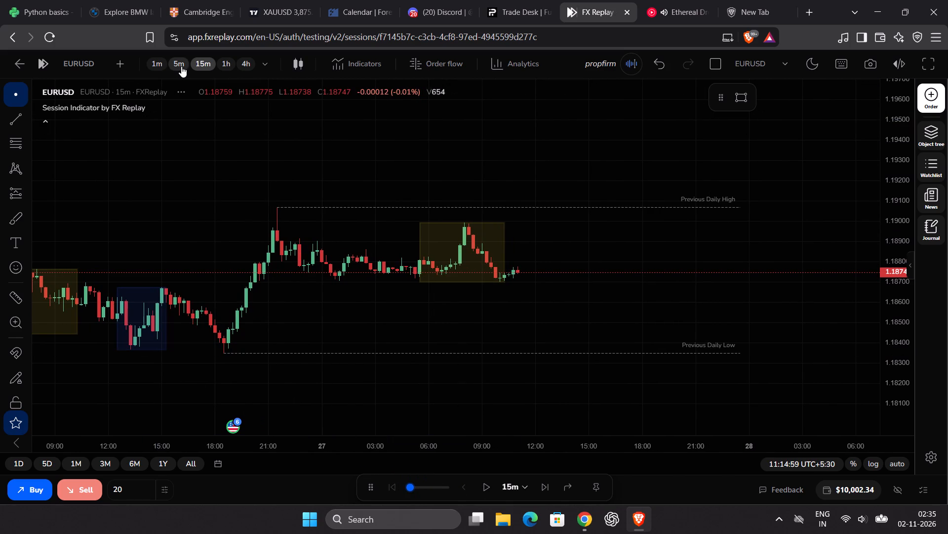
click(181, 66)
click(502, 490)
scroll(499, 447, down, 2)
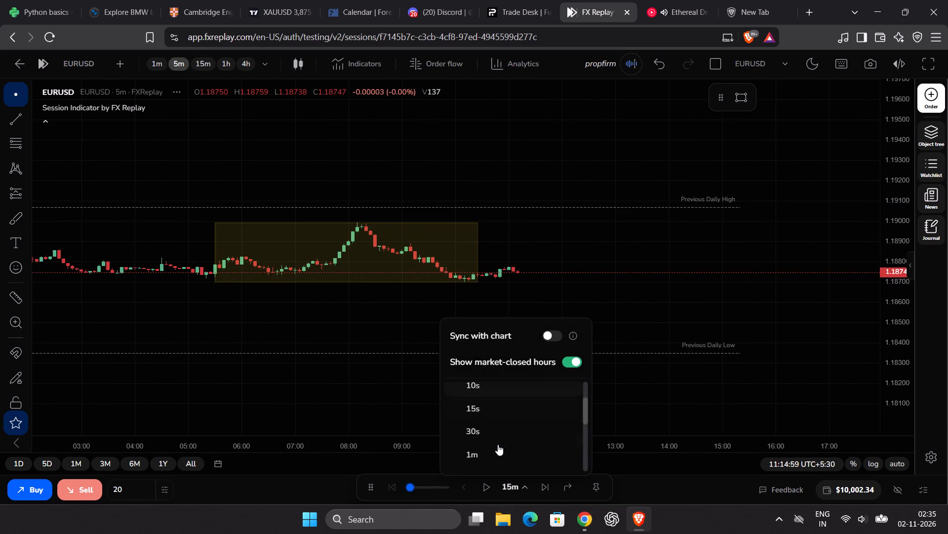
click(474, 435)
drag(899, 375, 896, 162)
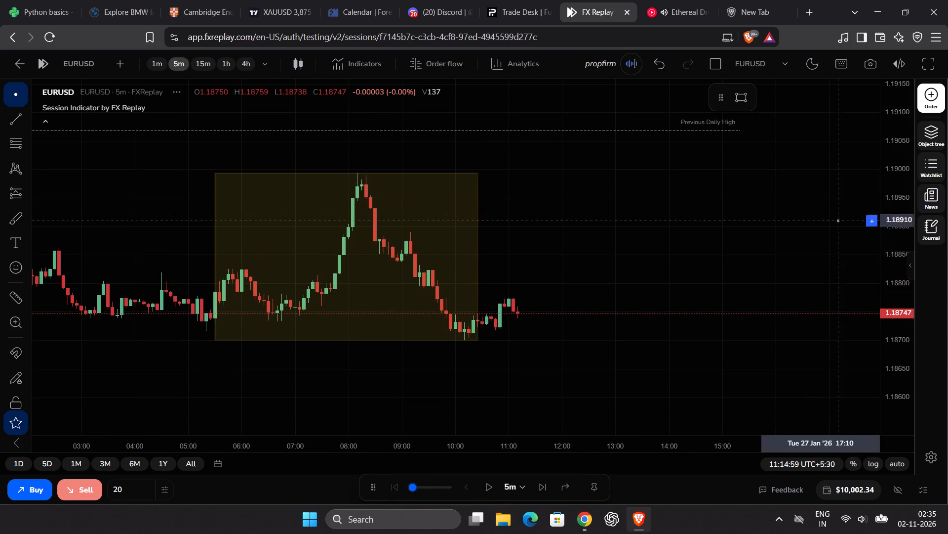
drag(759, 305, 775, 257)
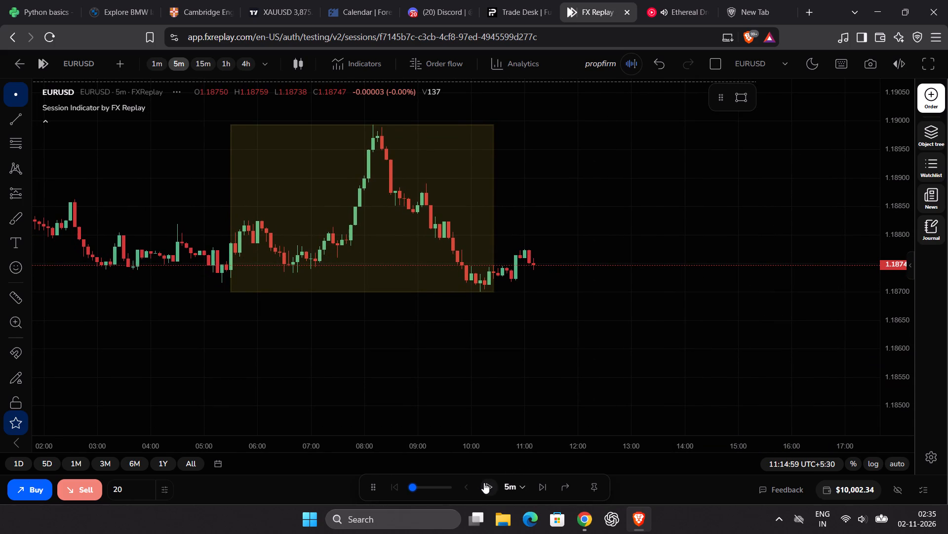
click(487, 487)
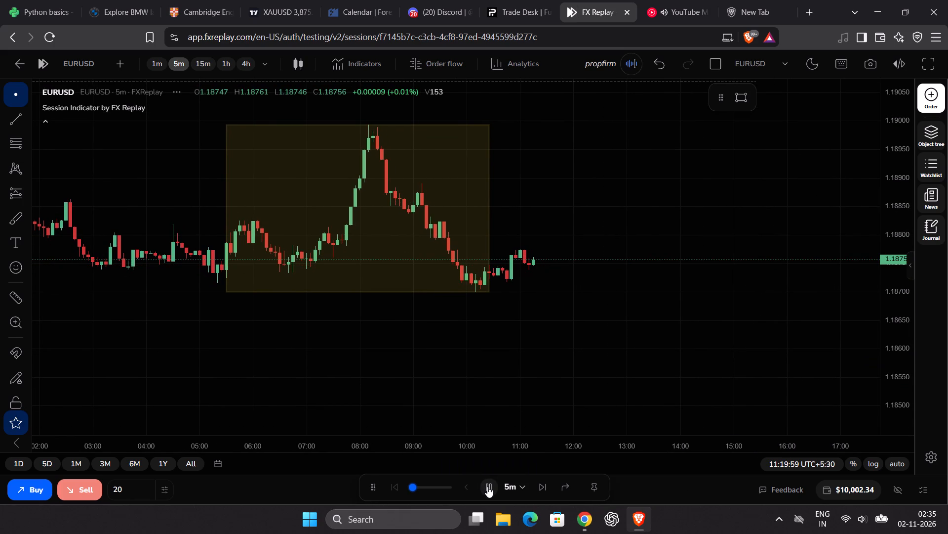
click(487, 487)
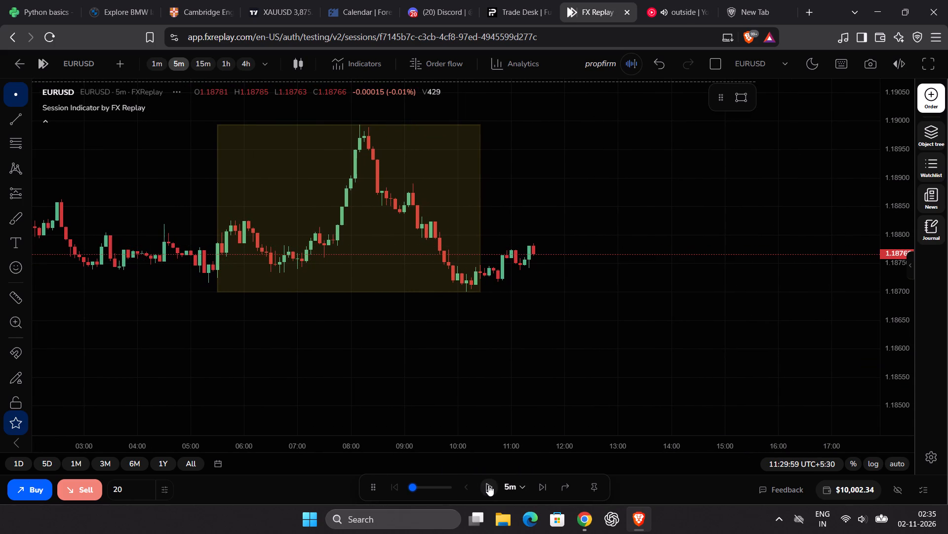
click(488, 486)
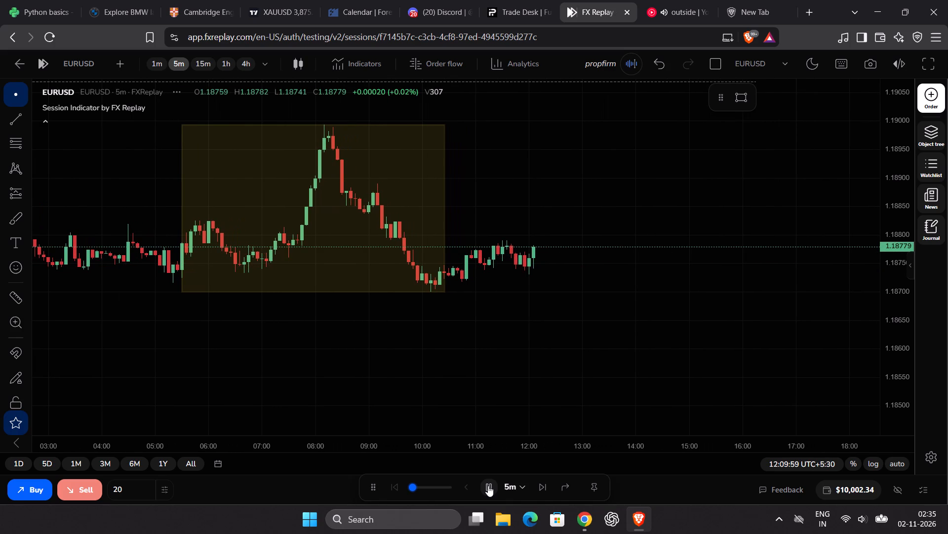
click(488, 486)
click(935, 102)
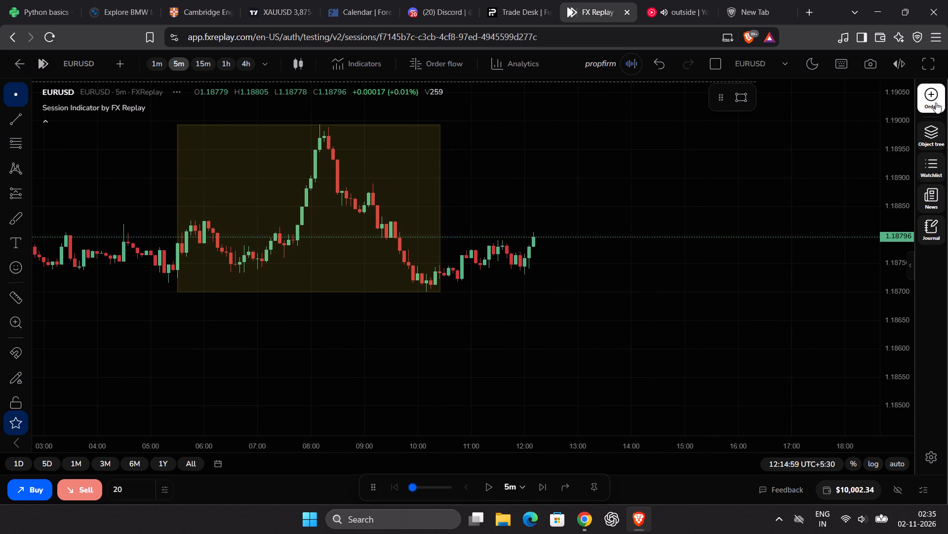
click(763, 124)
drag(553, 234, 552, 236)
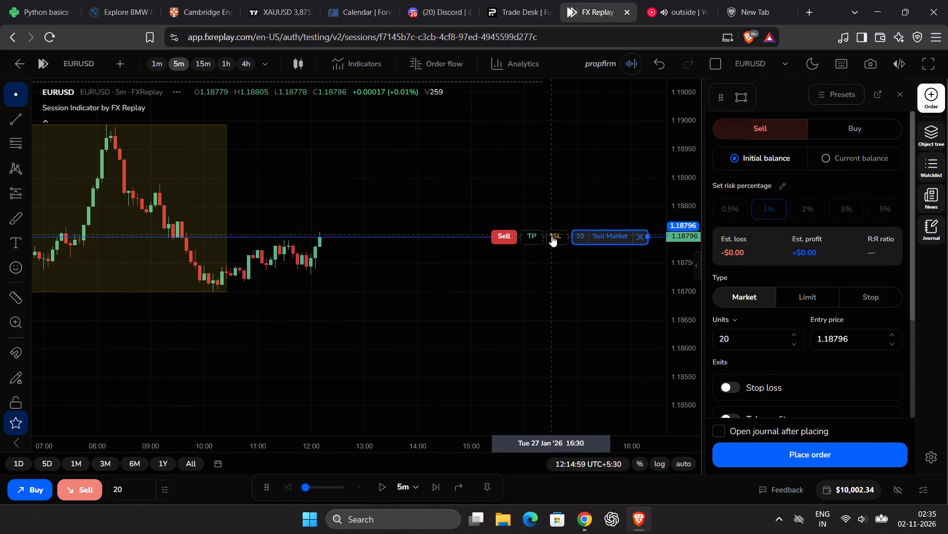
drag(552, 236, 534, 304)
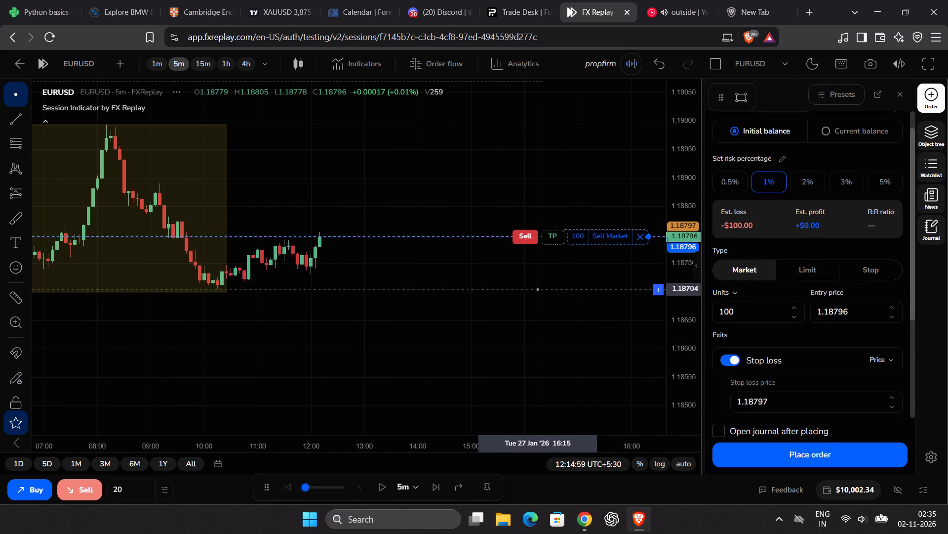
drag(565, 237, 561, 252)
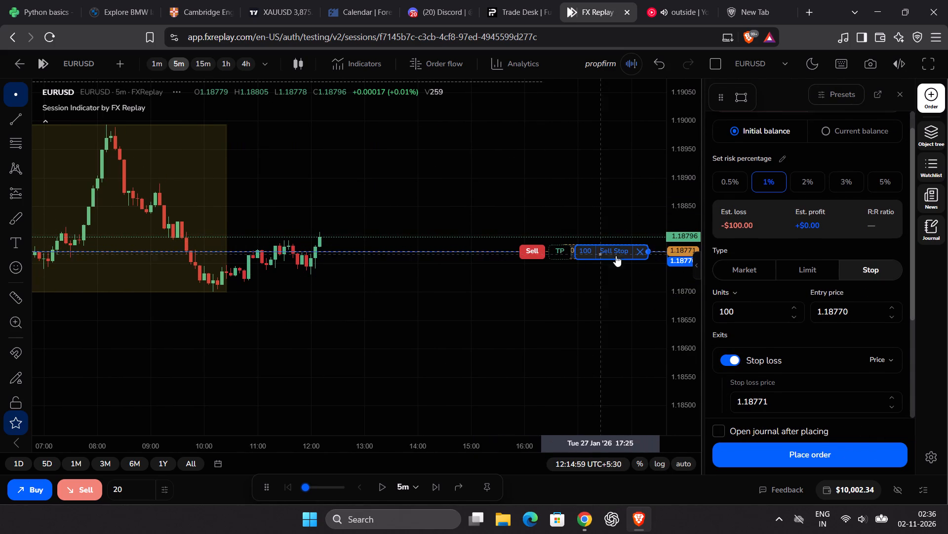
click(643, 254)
Draft a EURUSD market buy at 1.18796 with 1% risk and a stop loss at 1.18695 below the yellow session box.
click(939, 98)
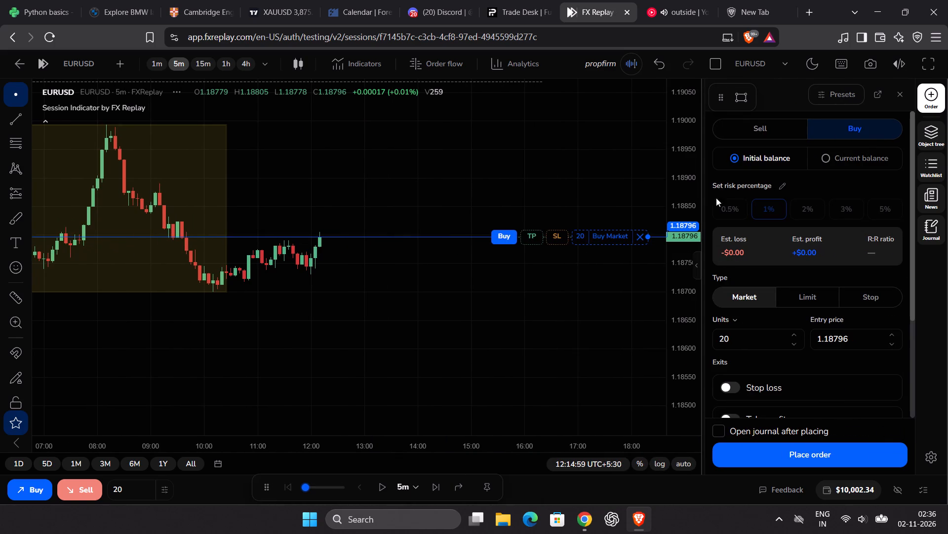
drag(558, 235, 552, 255)
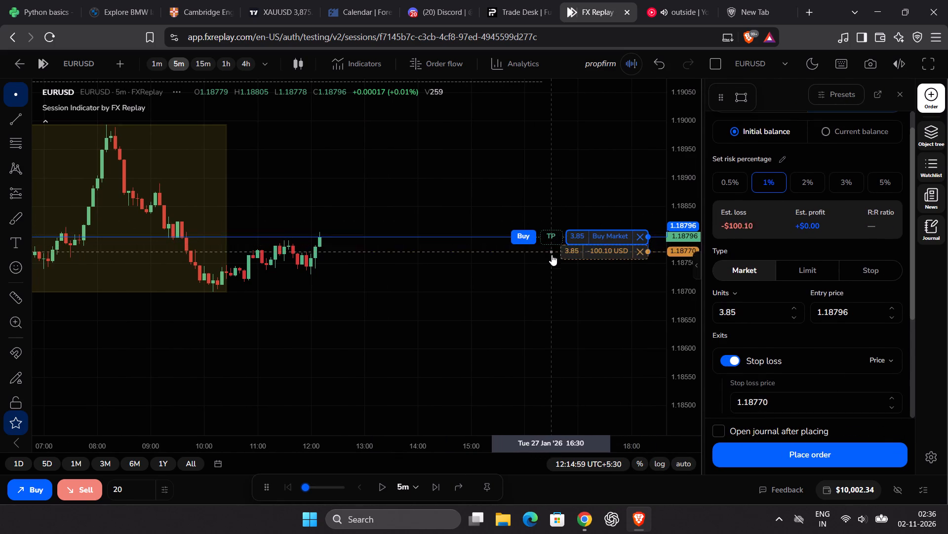
drag(552, 255, 543, 290)
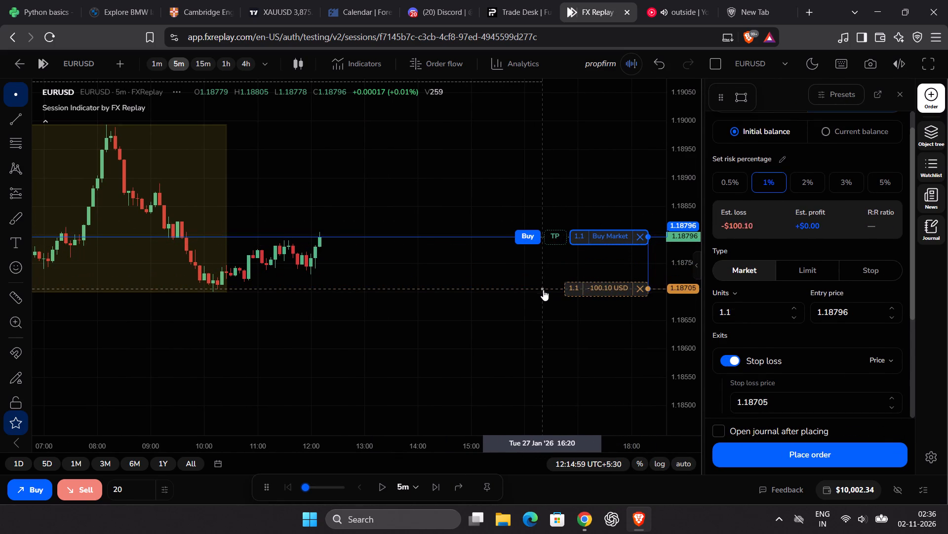
drag(543, 290, 543, 293)
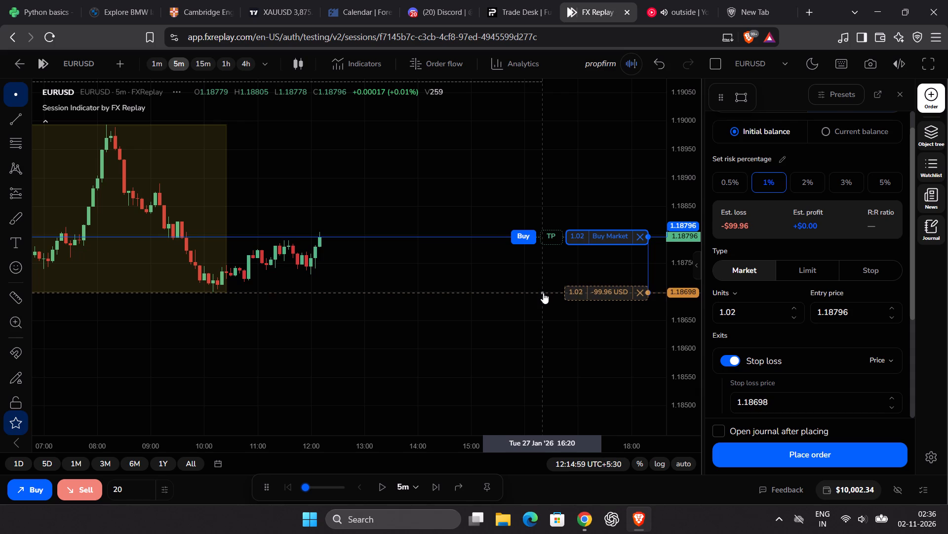
drag(543, 293, 543, 295)
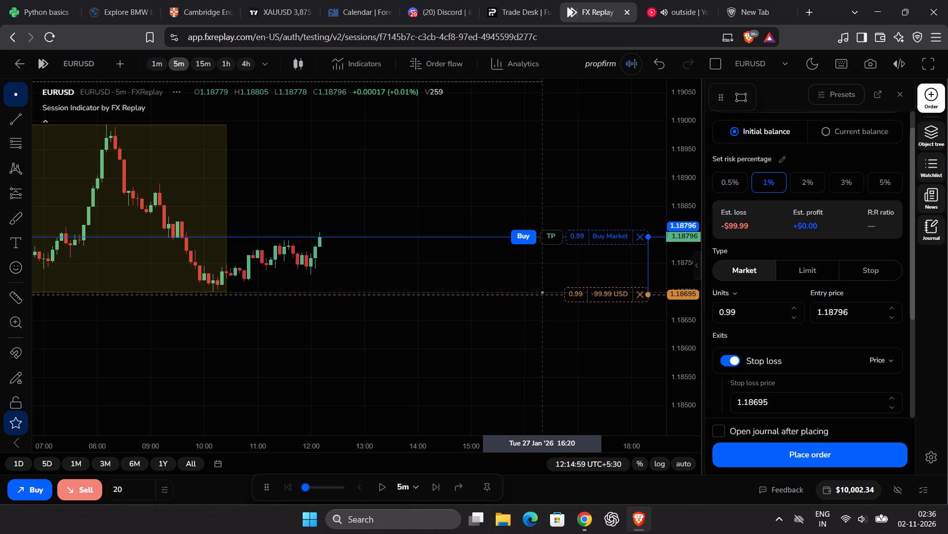
Add a take profit at 1.18898 for about 1:1 risk/reward and execute the 0.99-unit EURUSD market buy.
drag(550, 233, 550, 209)
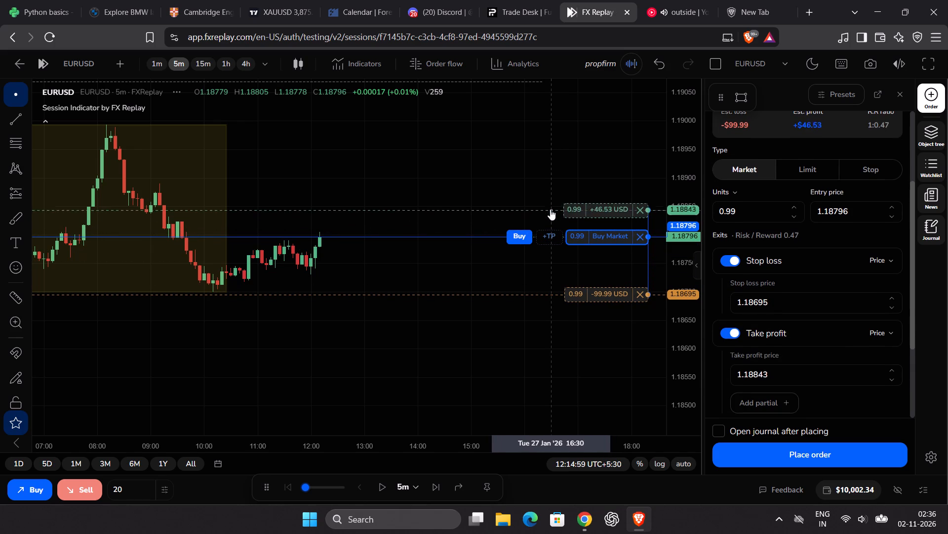
drag(550, 209, 553, 187)
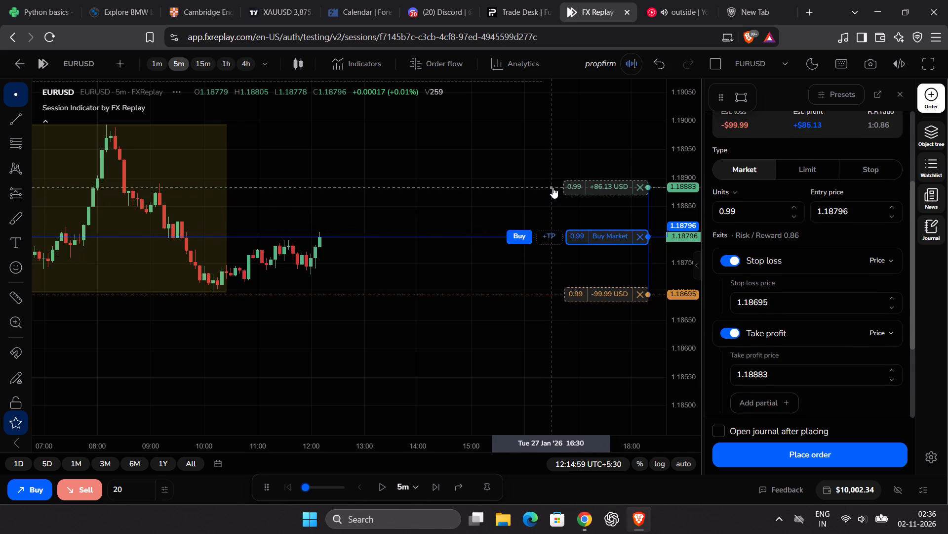
drag(553, 187, 560, 126)
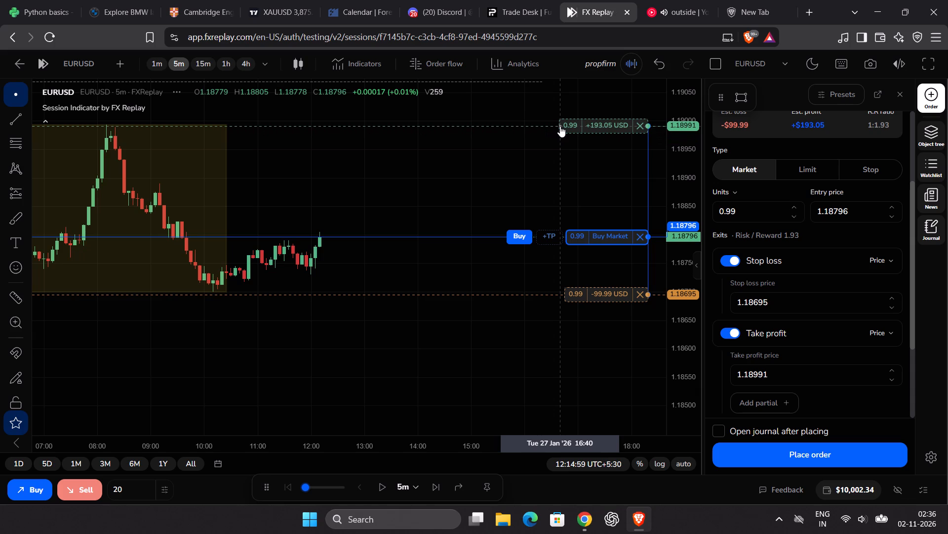
drag(560, 126, 561, 125)
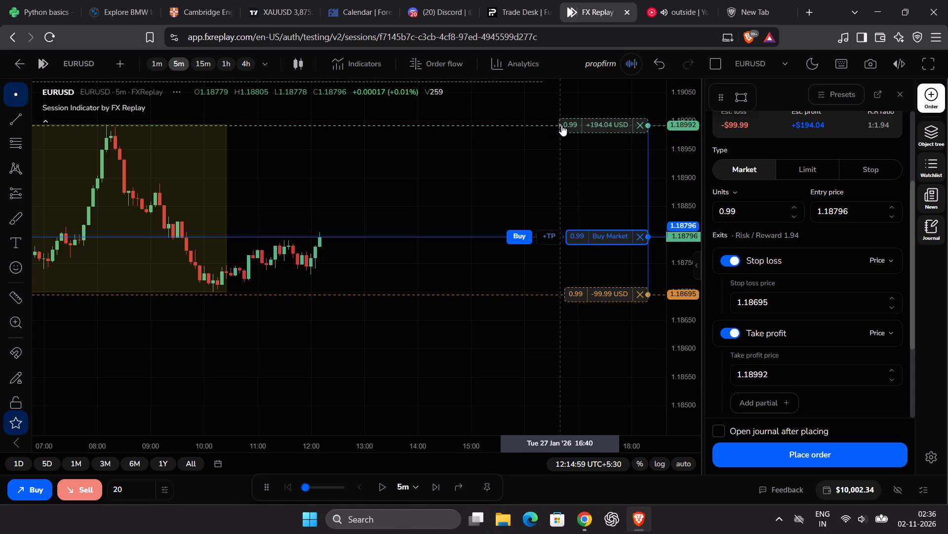
drag(561, 125, 561, 128)
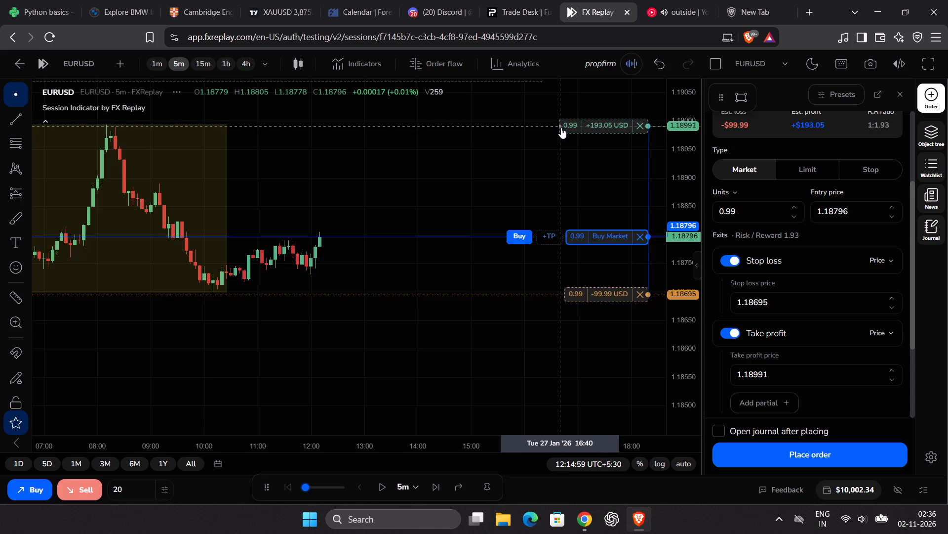
drag(561, 128, 553, 162)
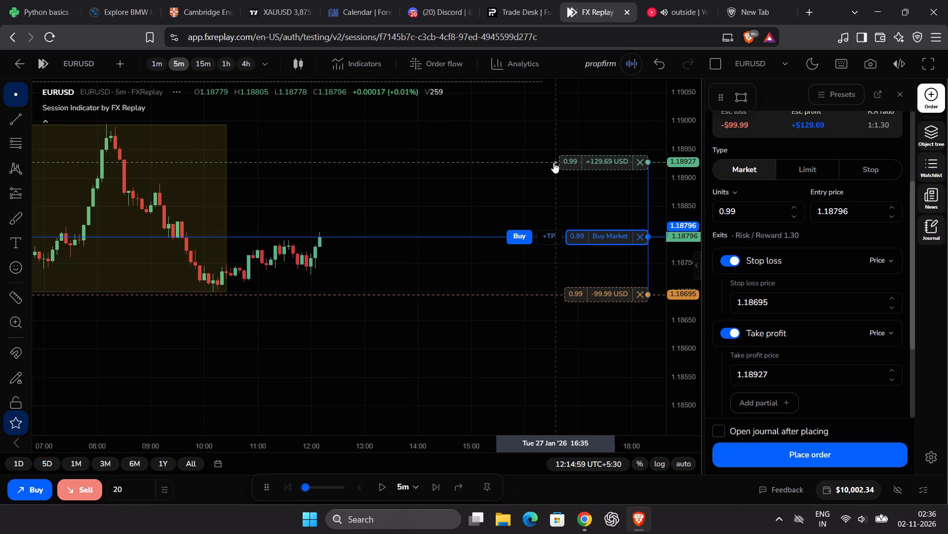
drag(553, 162, 553, 176)
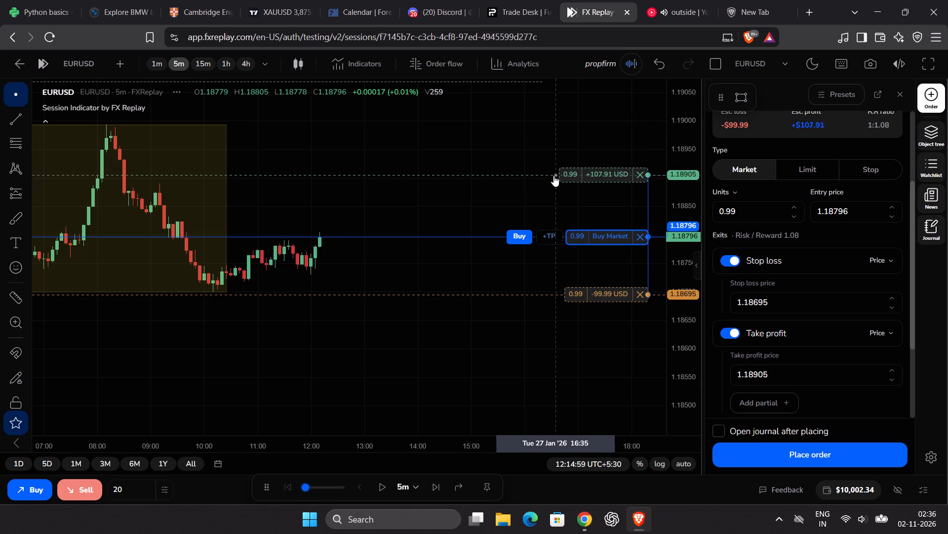
drag(553, 176, 553, 179)
drag(587, 181, 596, 179)
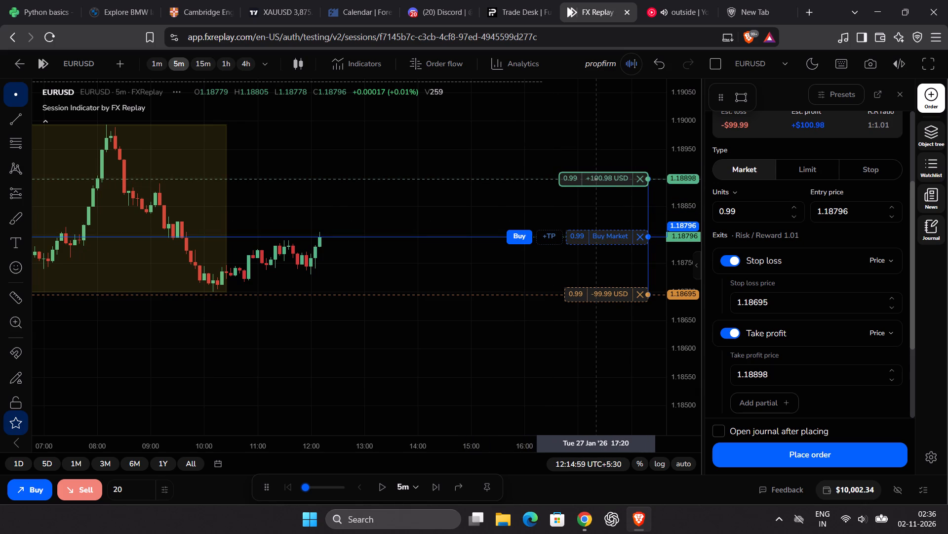
drag(596, 179, 597, 179)
click(516, 236)
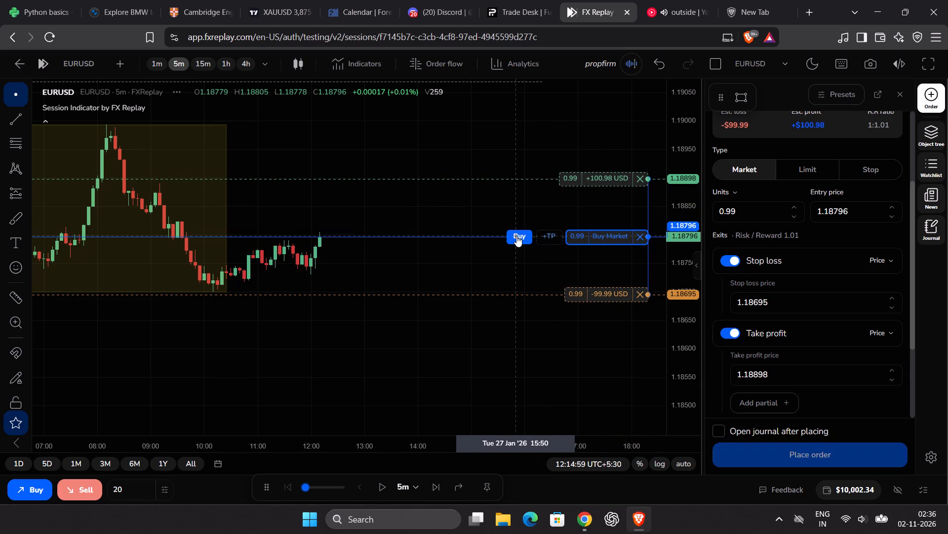
Play the 5m replay through the open buy trade and pause at 12:39:59.
click(487, 488)
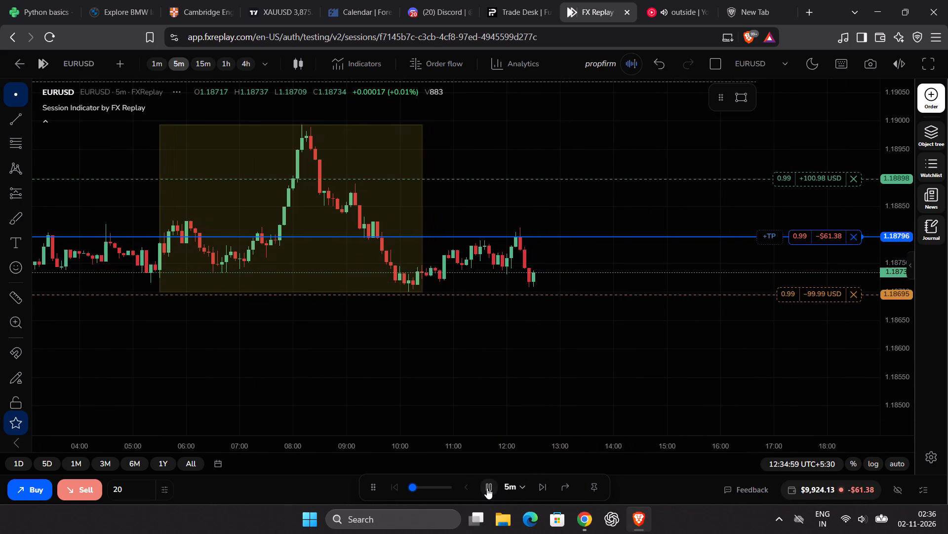
click(487, 488)
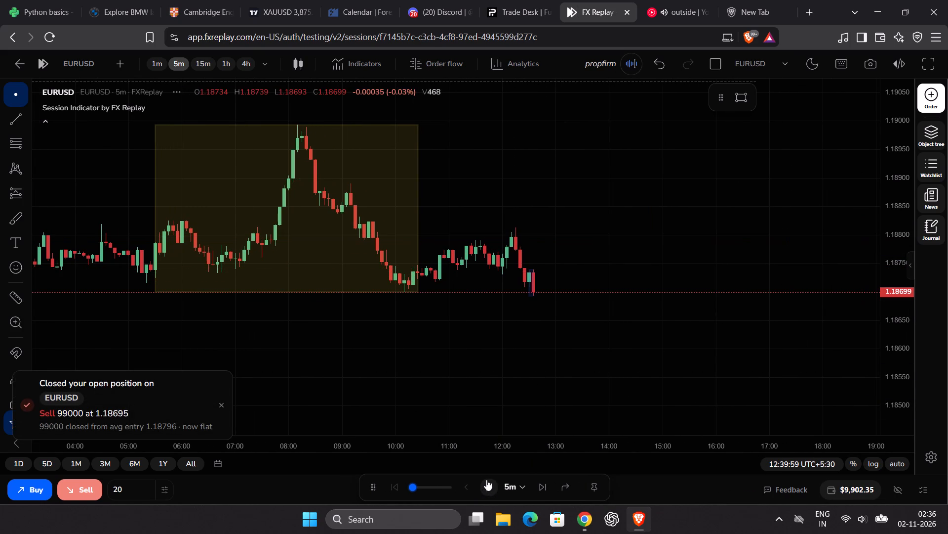
Set the playback speed to 3x per second and play the 5m replay to 13:59:59.
click(414, 485)
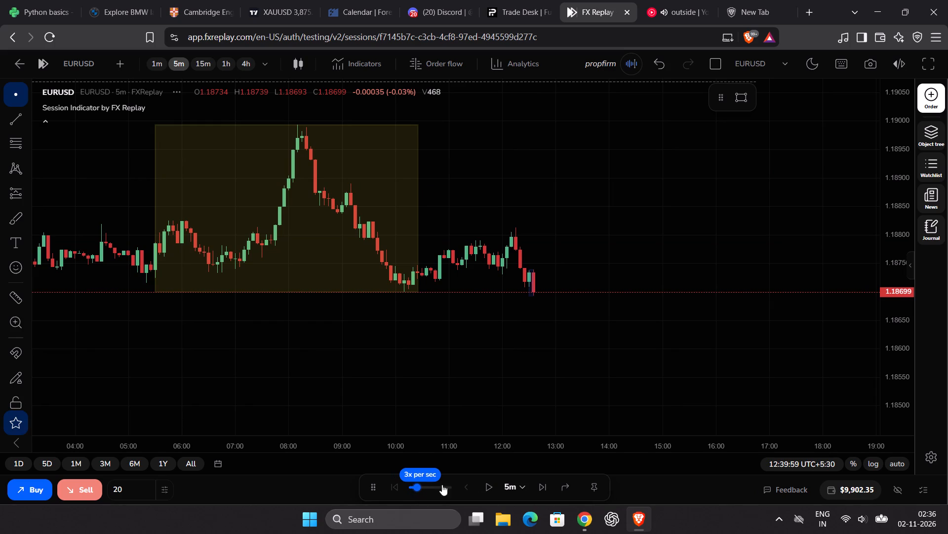
click(486, 484)
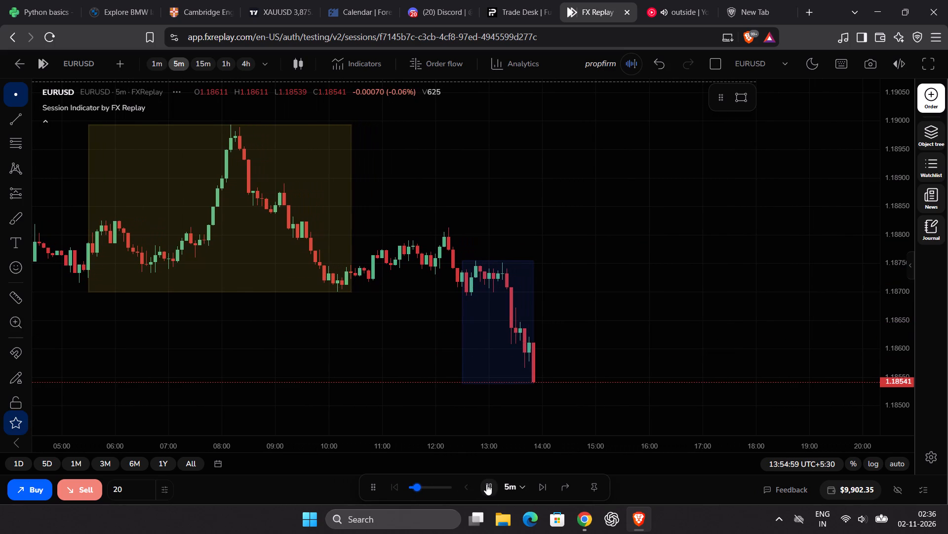
click(486, 484)
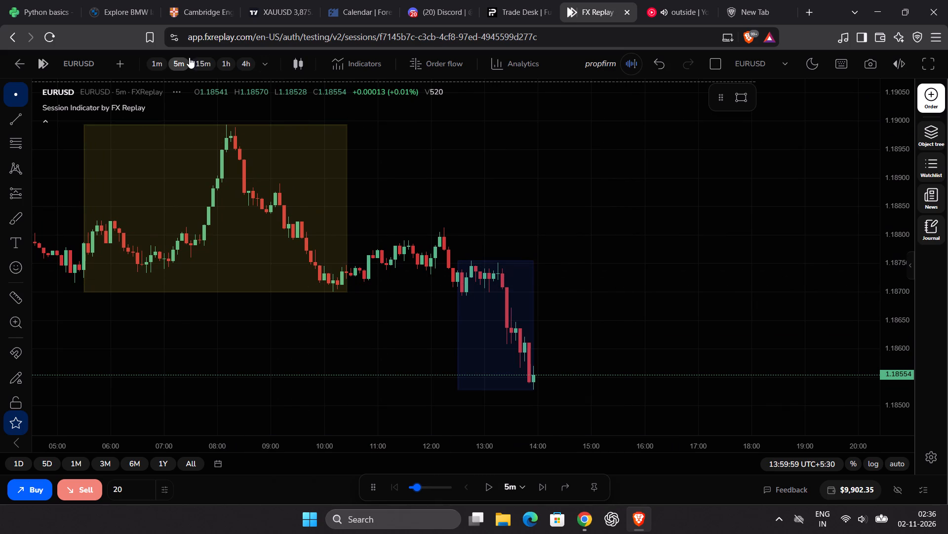
Examine the wider EURUSD price structure and previous daily high and low on the 15m and 1h charts.
click(202, 61)
drag(605, 232, 609, 212)
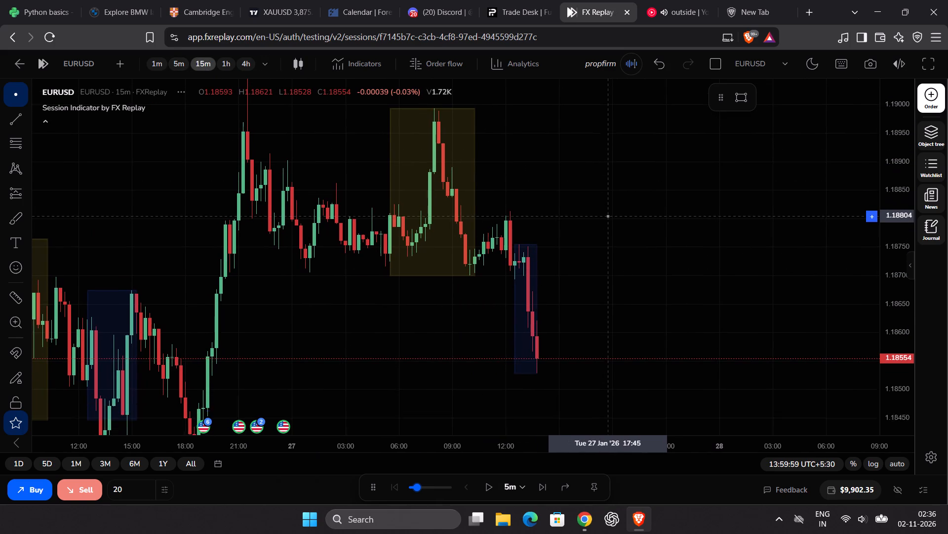
drag(609, 212, 609, 204)
drag(893, 160, 880, 258)
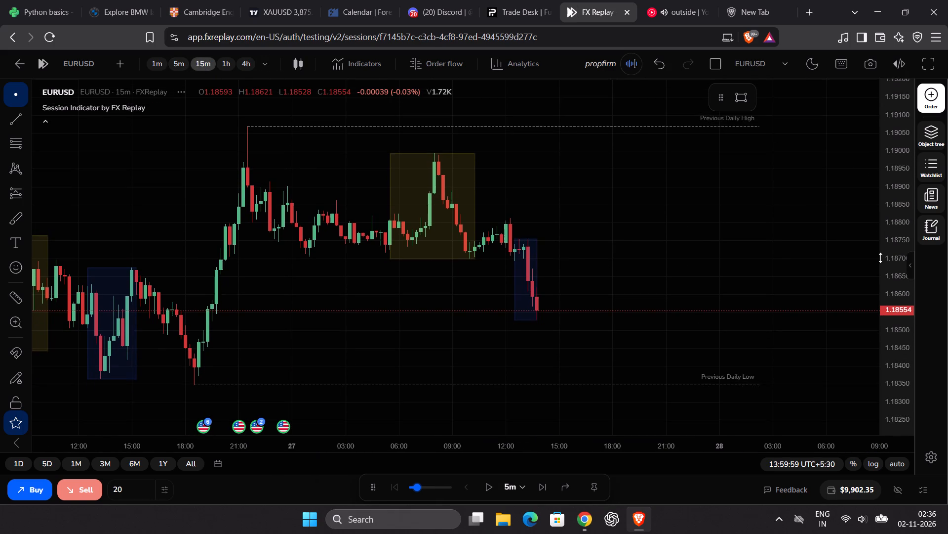
drag(880, 258, 878, 267)
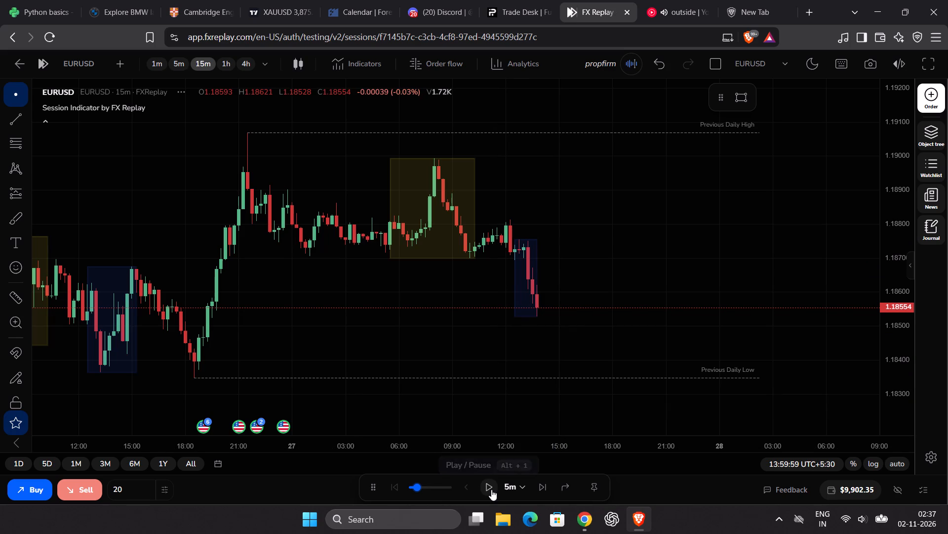
click(226, 64)
drag(891, 136, 886, 264)
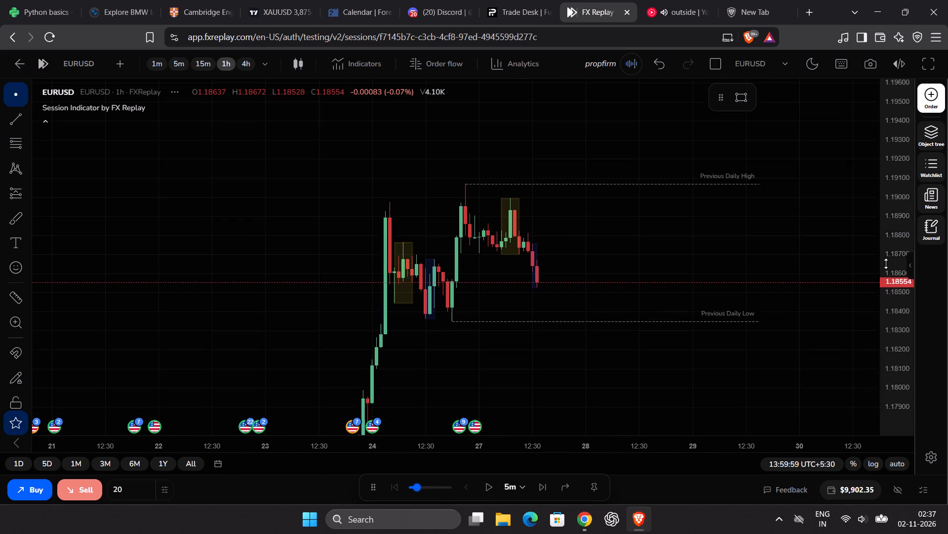
drag(886, 264, 882, 324)
scroll(776, 310, down, 6)
drag(733, 319, 822, 157)
drag(699, 285, 641, 328)
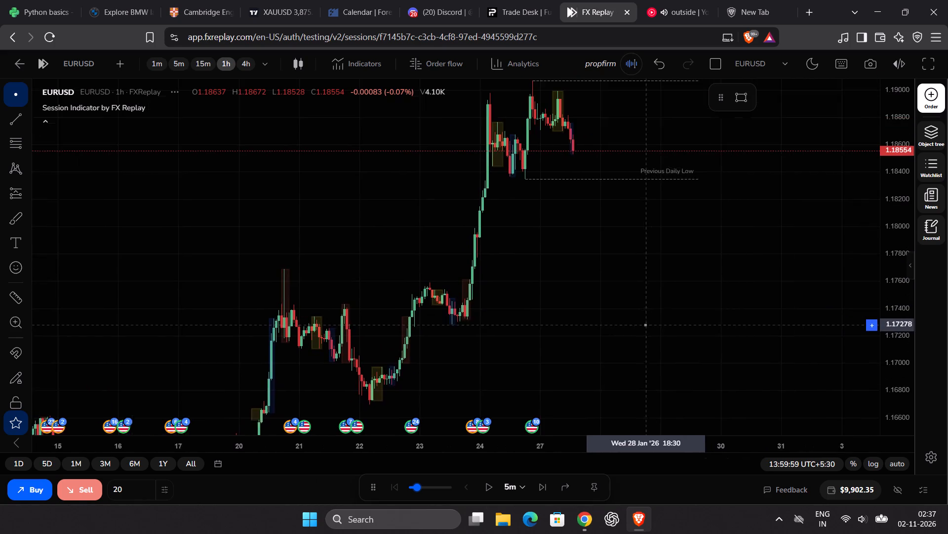
drag(641, 328, 618, 349)
click(201, 67)
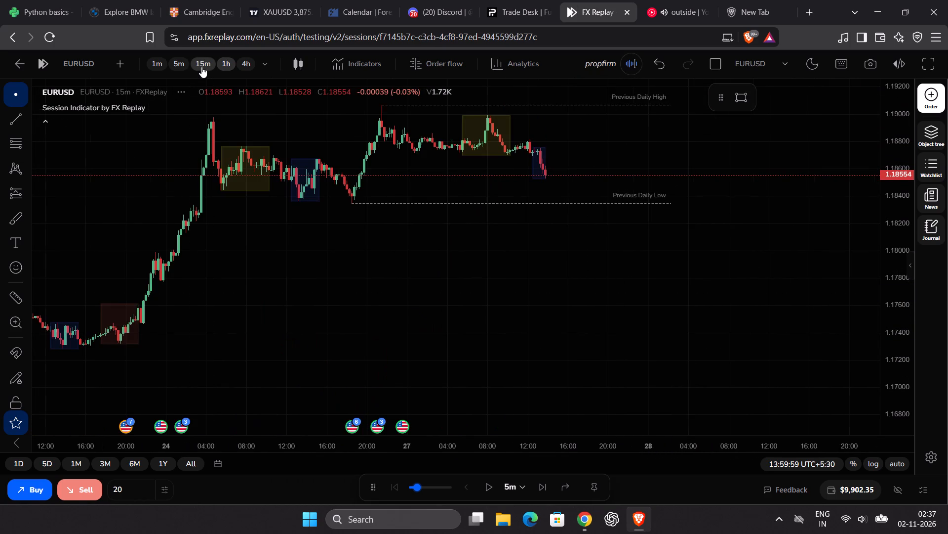
Review the list of past EURUSD trades in the session journal.
click(930, 229)
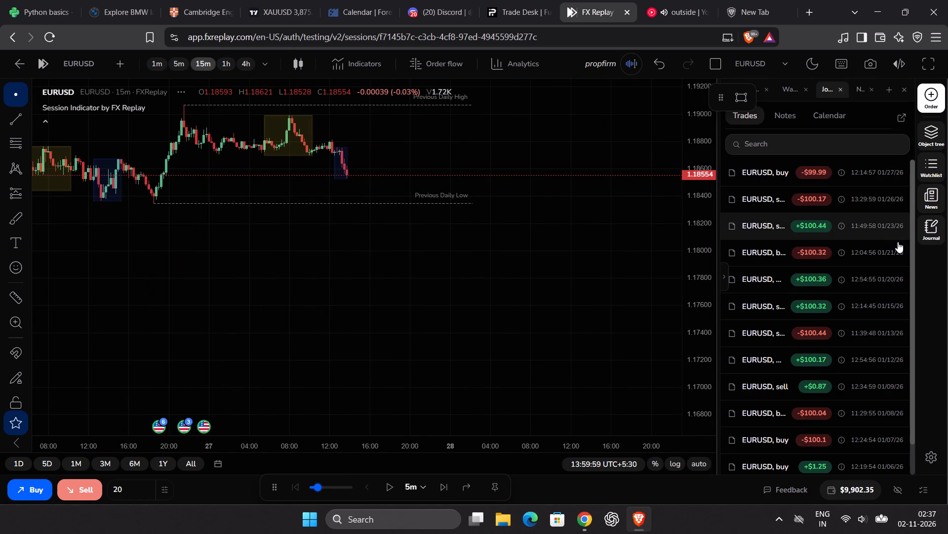
scroll(852, 245, down, 1)
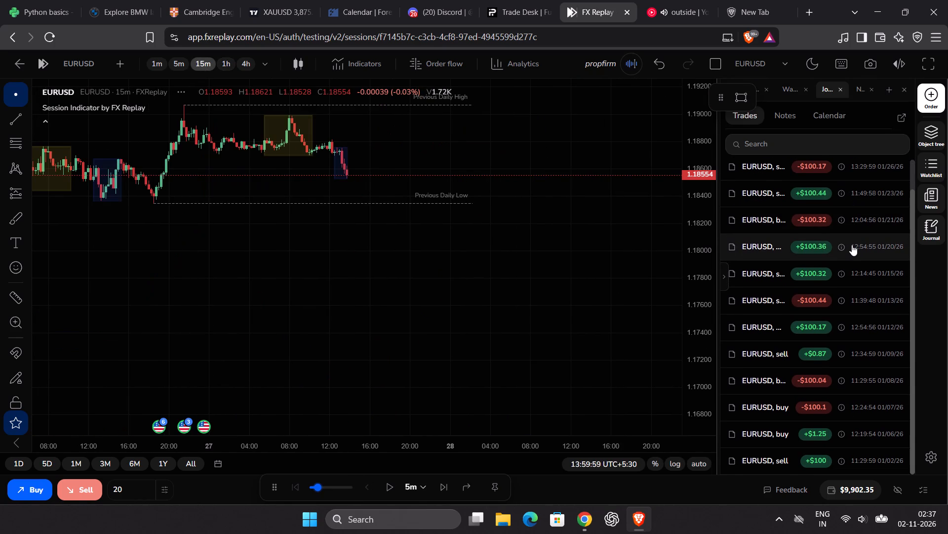
scroll(852, 245, up, 3)
click(928, 222)
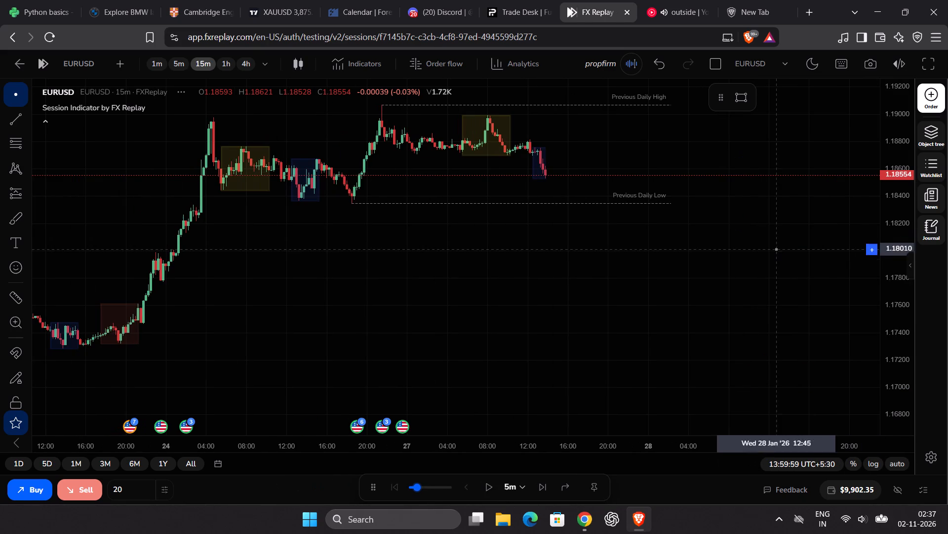
Set the replay interval to 15m, raise the playback speed to 16x per second, and play the replay to 18:44:59 on 27 January.
scroll(674, 274, up, 4)
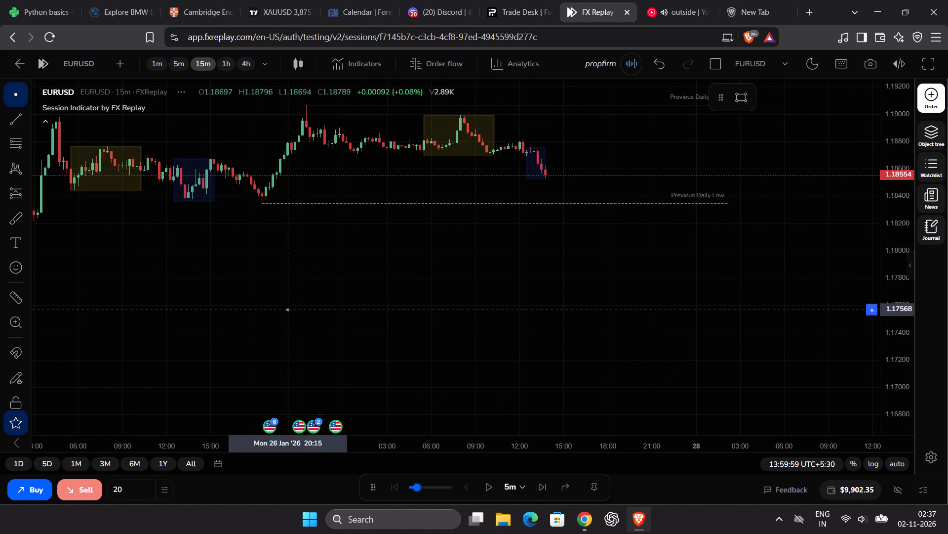
click(521, 487)
scroll(498, 408, down, 3)
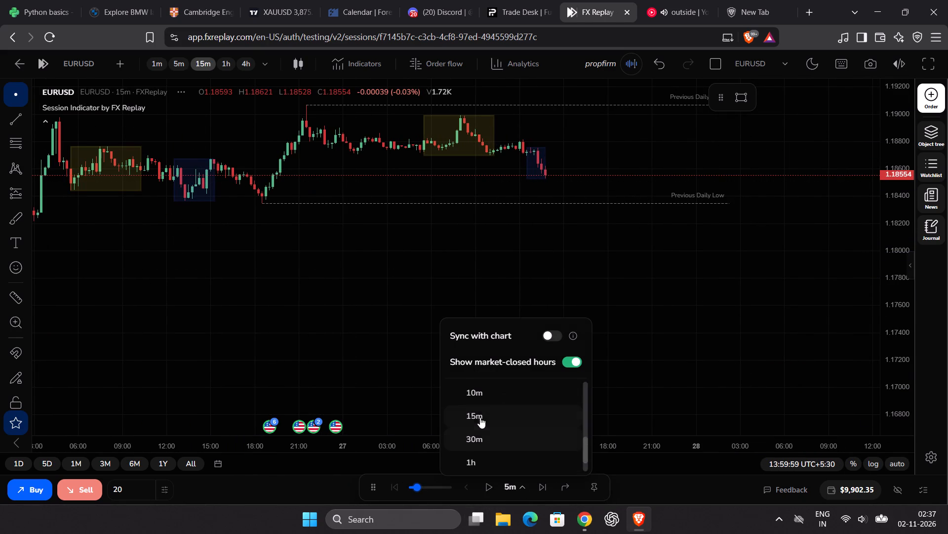
click(480, 412)
drag(437, 489, 460, 489)
click(483, 488)
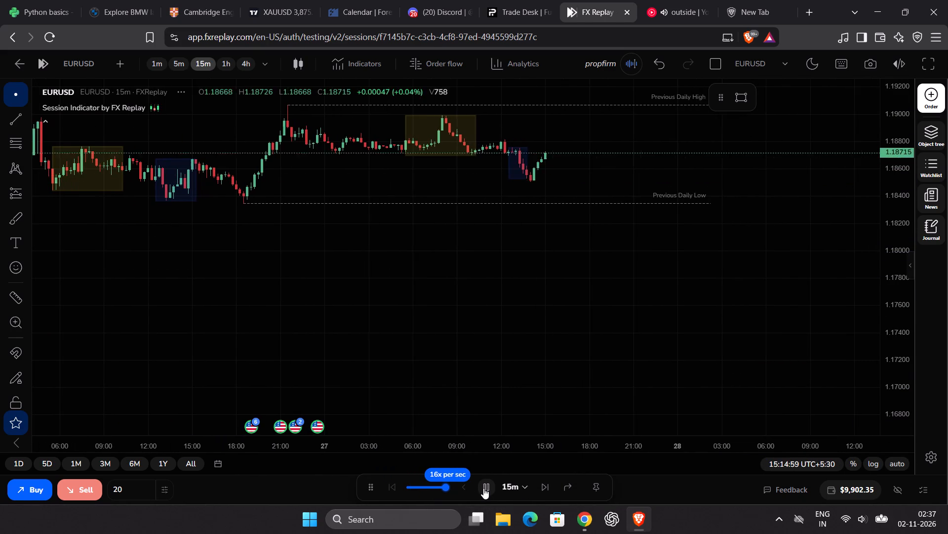
click(483, 488)
double_click(483, 488)
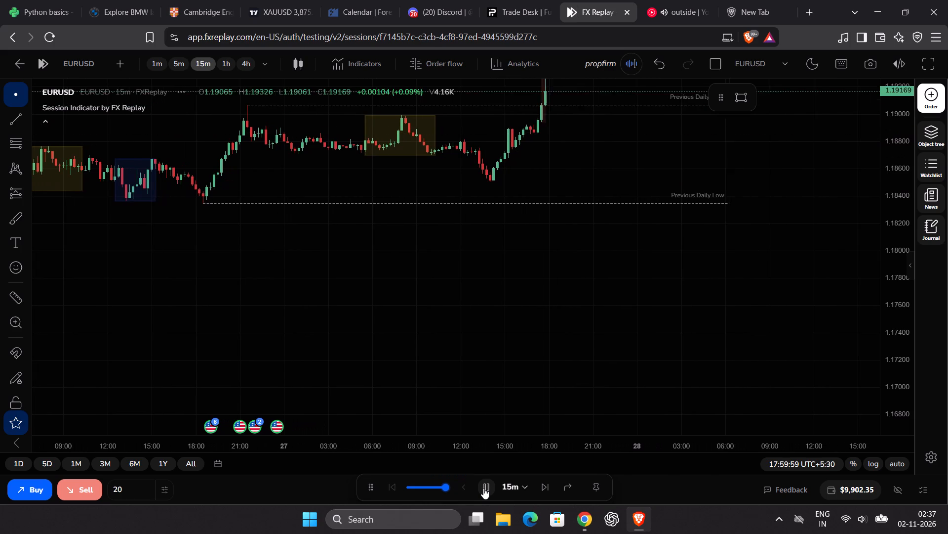
drag(499, 322, 444, 419)
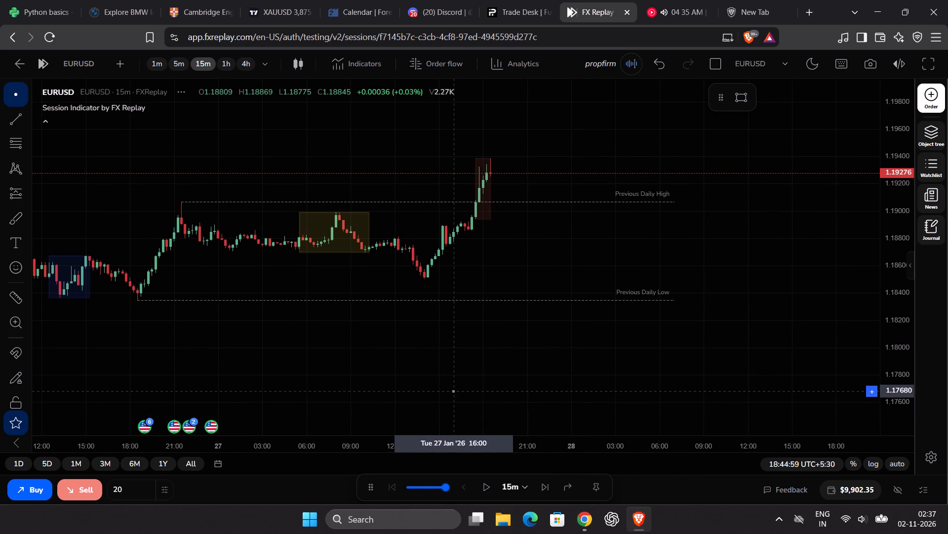
Continue the 15m replay at 16x per second and pause at 02:14:59 on 28 January.
click(486, 487)
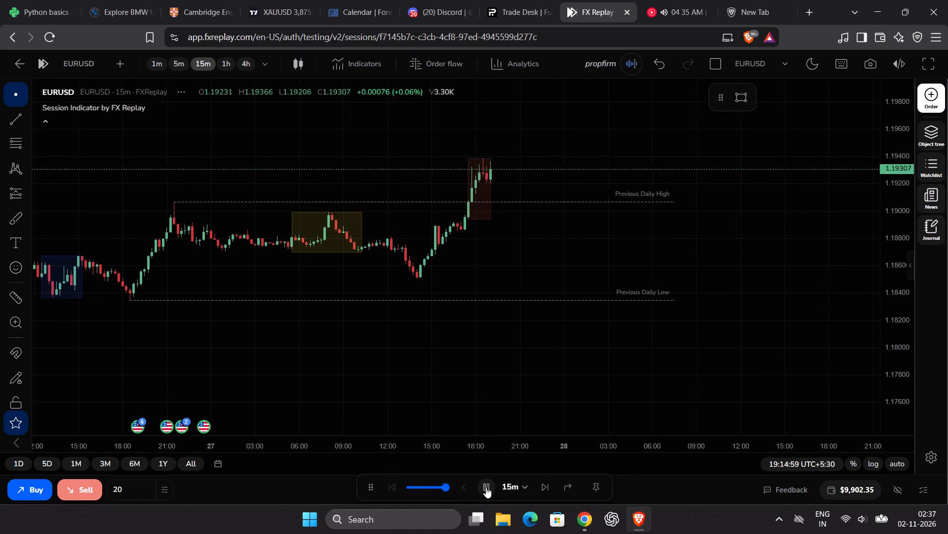
scroll(488, 403, up, 7)
click(486, 483)
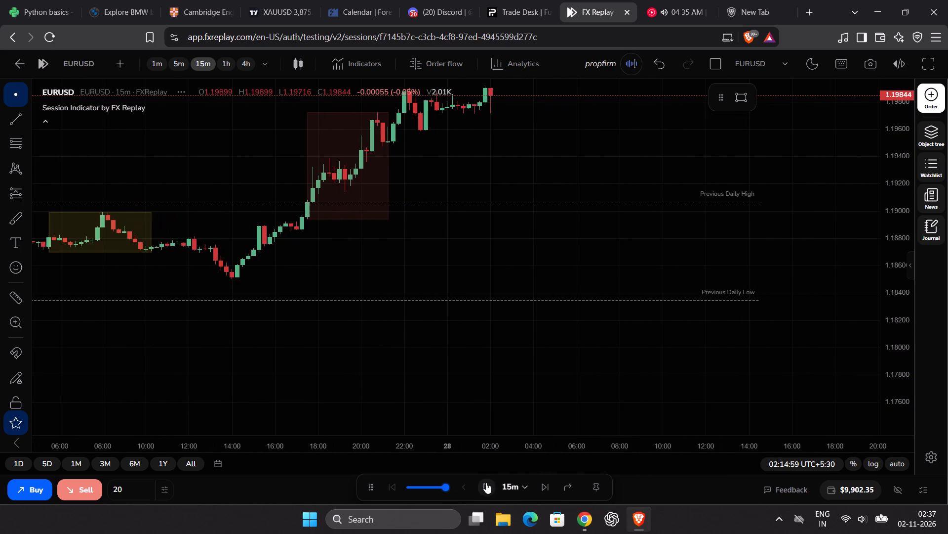
drag(484, 309, 456, 384)
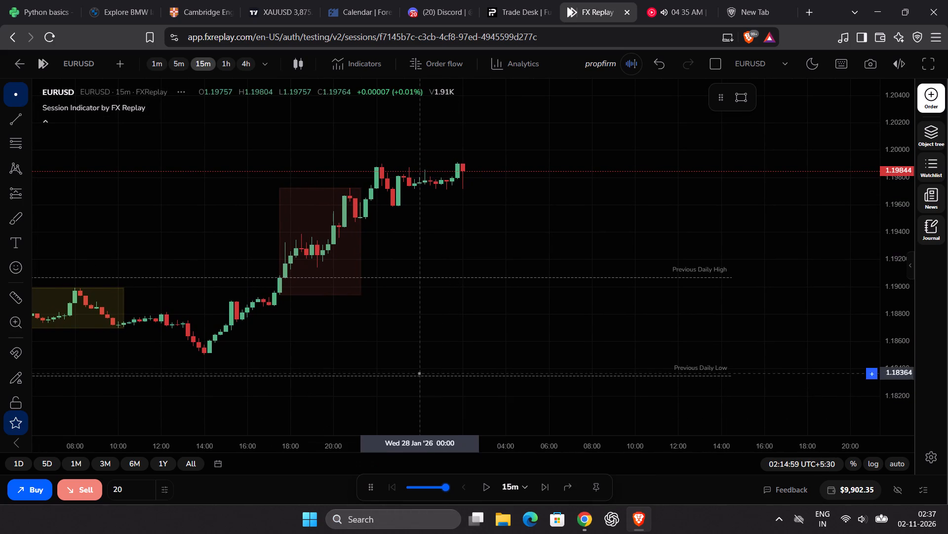
Slow the playback to 3x per second and play the 15m replay to 11:14:59 on 28 January.
drag(423, 485, 414, 489)
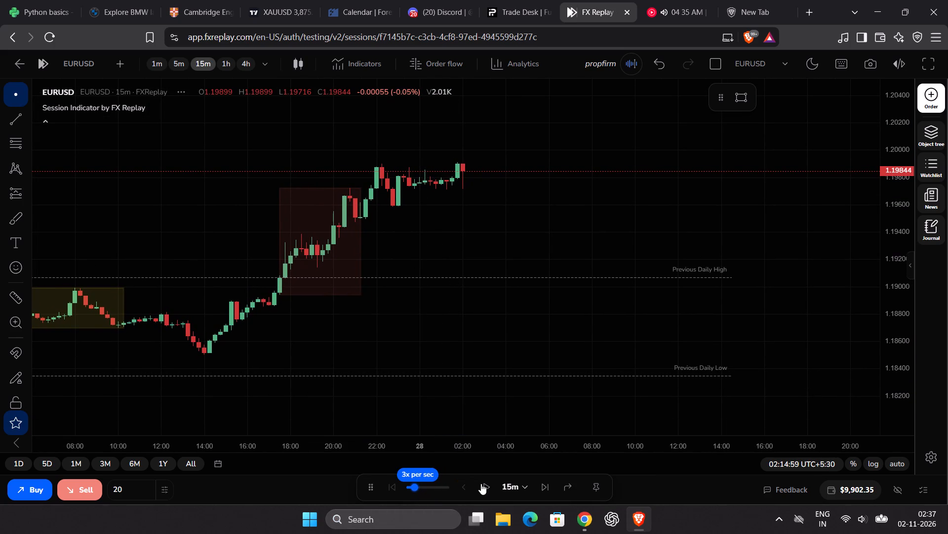
click(484, 485)
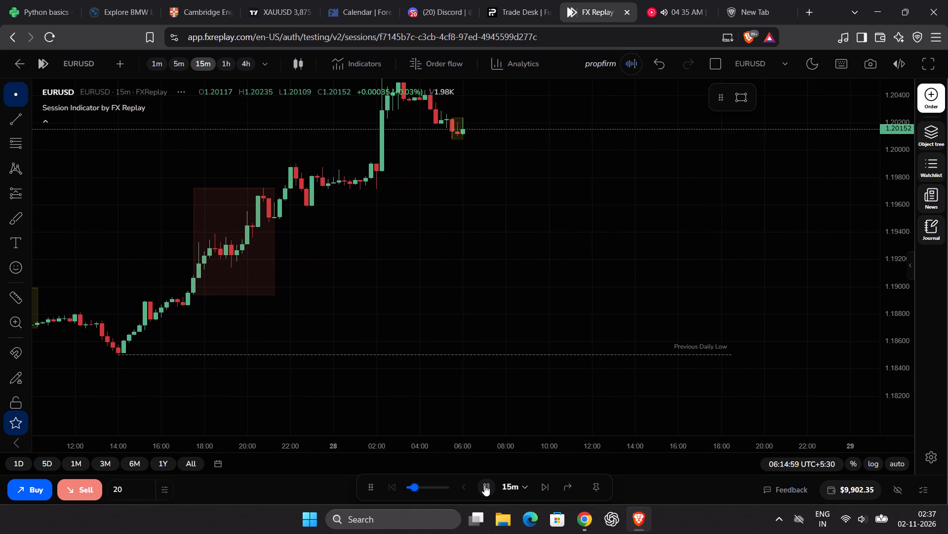
drag(515, 272, 498, 365)
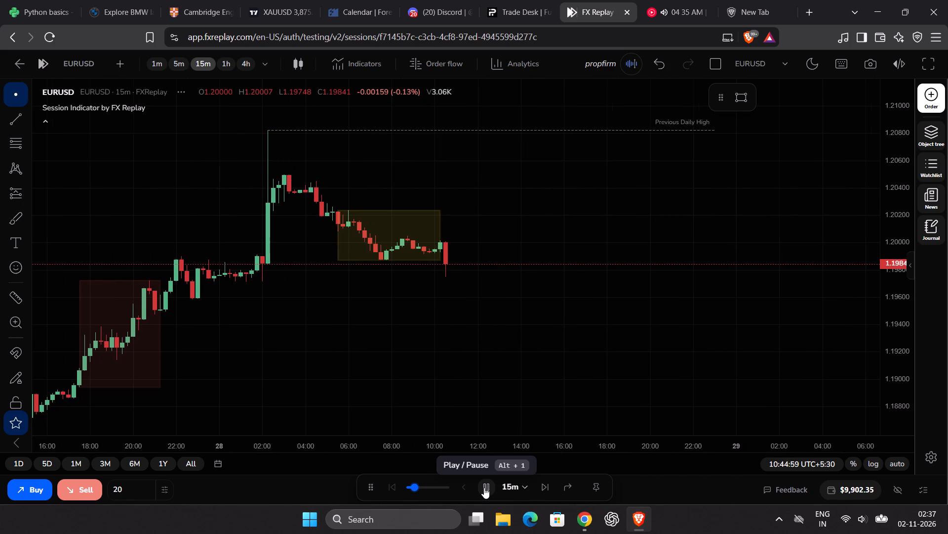
click(484, 488)
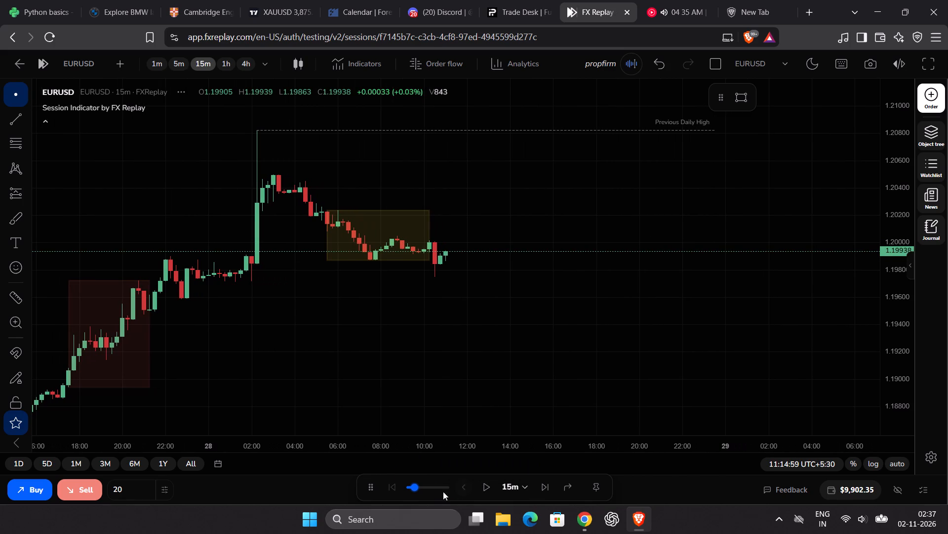
Slow the playback further, switch both the chart and the replay interval to 5m, and play the replay to 12:44:59.
drag(407, 487, 403, 487)
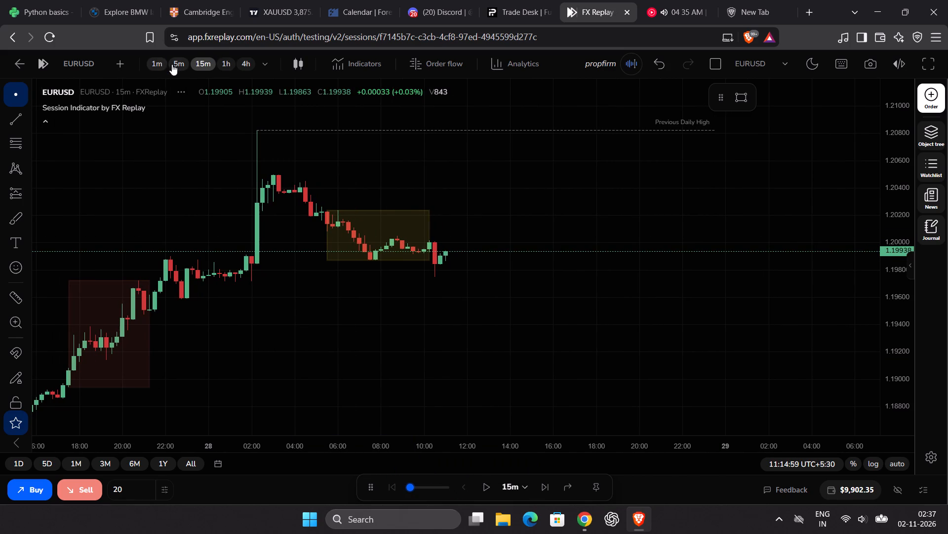
click(176, 64)
drag(898, 376, 877, 142)
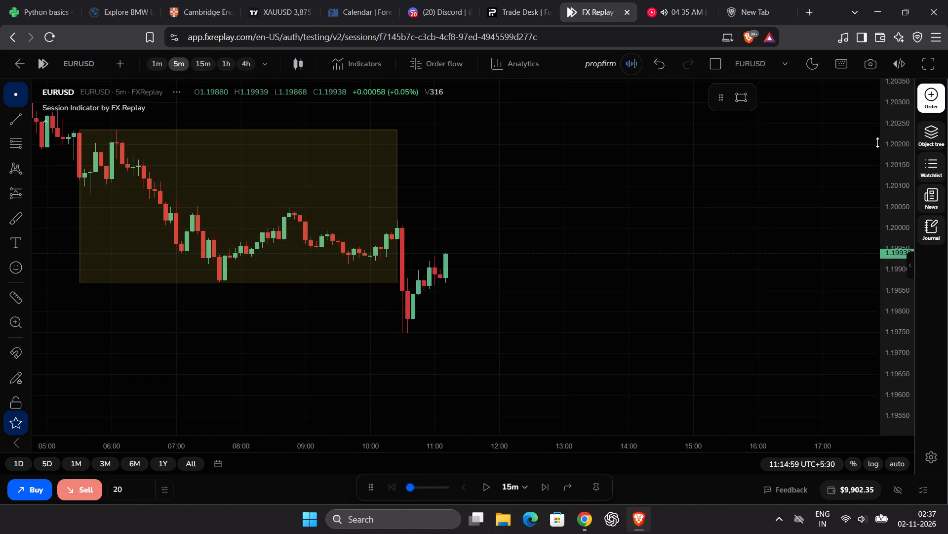
drag(877, 142, 877, 141)
drag(608, 319, 634, 303)
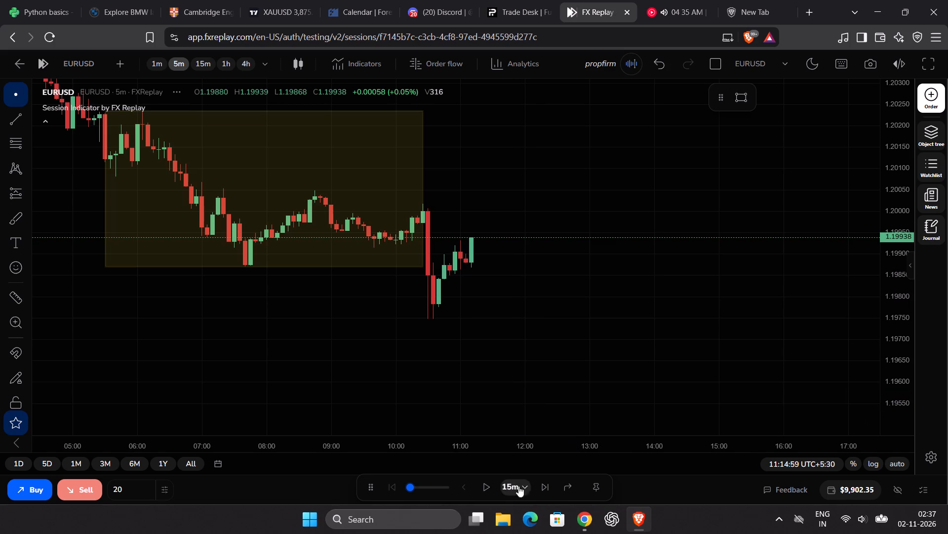
click(513, 483)
scroll(514, 458, down, 2)
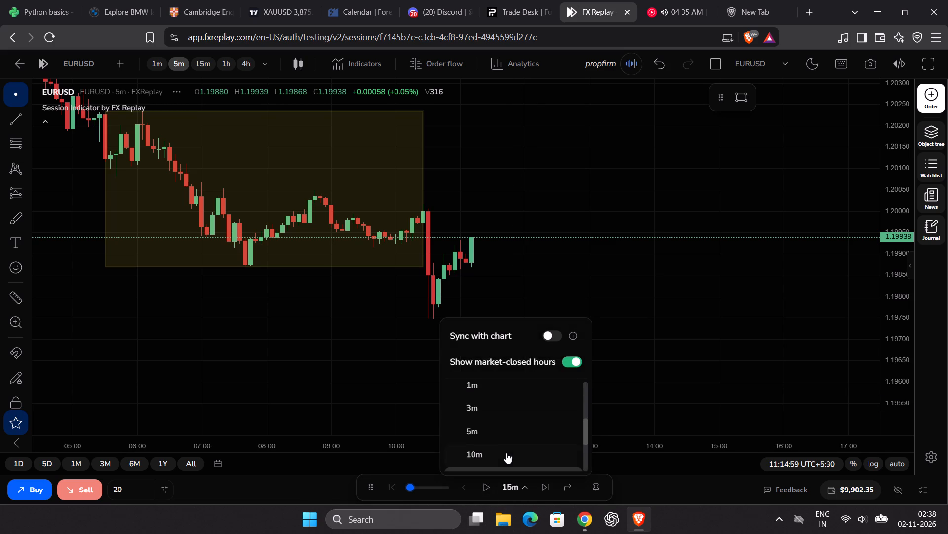
click(475, 429)
click(488, 485)
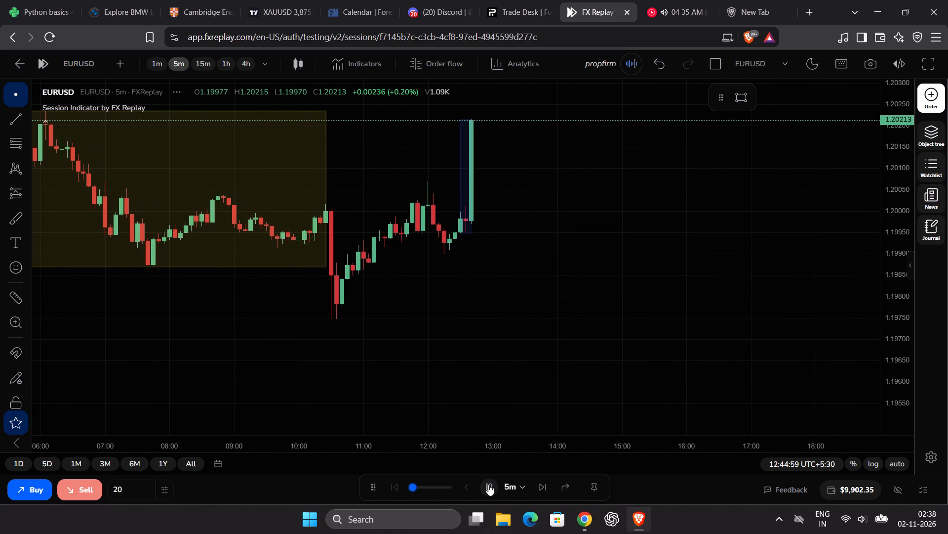
click(488, 485)
Draft a EURUSD market buy at 1.20213 with 1% risk and a stop loss at 1.19742 below the recent swing low.
drag(553, 251, 524, 330)
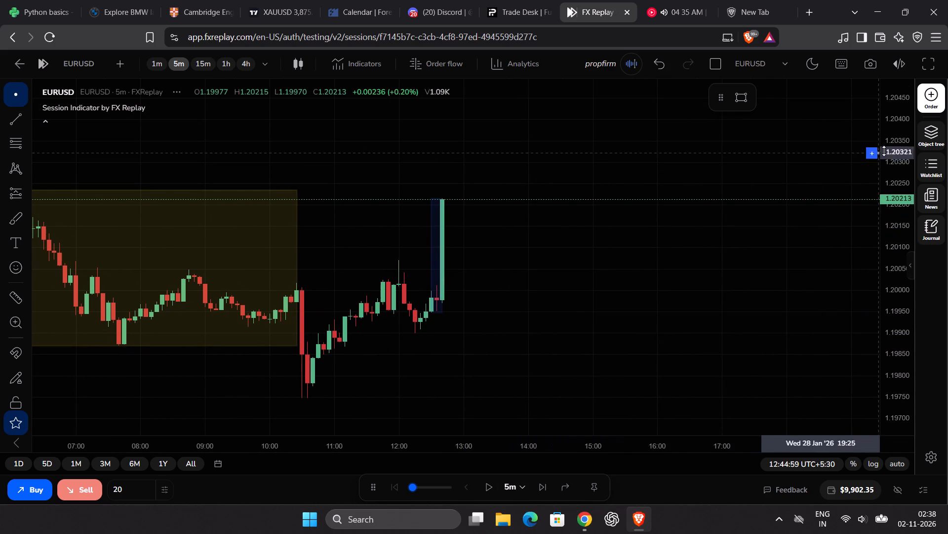
drag(884, 151, 881, 280)
click(934, 101)
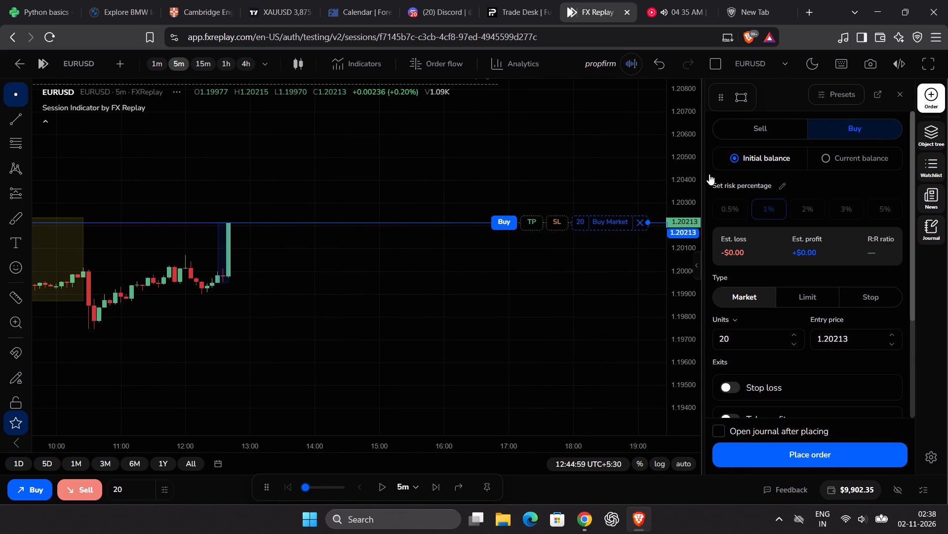
drag(558, 221, 538, 330)
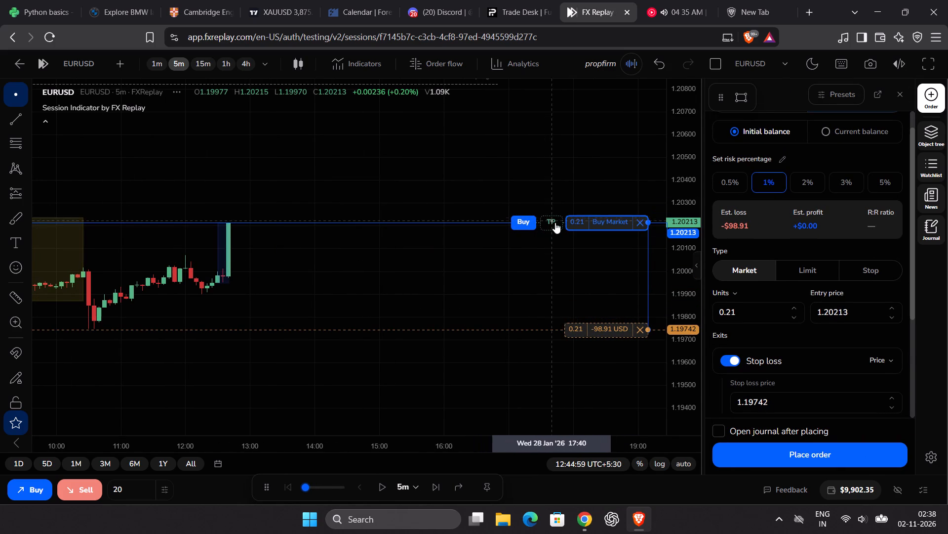
Add a take profit at 1.20691 for about 1:1 risk/reward and execute the 0.21-unit EURUSD market buy.
drag(555, 222, 561, 112)
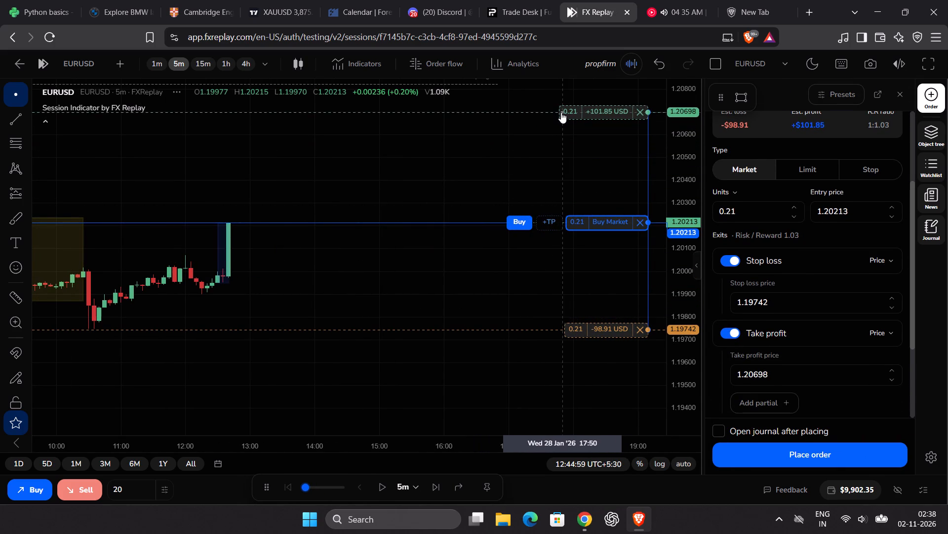
drag(561, 112, 562, 114)
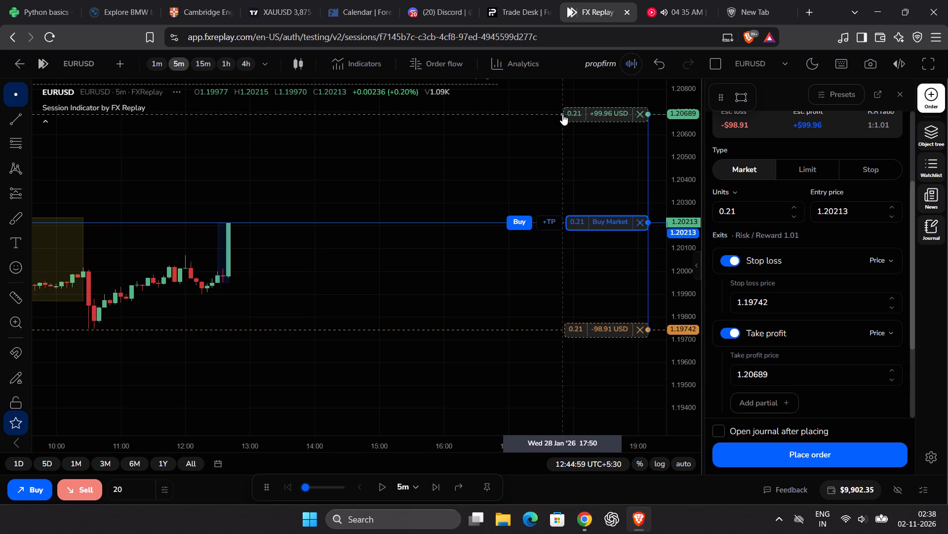
drag(562, 114, 564, 114)
click(517, 221)
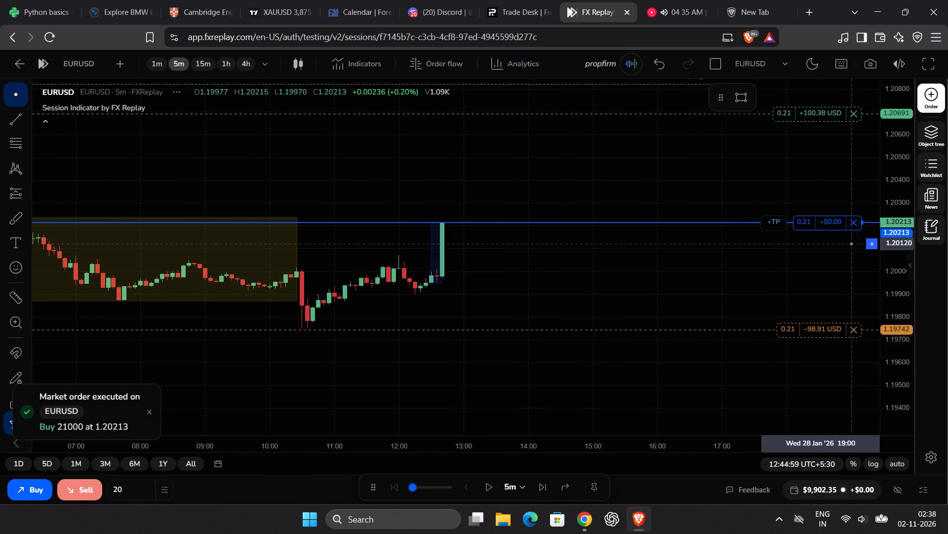
Set the playback to 3x per second and play the 5m replay through the open buy trade to 14:24:59 on 28 January.
drag(888, 240, 890, 263)
drag(635, 358, 630, 383)
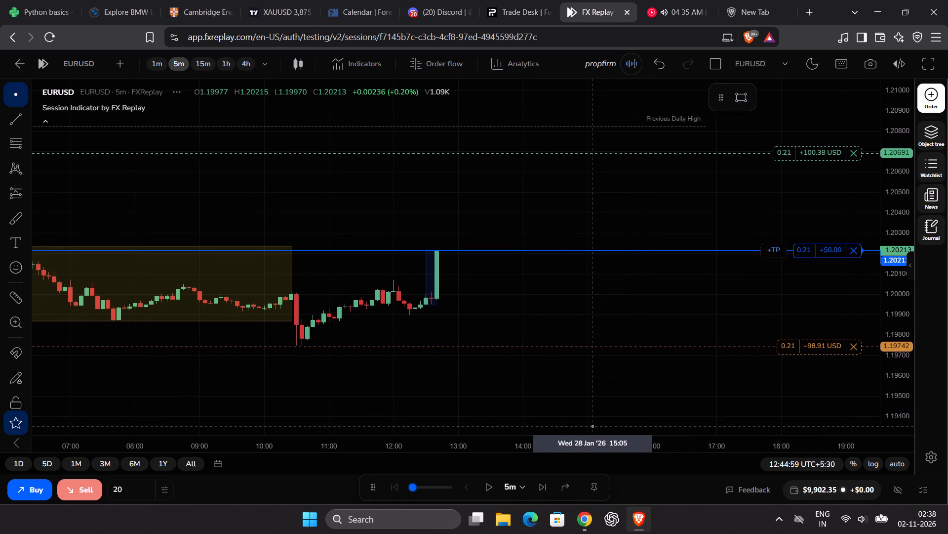
drag(412, 484, 412, 484)
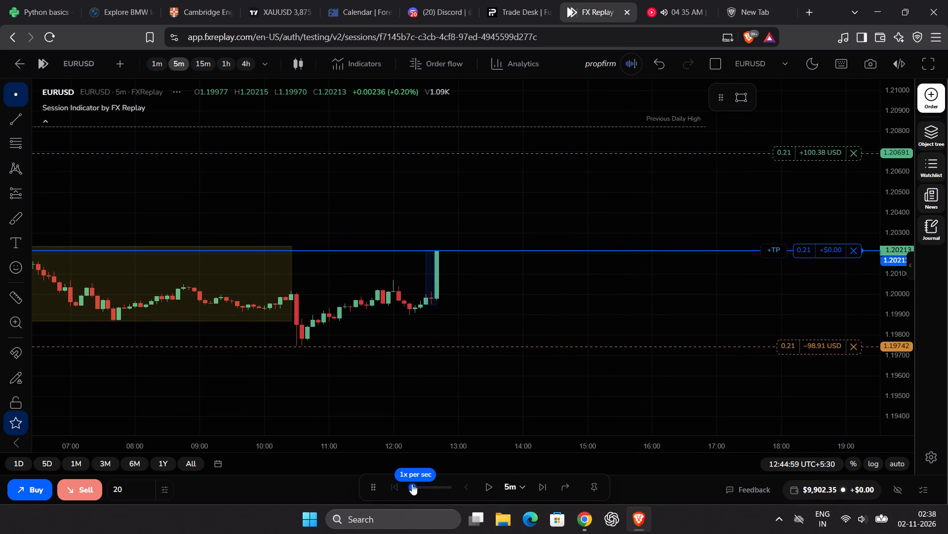
drag(412, 484, 417, 484)
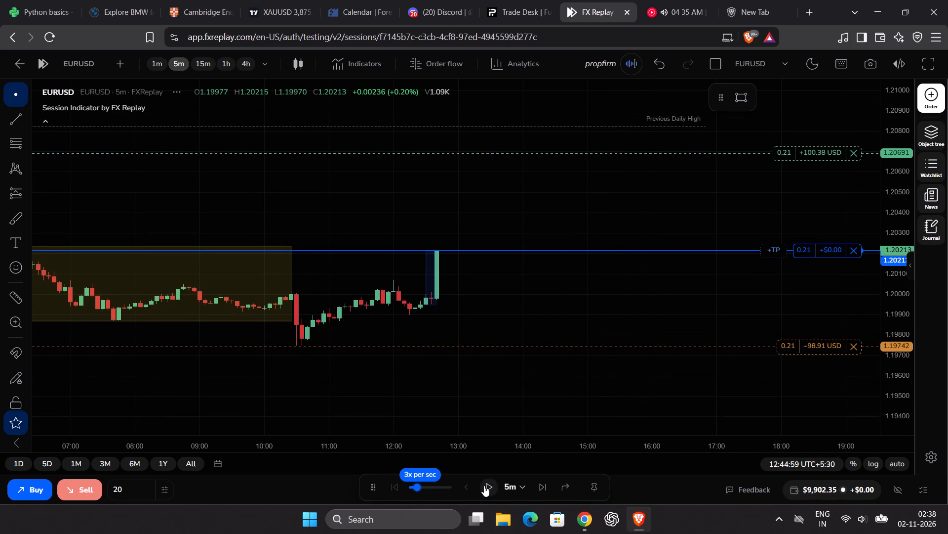
click(484, 486)
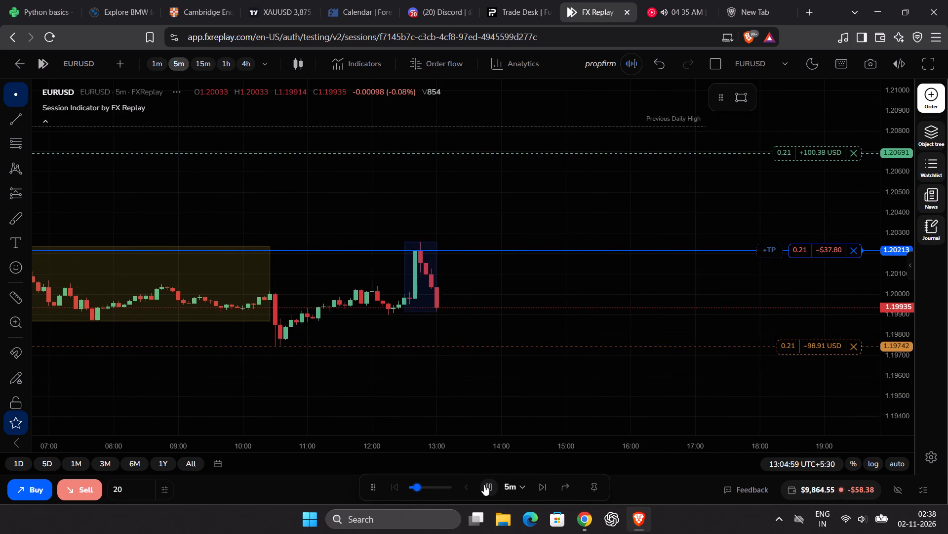
click(484, 485)
click(484, 485)
click(484, 485)
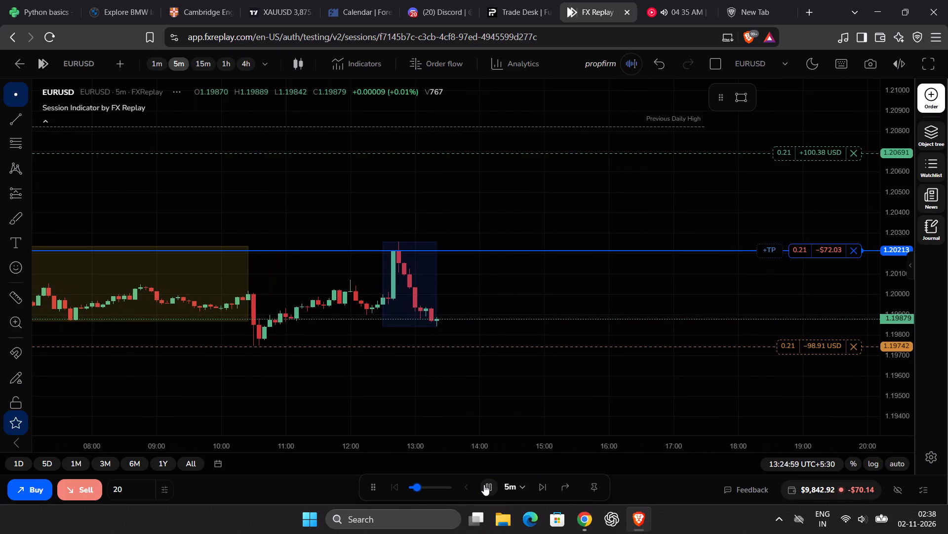
click(484, 485)
click(484, 485)
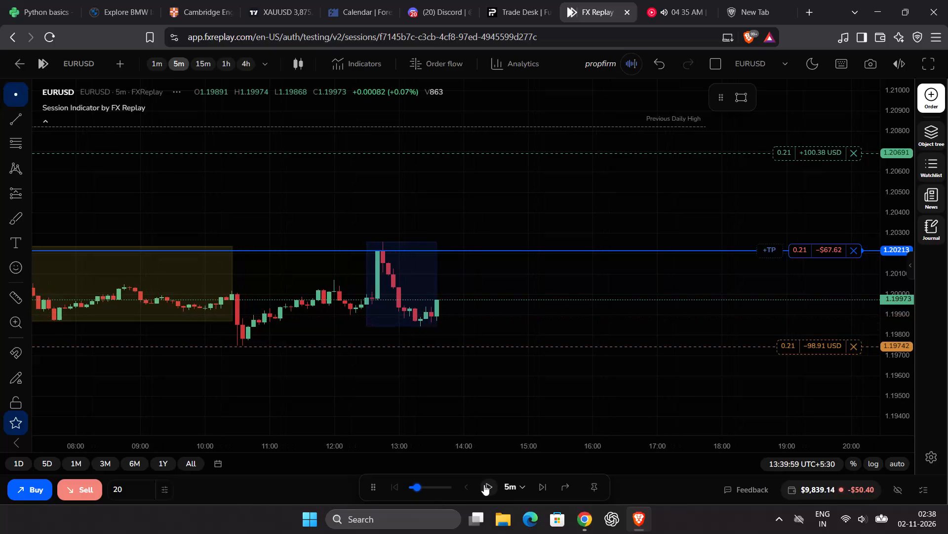
click(484, 485)
click(484, 485)
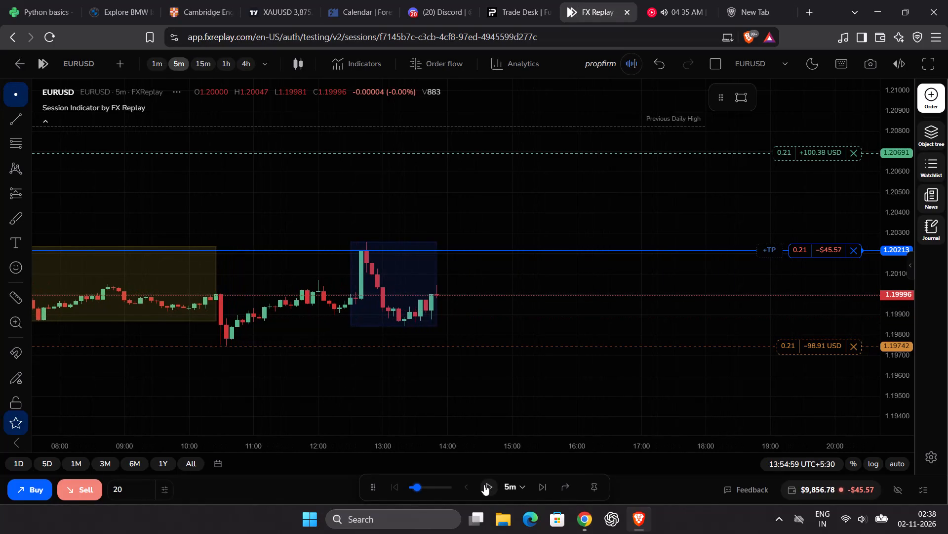
click(484, 485)
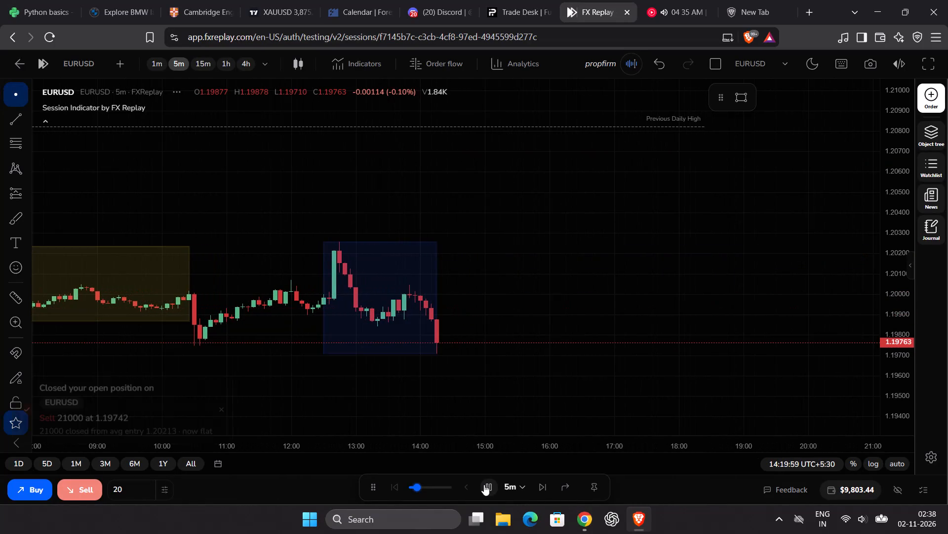
click(484, 485)
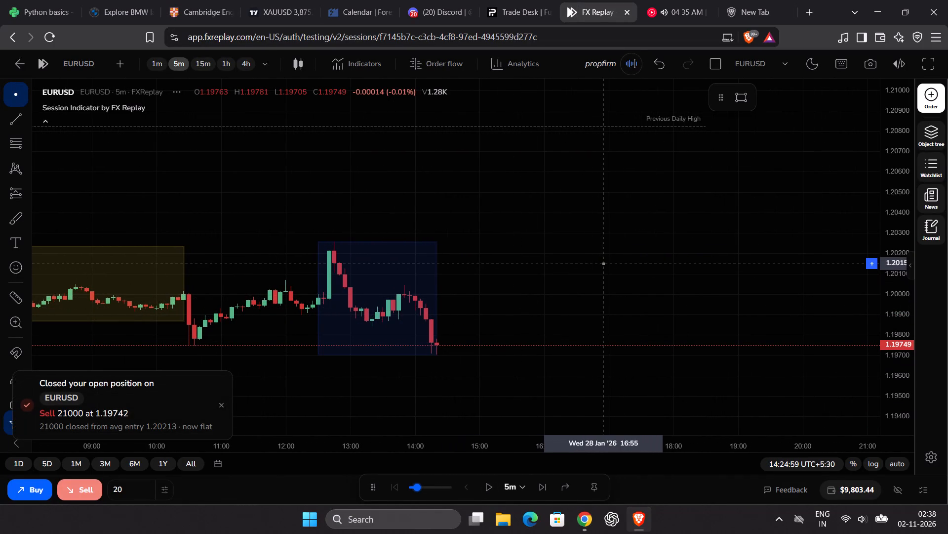
Switch the chart and replay interval to 15m, raise the playback speed, and play the replay to 22:29:59 on 28 January.
click(200, 62)
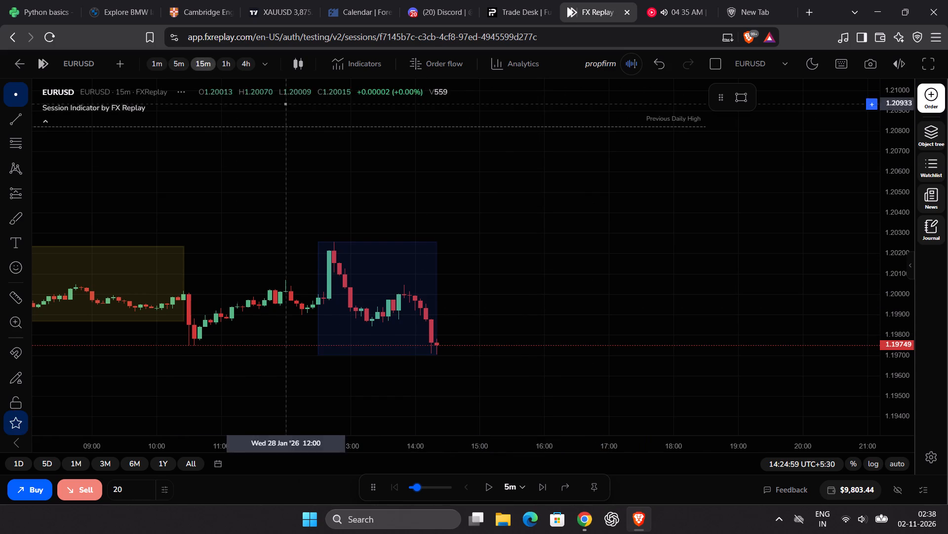
drag(899, 170, 886, 354)
scroll(582, 330, down, 2)
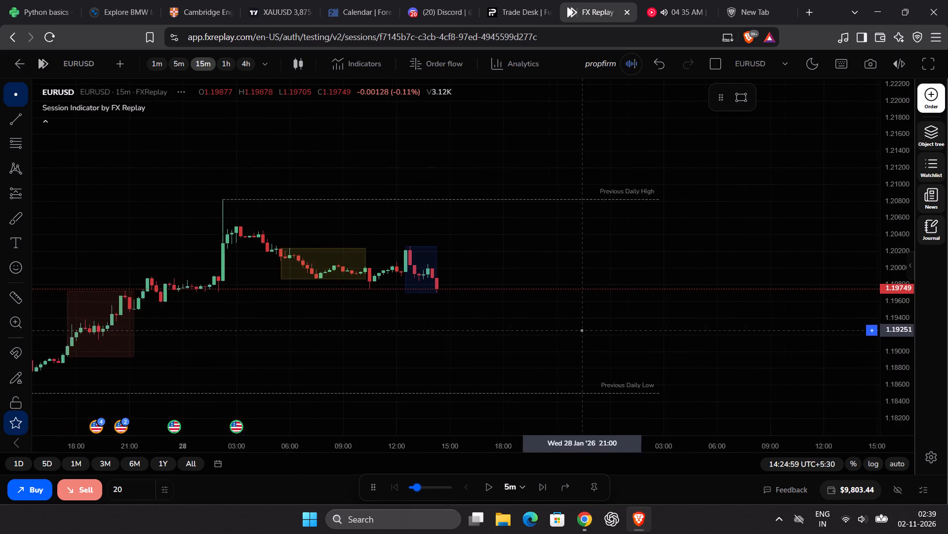
scroll(582, 330, down, 2)
click(514, 489)
scroll(496, 383, down, 3)
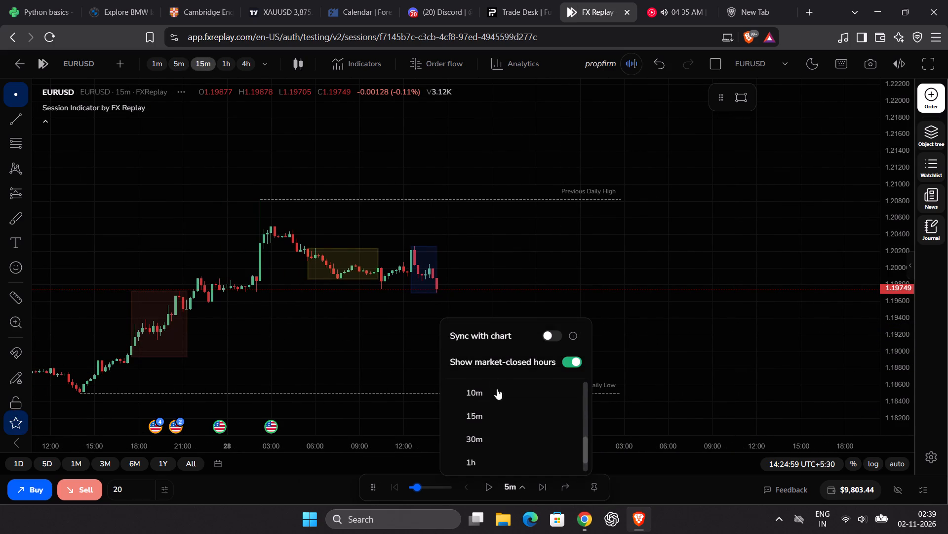
click(486, 416)
click(486, 486)
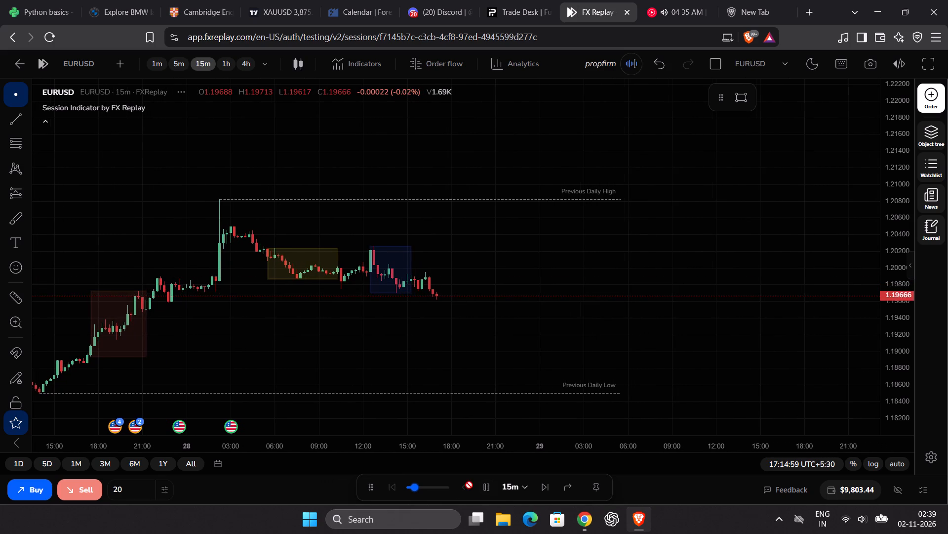
click(443, 490)
click(484, 483)
click(484, 483)
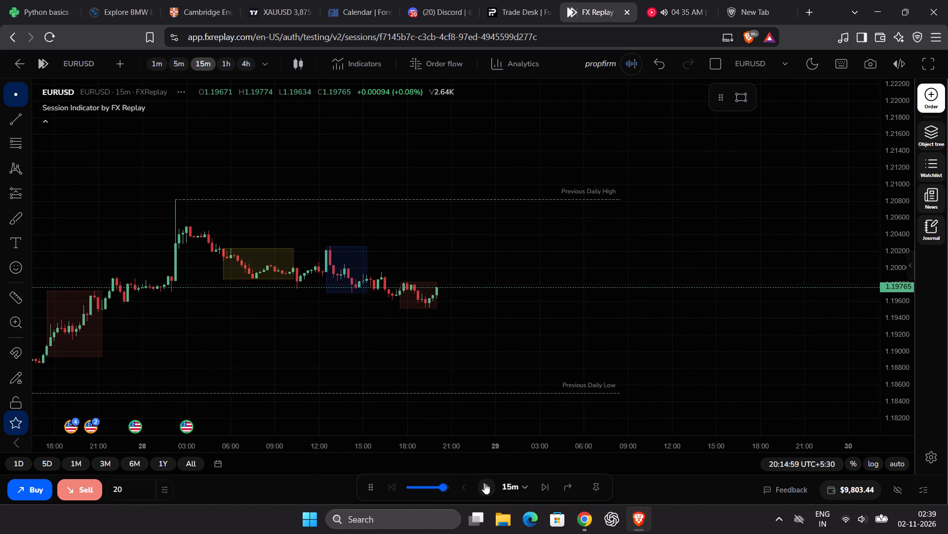
click(484, 483)
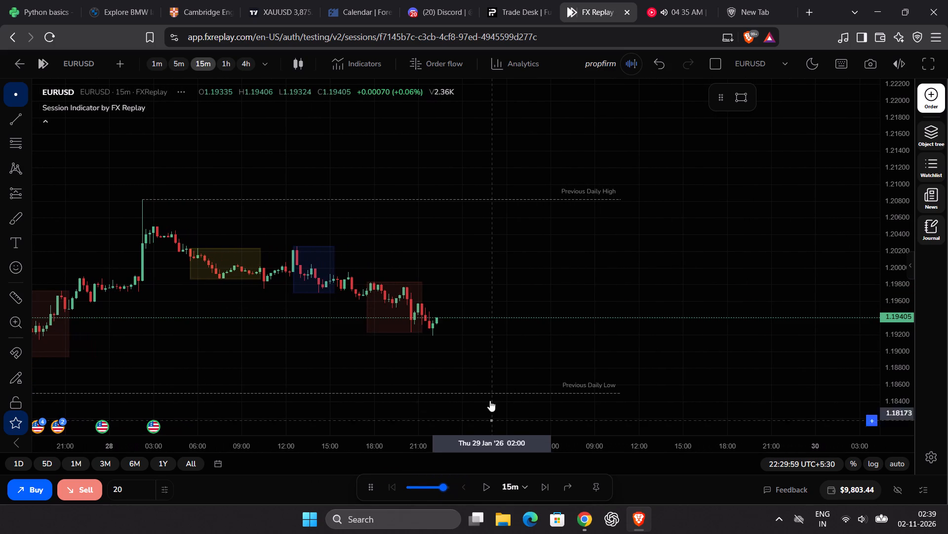
Play the 15m replay in short bursts to 05:29:59 on 29 January.
scroll(482, 343, up, 11)
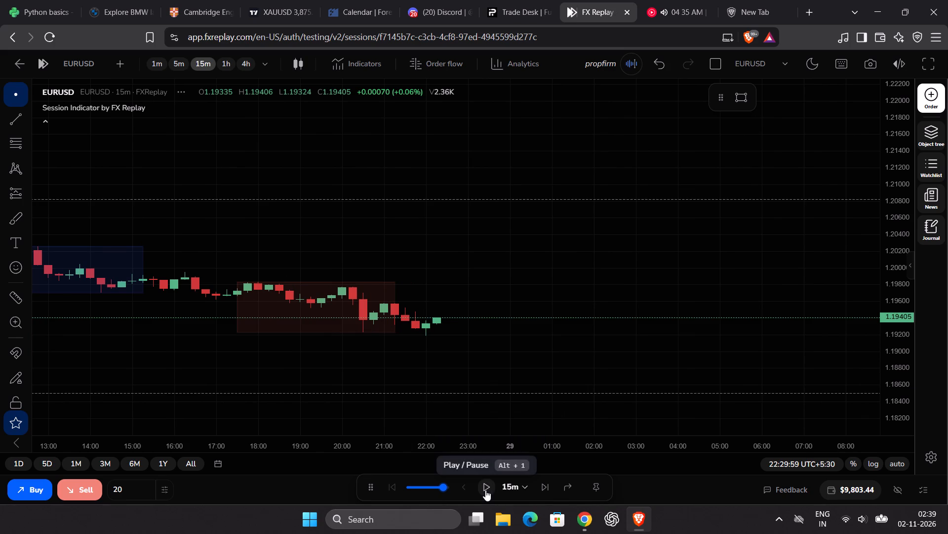
click(485, 490)
click(485, 490)
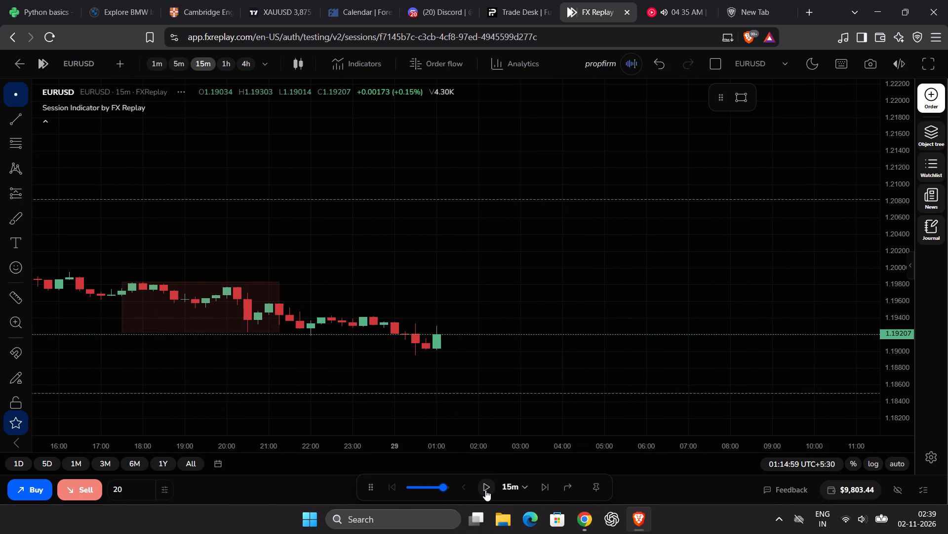
click(485, 490)
click(485, 490)
click(485, 490)
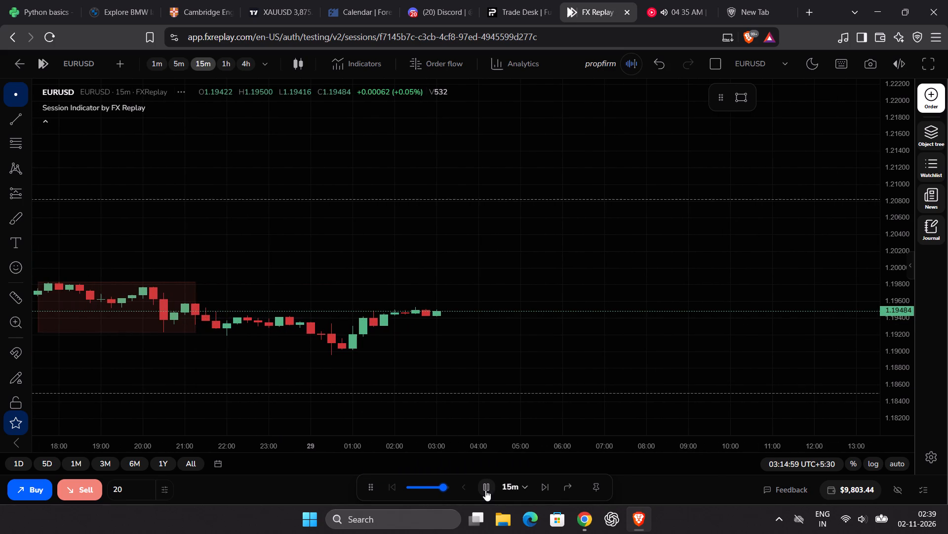
click(485, 490)
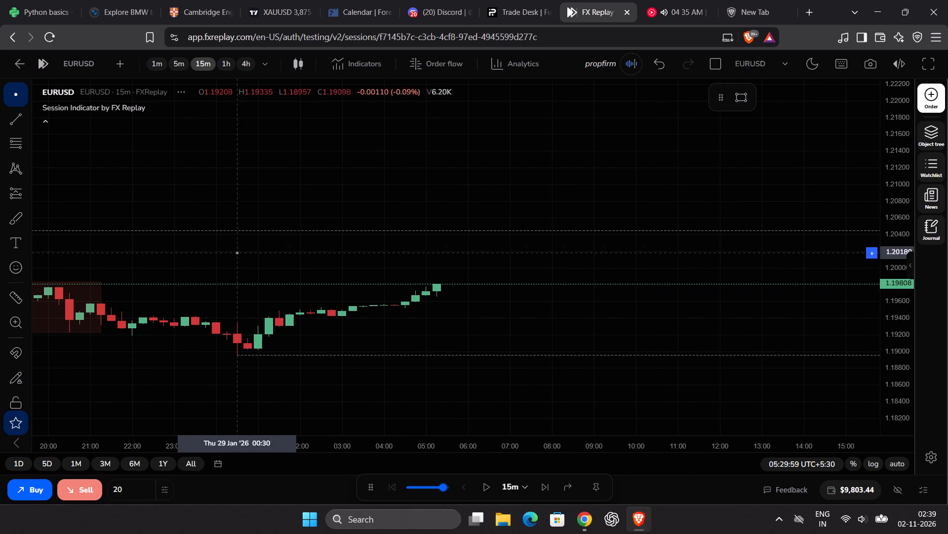
Slow the playback and run the 15m replay through the 29 January sessions to about 03:59:59 on 30 January.
drag(406, 488, 416, 486)
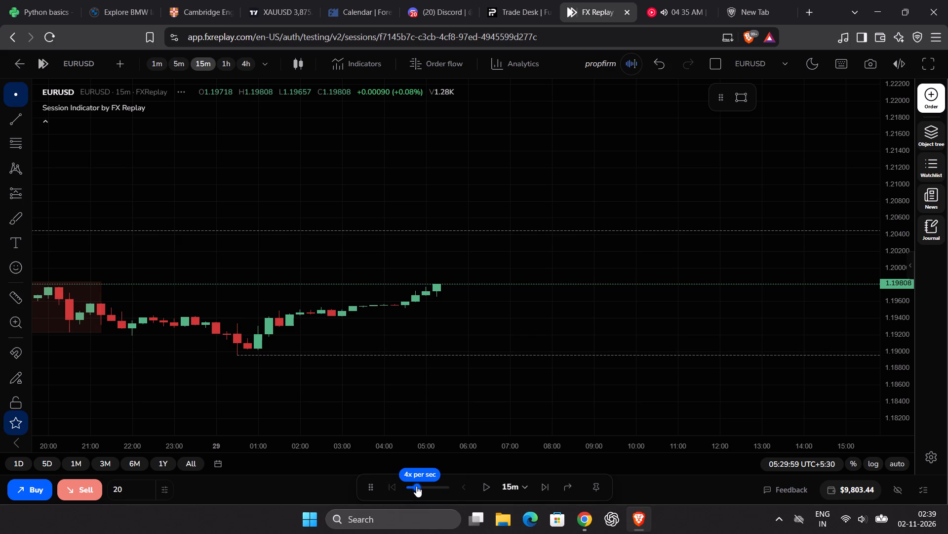
drag(416, 486, 416, 488)
scroll(760, 253, down, 4)
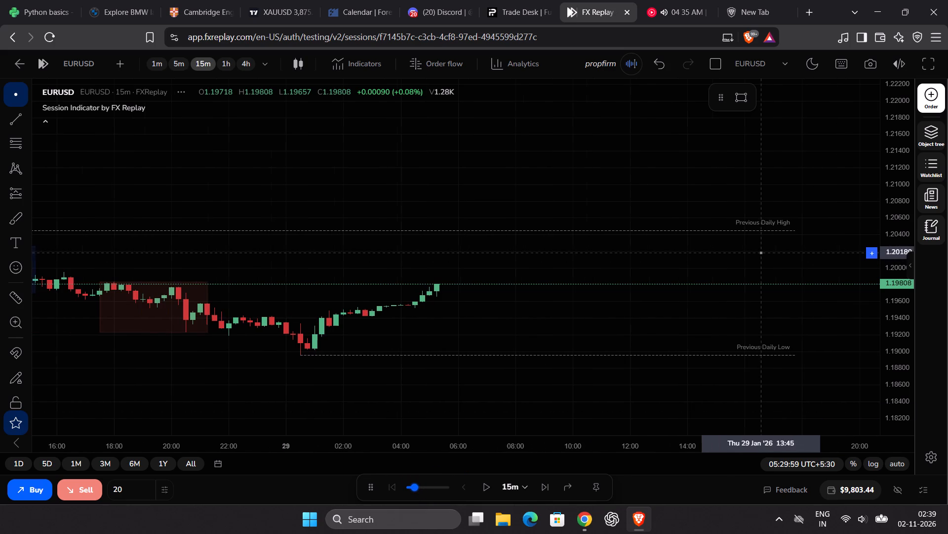
click(487, 483)
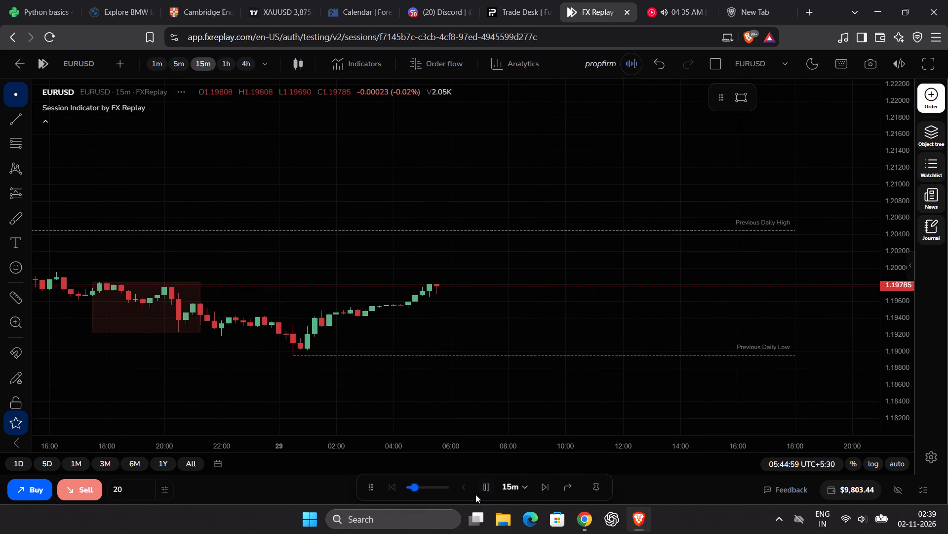
click(487, 486)
click(487, 486)
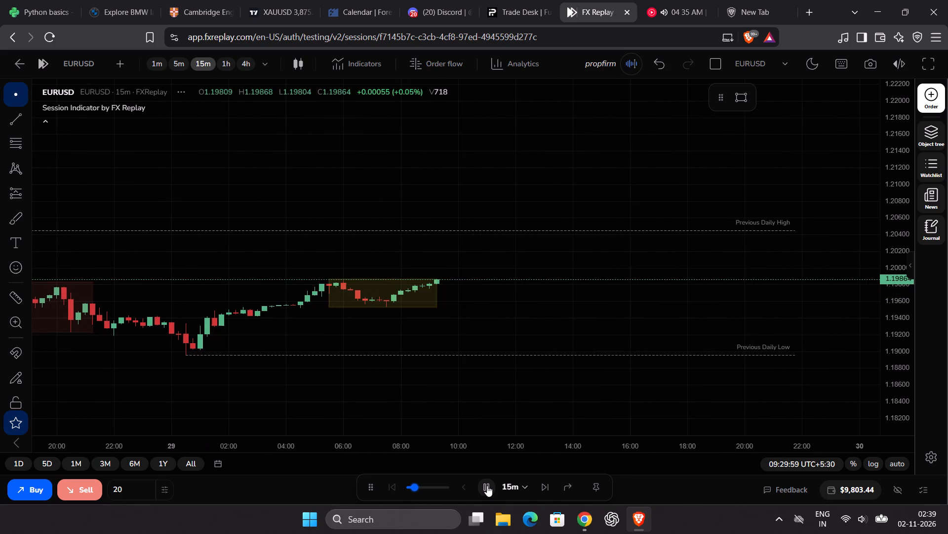
scroll(453, 362, down, 4)
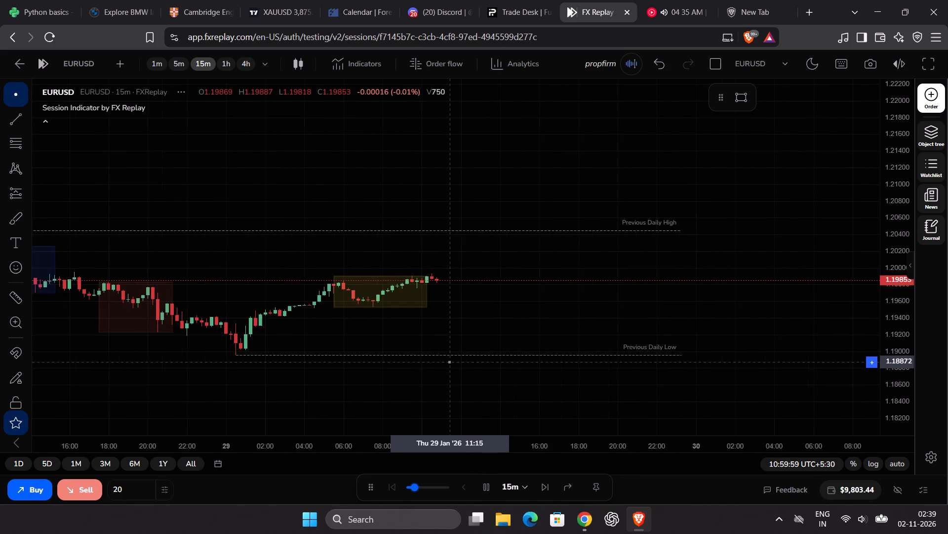
click(485, 486)
click(485, 486)
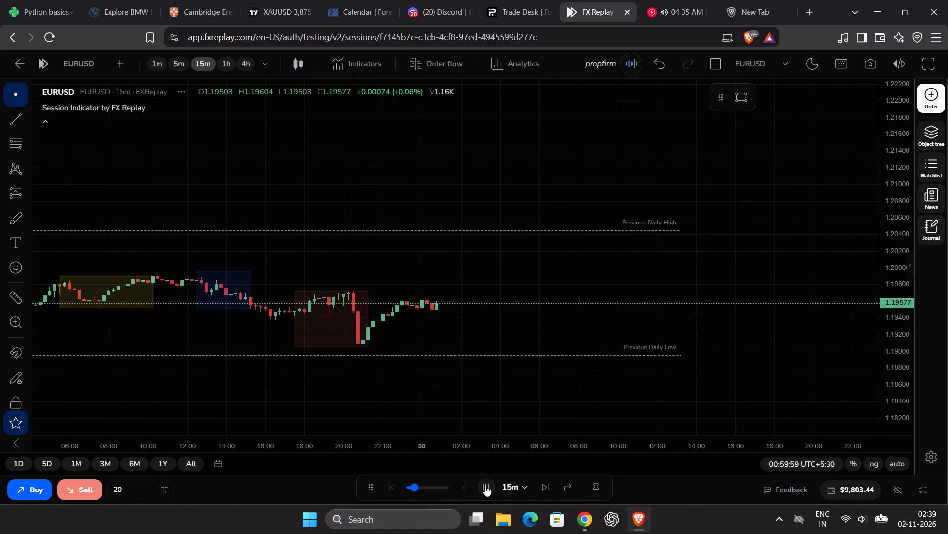
scroll(505, 344, down, 4)
drag(502, 367, 616, 340)
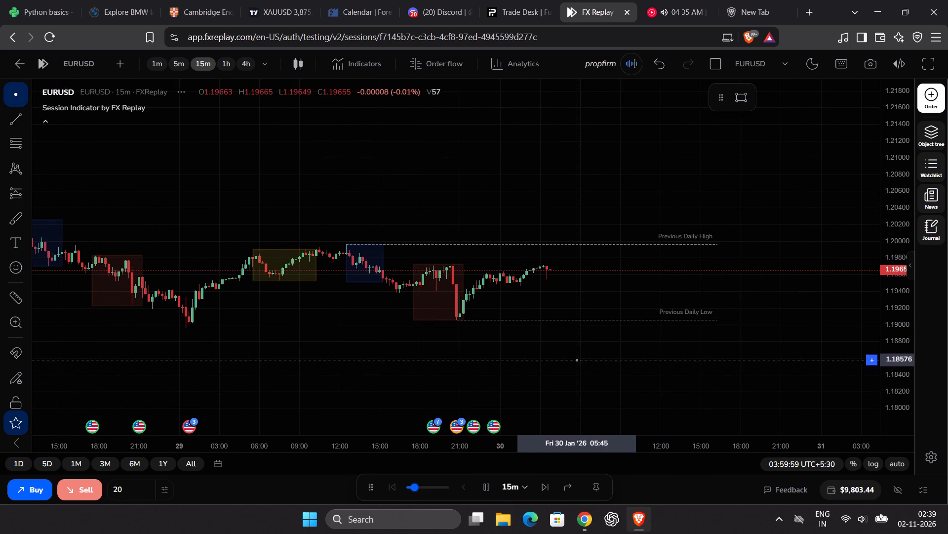
Speed the playback up to 15x, reduce it to 9x per second, and pause the replay at 08:44:59 on 30 January.
click(444, 489)
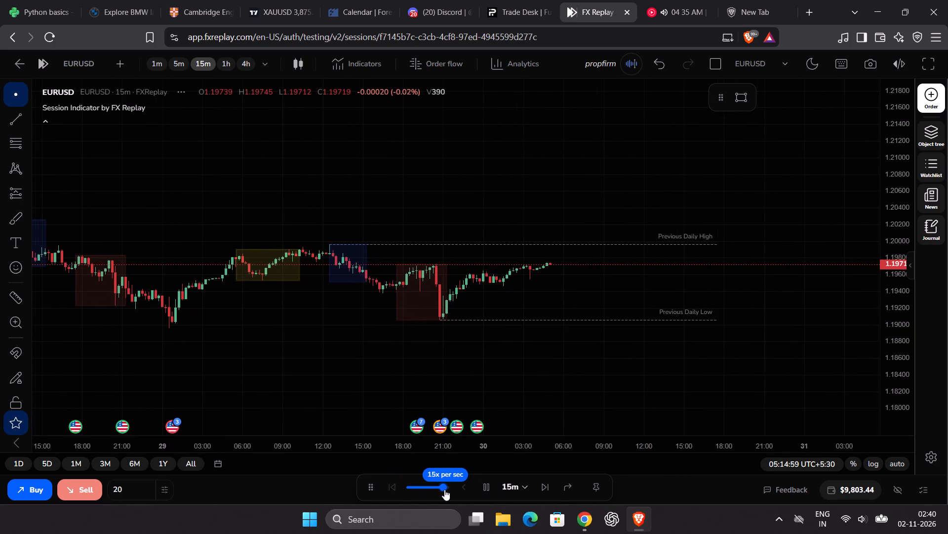
click(429, 486)
click(489, 483)
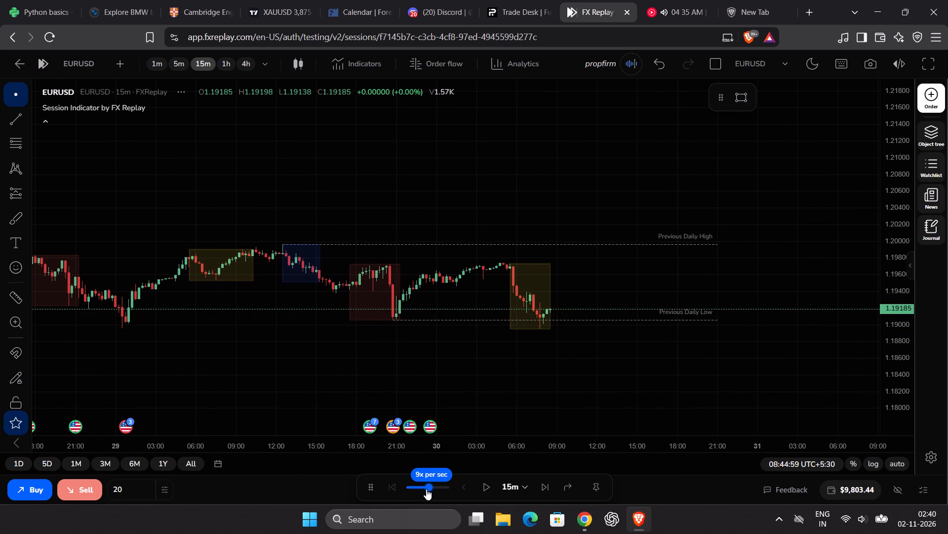
Slow the playback to 3x per second and play the 15m replay to 11:29:59 on 30 January.
click(414, 488)
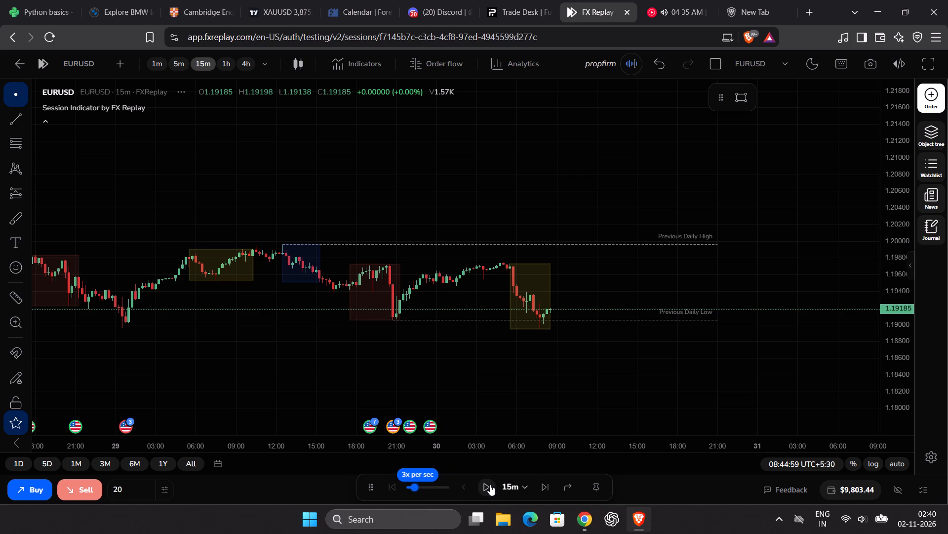
click(489, 485)
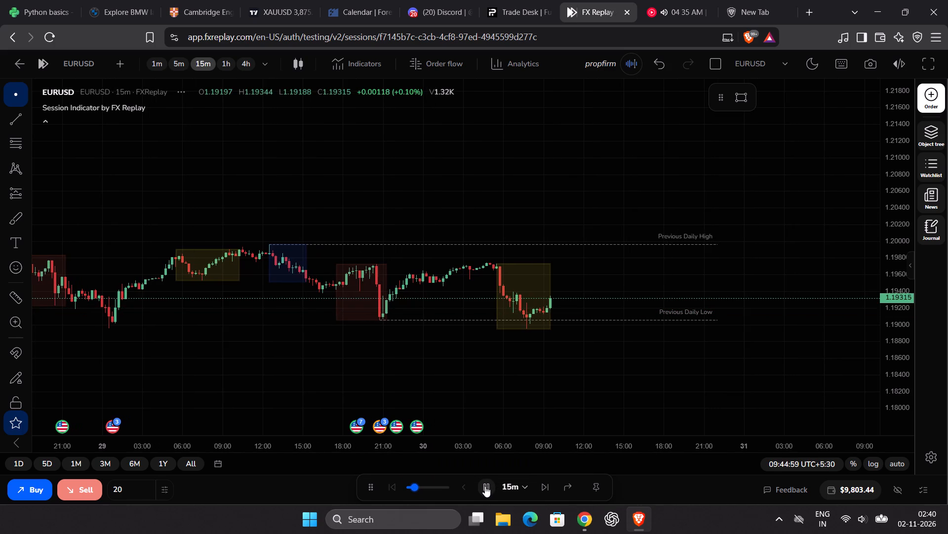
click(485, 486)
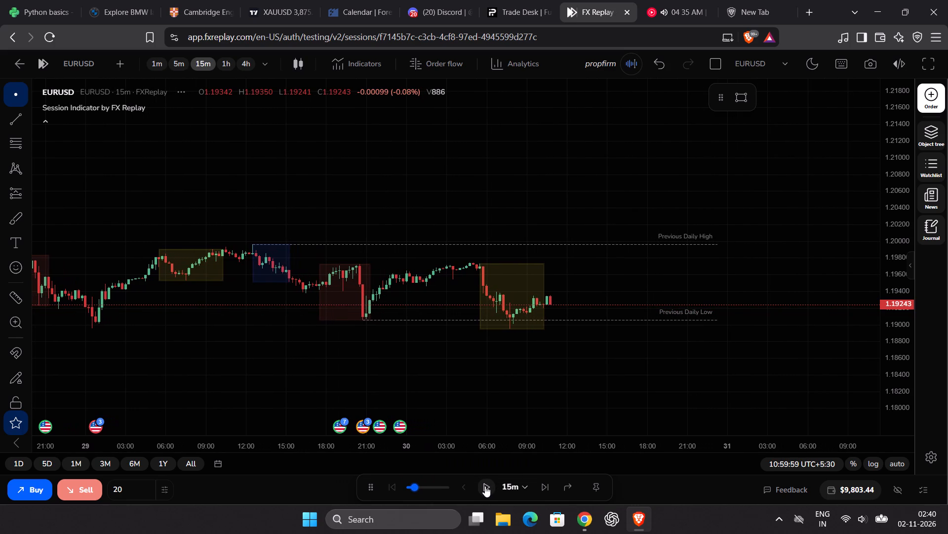
click(485, 486)
click(485, 486)
Reduce the playback to 1x per second and advance the 15m replay candle by candle to 11:59:59 on 30 January.
click(407, 485)
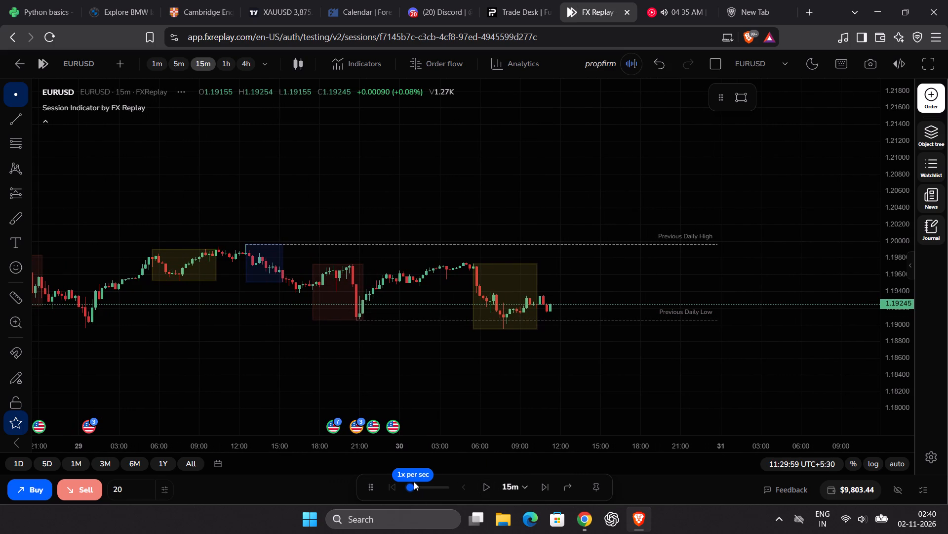
click(486, 487)
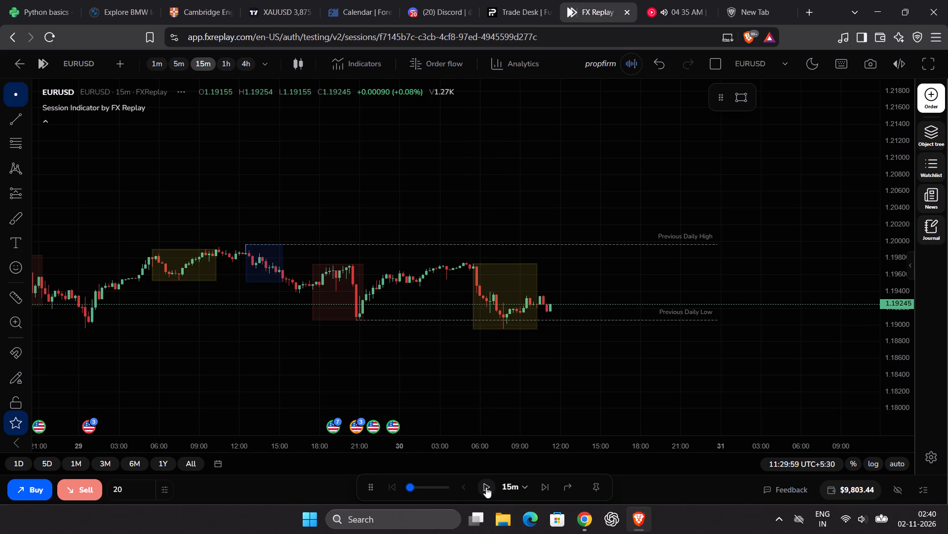
click(486, 487)
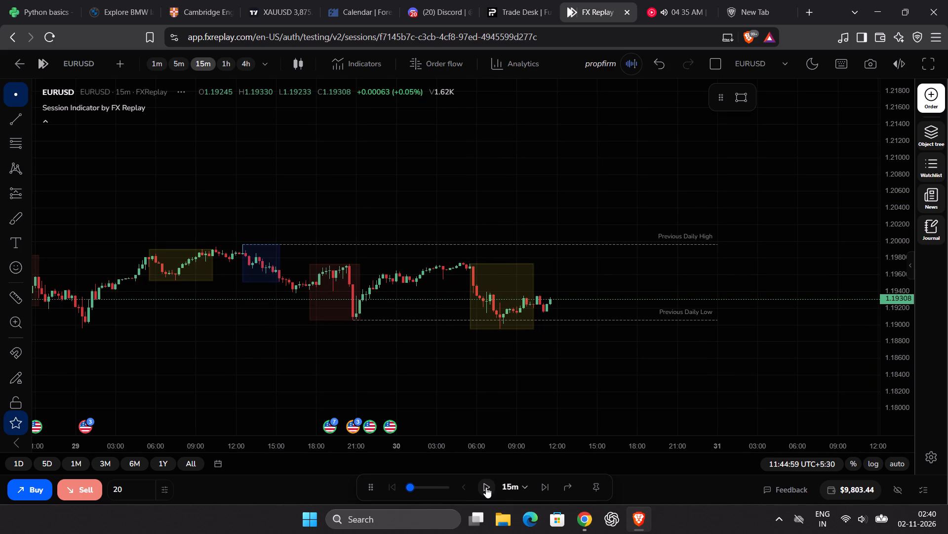
click(486, 487)
click(486, 487)
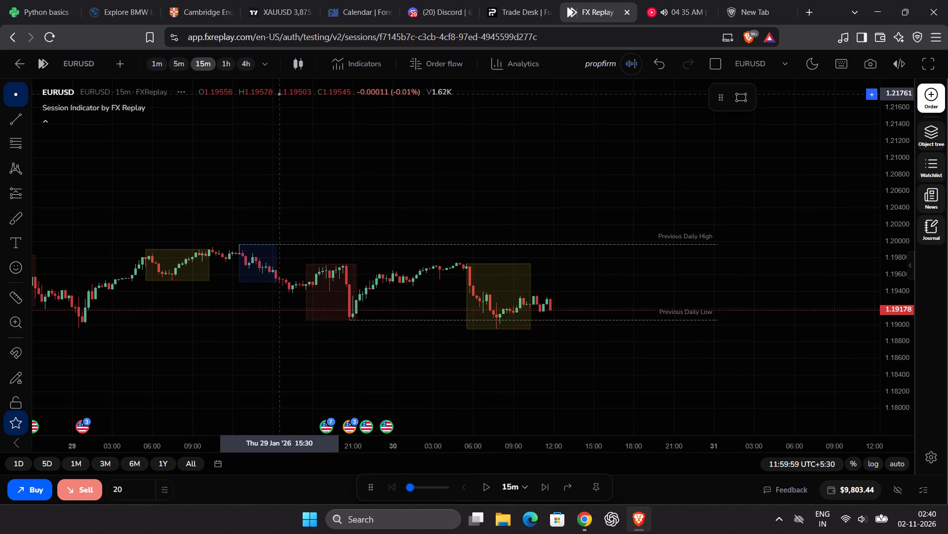
Examine the late-January EURUSD price action and previous daily high and low on the 5m and 15m charts.
click(184, 65)
scroll(458, 212, down, 6)
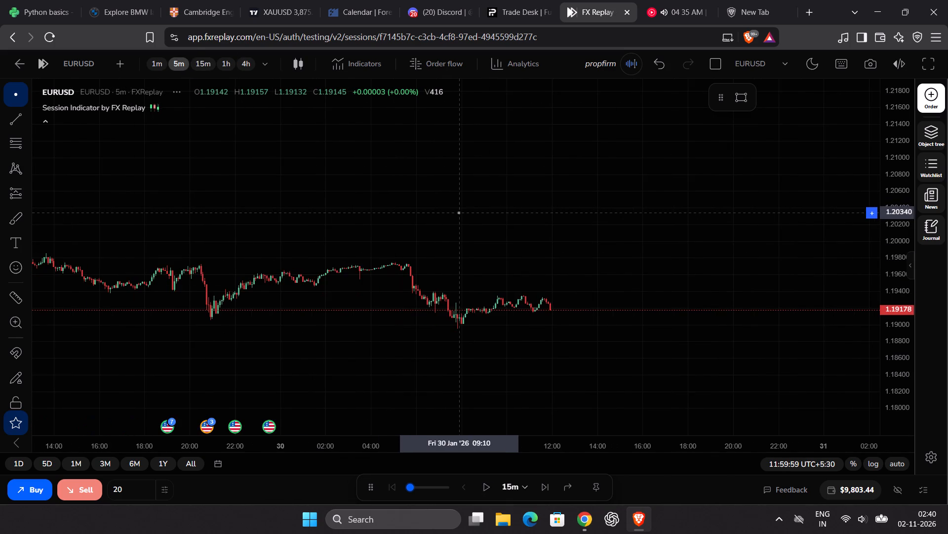
scroll(458, 213, down, 8)
scroll(458, 213, down, 20)
scroll(458, 213, down, 2)
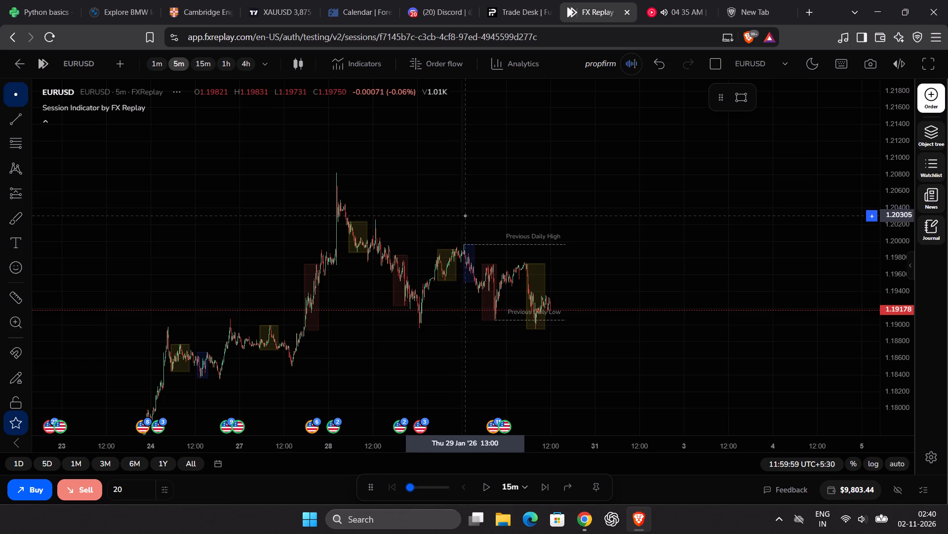
drag(505, 217, 637, 111)
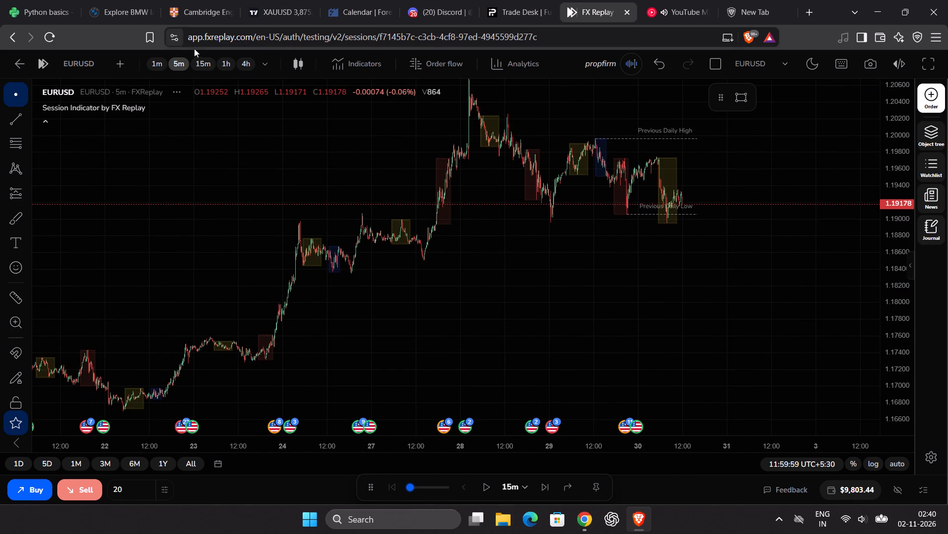
click(206, 60)
scroll(453, 158, down, 5)
drag(634, 230, 648, 196)
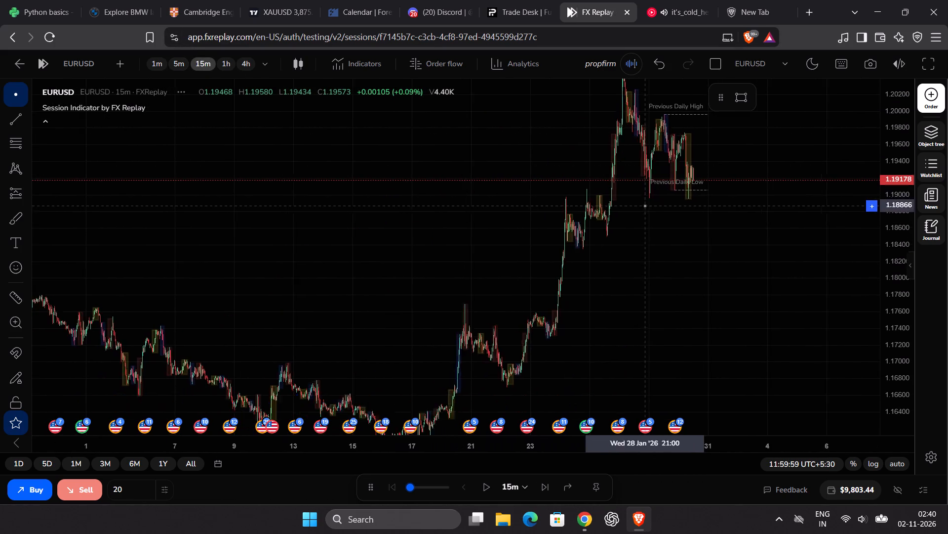
drag(648, 196, 421, 269)
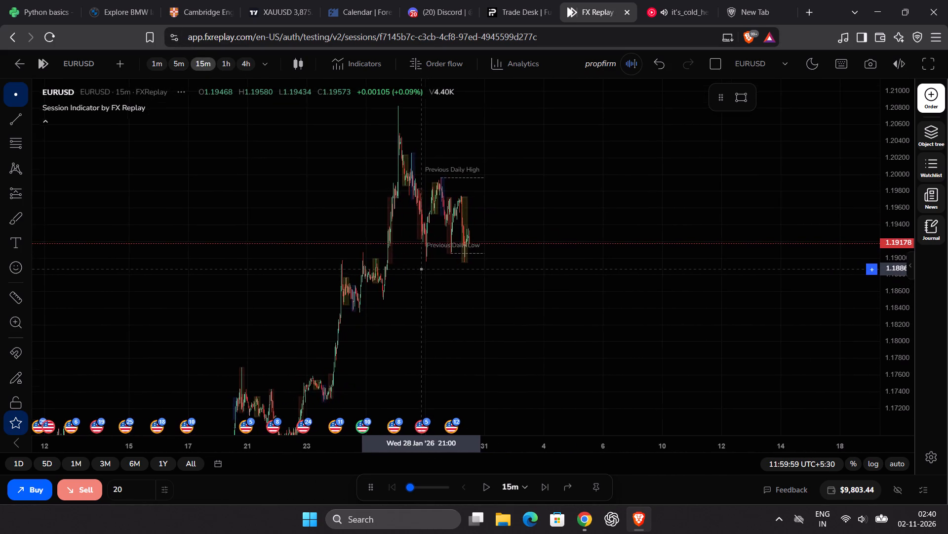
drag(421, 269, 419, 271)
scroll(418, 254, up, 5)
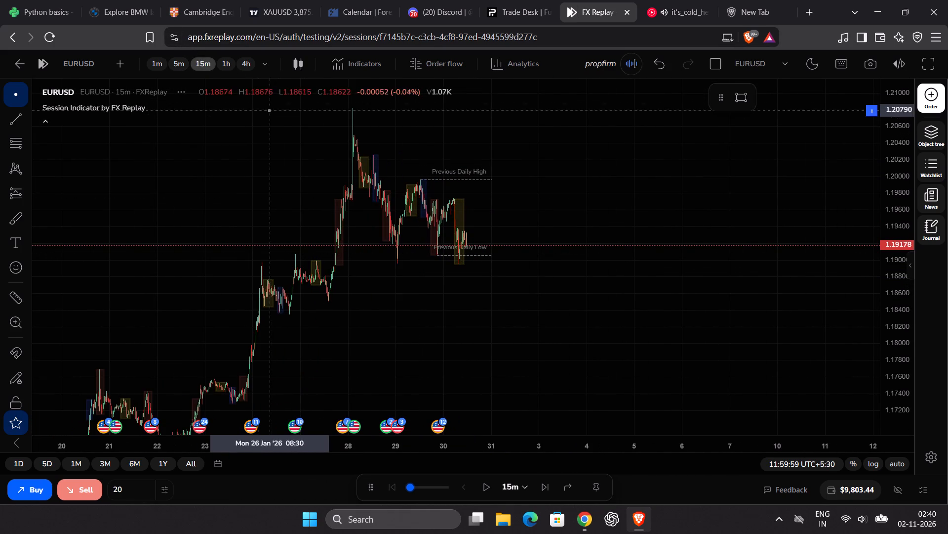
Switch the chart to 5m and examine the 30 January price action between the previous daily high and low.
click(177, 61)
drag(888, 370, 863, 175)
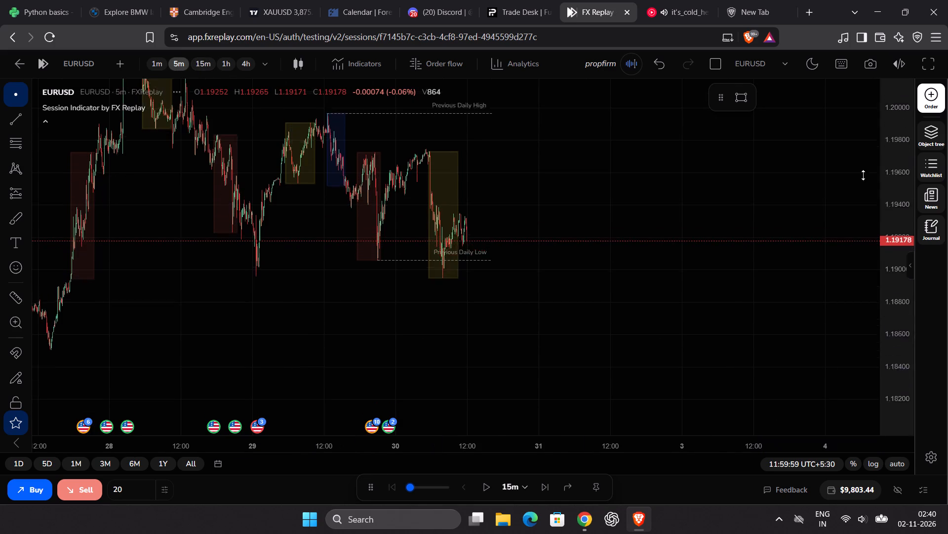
drag(863, 175, 859, 124)
scroll(698, 229, up, 10)
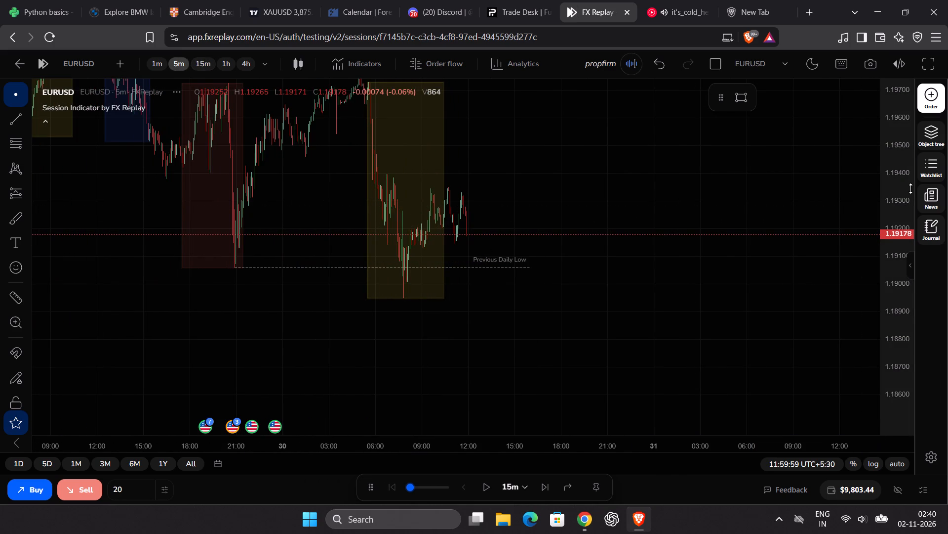
drag(907, 188, 903, 328)
scroll(602, 249, up, 5)
drag(524, 210, 526, 277)
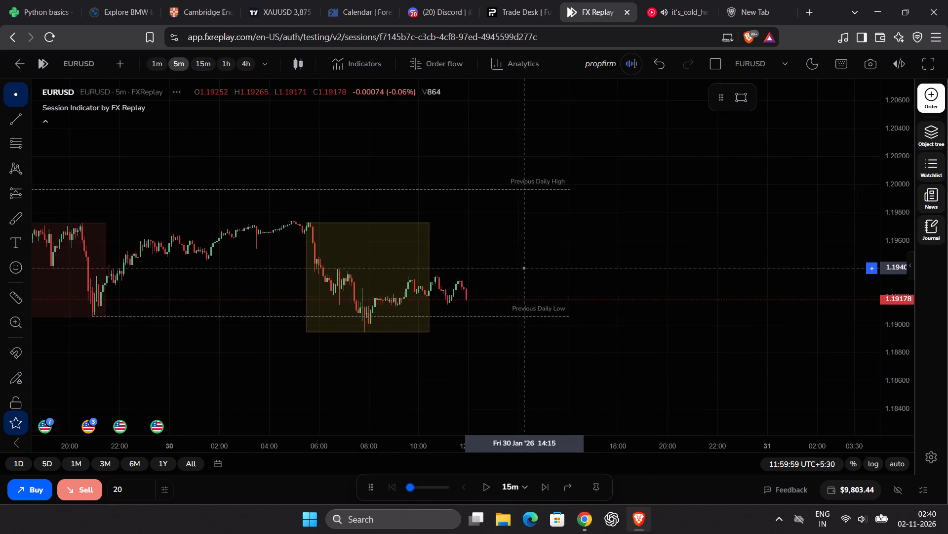
drag(526, 277, 527, 283)
scroll(527, 283, up, 2)
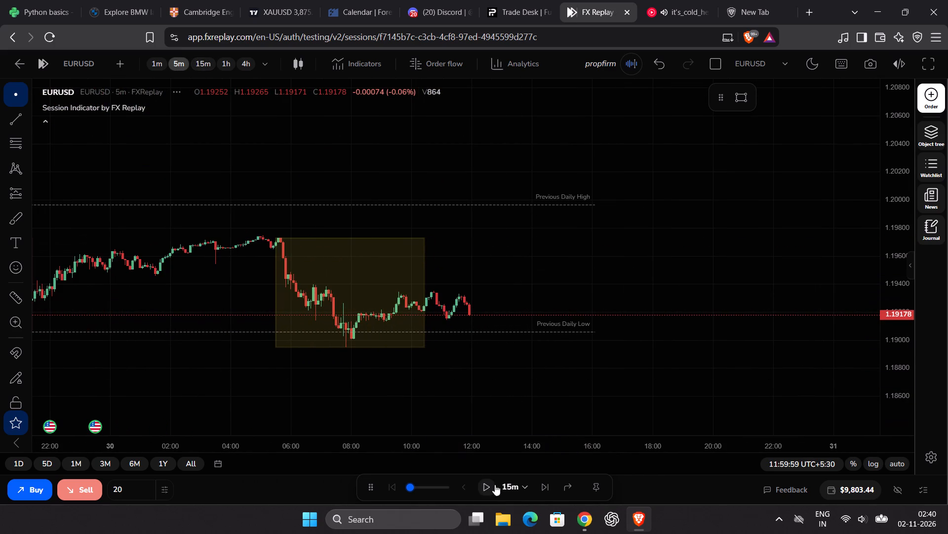
Set the replay interval to 5m and play at 1x per second to 12:59:59 on 30 January.
click(496, 485)
scroll(515, 444, down, 2)
click(502, 487)
scroll(510, 402, down, 2)
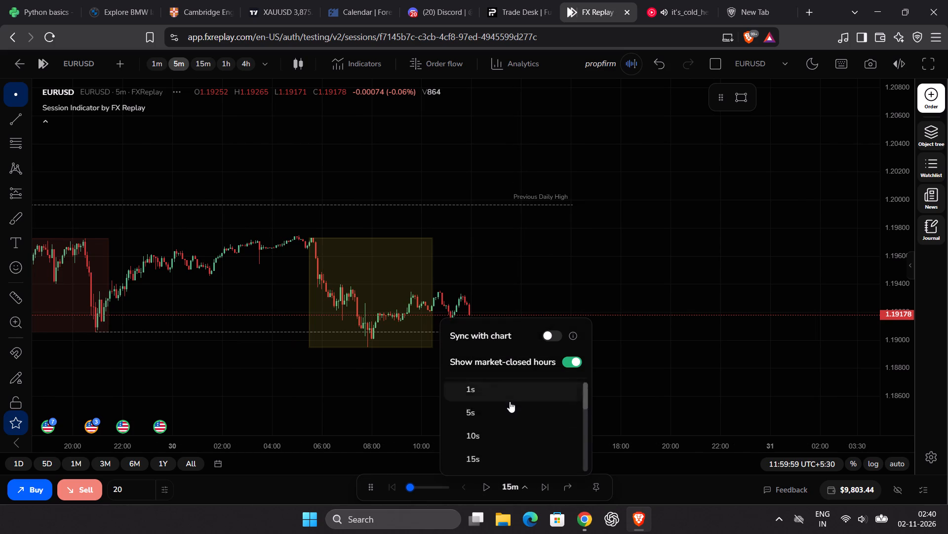
scroll(510, 401, down, 2)
scroll(476, 406, up, 1)
click(477, 409)
scroll(492, 432, up, 6)
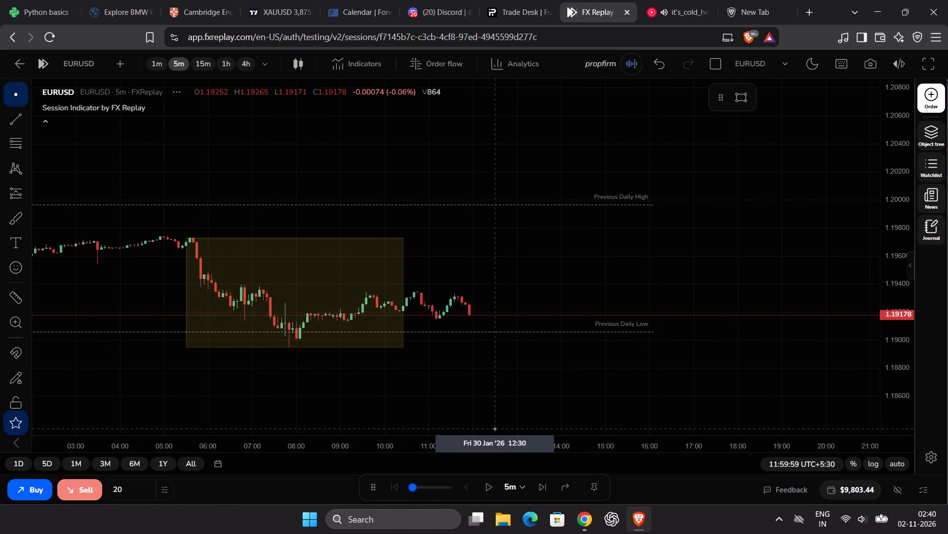
scroll(491, 389, up, 2)
click(489, 484)
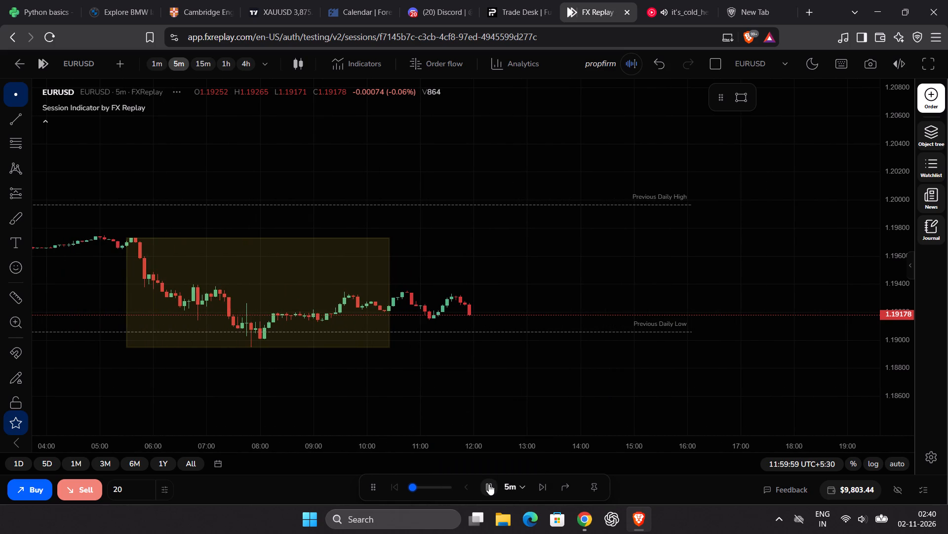
scroll(489, 279, down, 1)
drag(526, 290, 597, 279)
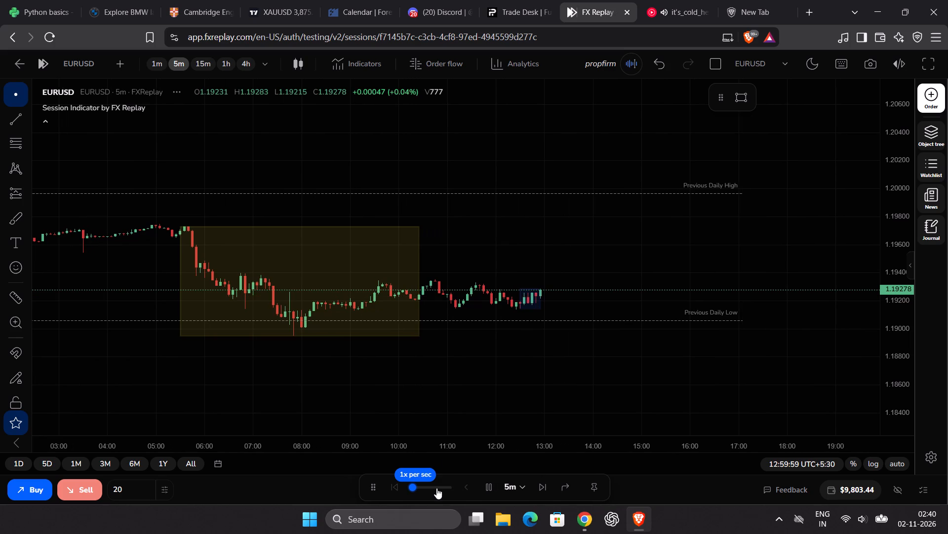
Raise the playback to 3x per second and run the 5m replay to 15:14:59, pausing briefly at 13:49:59.
click(416, 489)
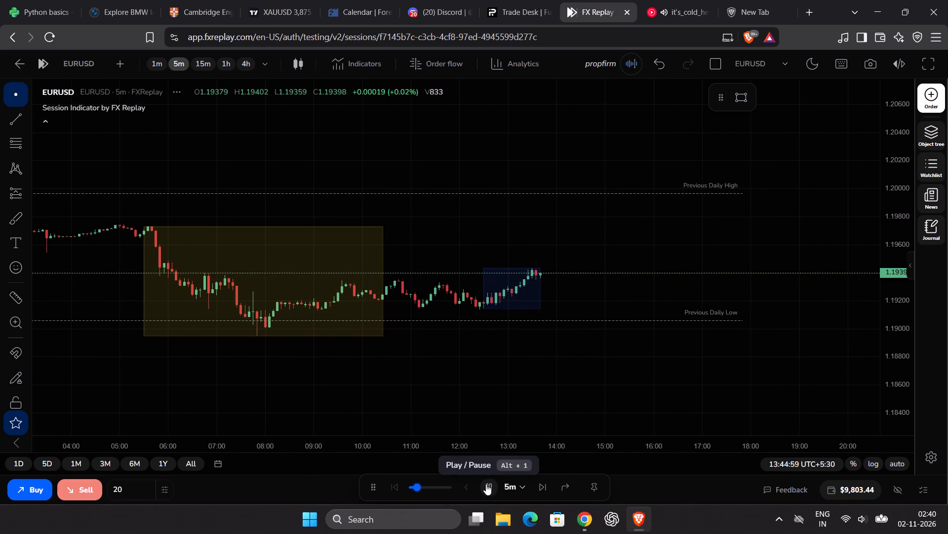
click(486, 484)
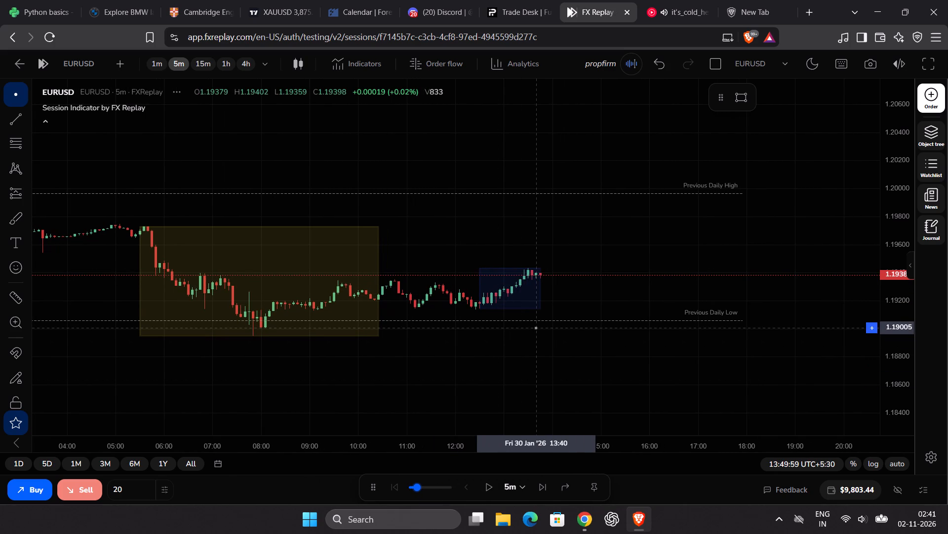
click(487, 485)
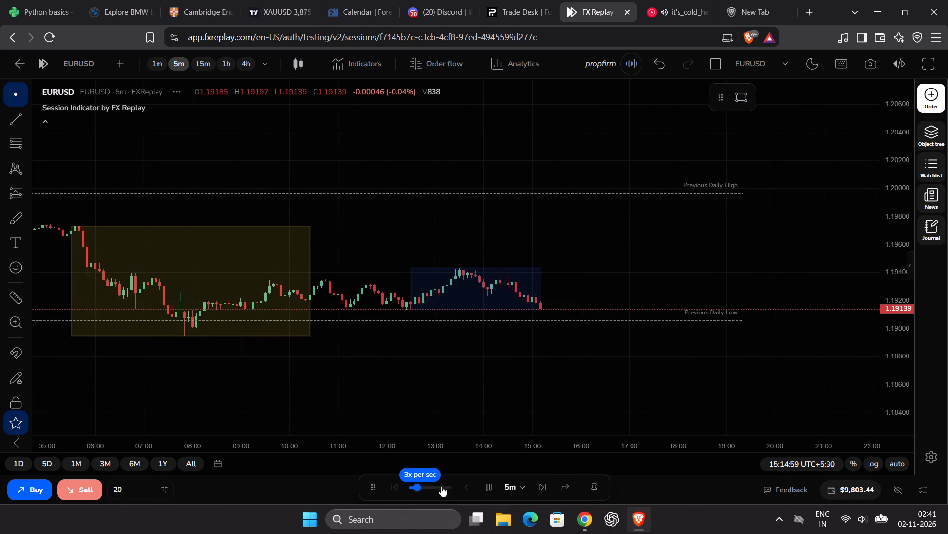
Switch both the chart timeframe and the replay interval to 15m while the replay keeps running.
click(204, 65)
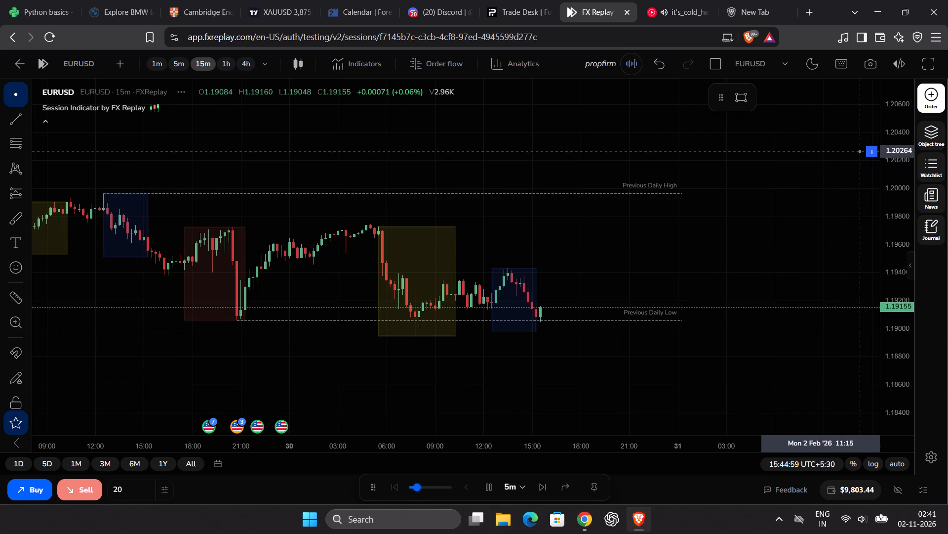
drag(880, 155, 887, 260)
click(512, 481)
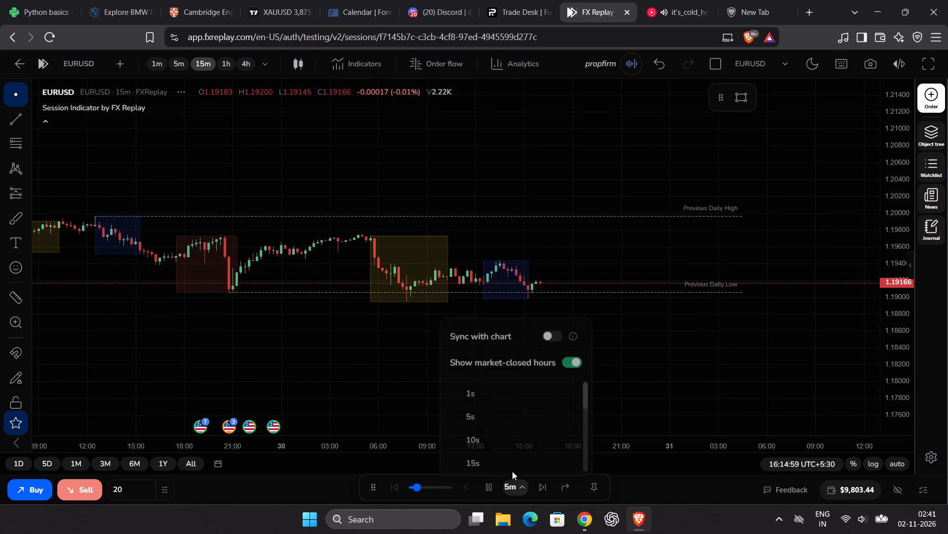
scroll(493, 414, down, 3)
click(478, 411)
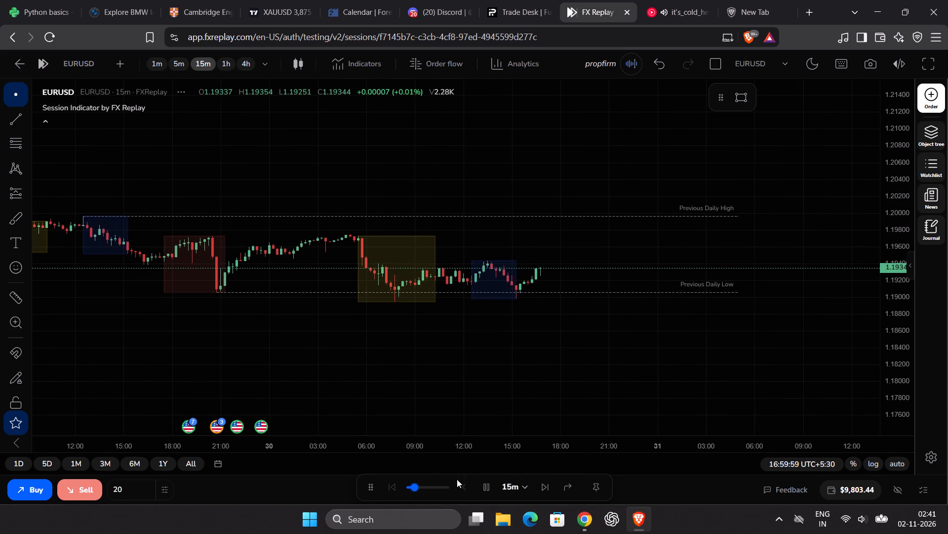
Speed the playback up to 12x per second and run the 15m replay in bursts, pausing at 23:59:59 on 30 January.
click(437, 491)
click(490, 484)
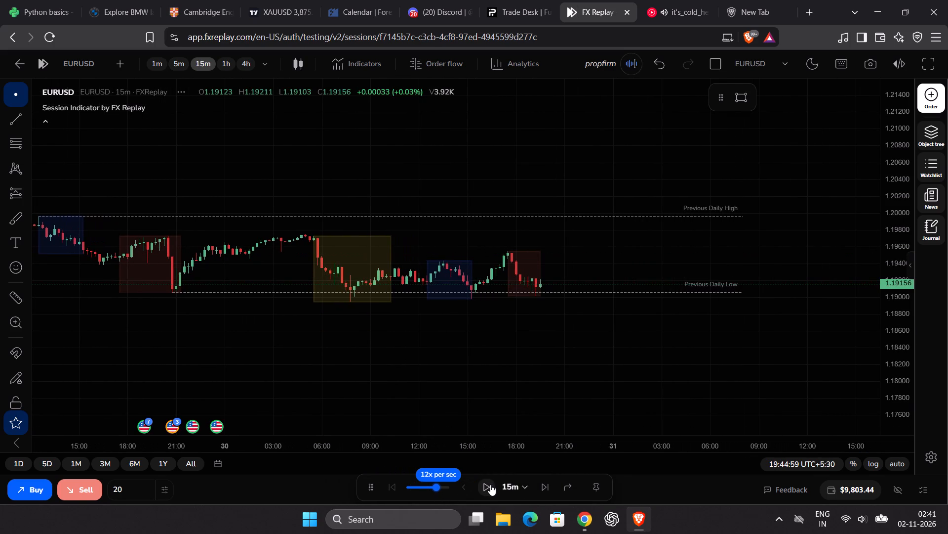
click(490, 485)
click(490, 485)
click(490, 486)
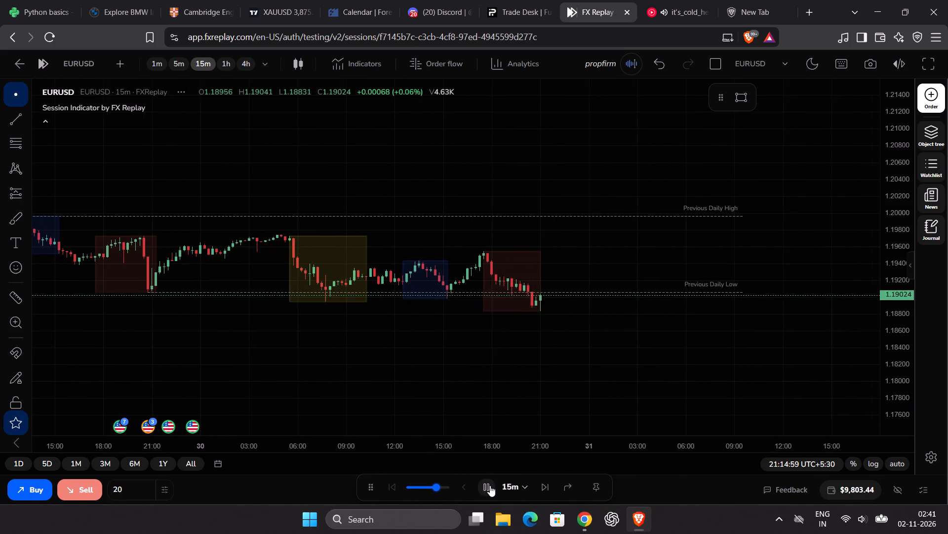
click(485, 487)
click(485, 487)
click(485, 487)
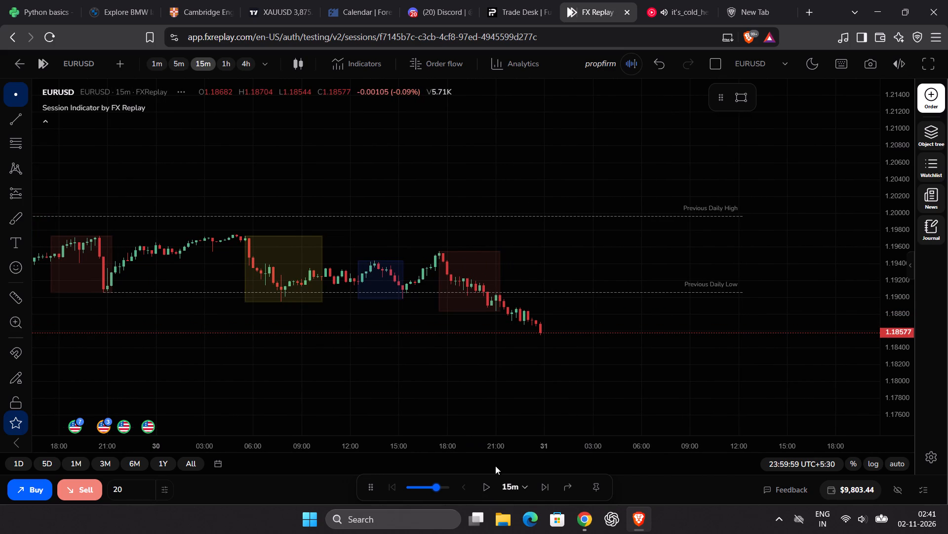
Set the playback to 11x per second, run the 15m replay to its end at 03:29:59, and stay on the chart.
drag(428, 489, 416, 490)
scroll(489, 394, up, 2)
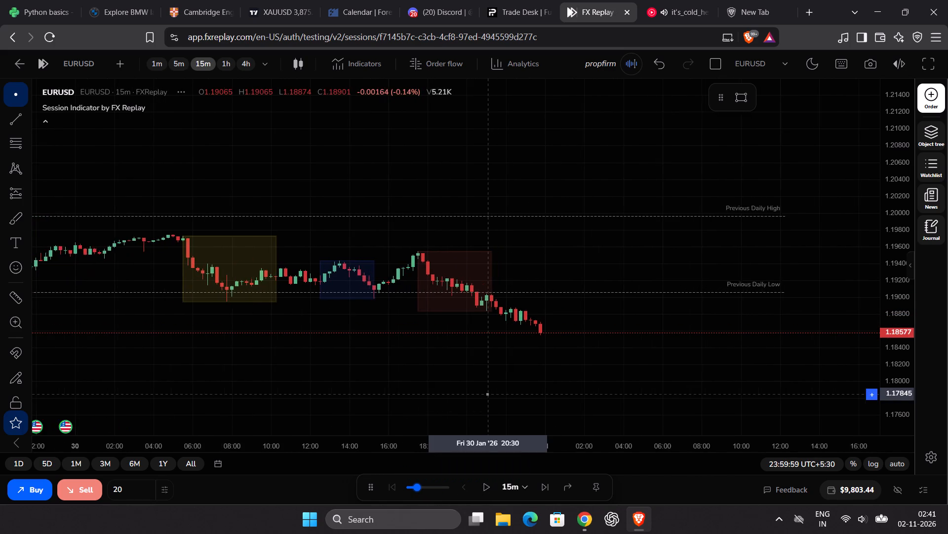
scroll(489, 394, up, 2)
click(434, 486)
click(484, 487)
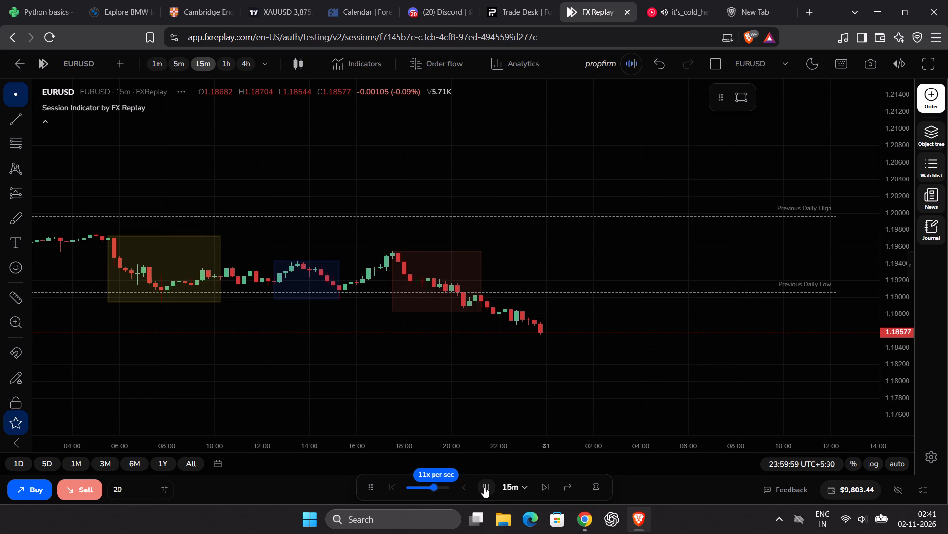
click(484, 487)
click(484, 487)
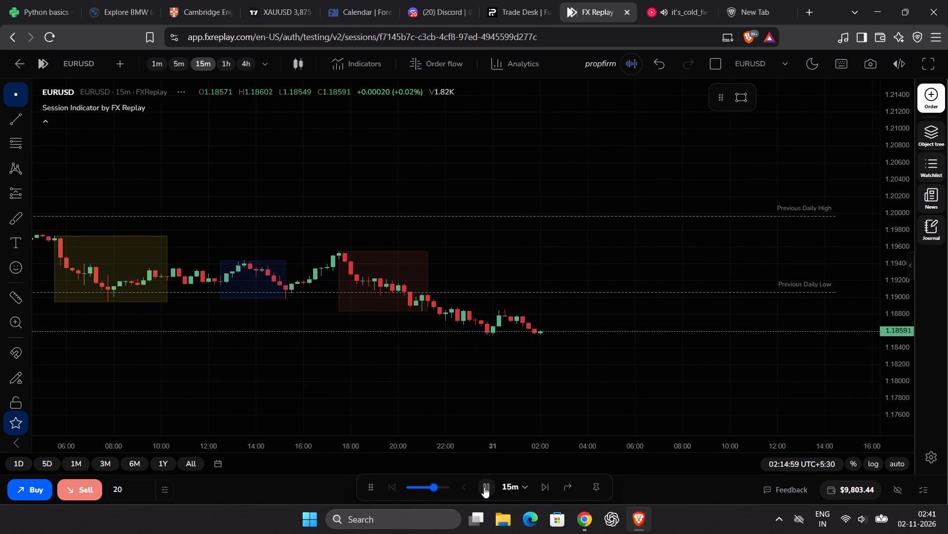
click(484, 487)
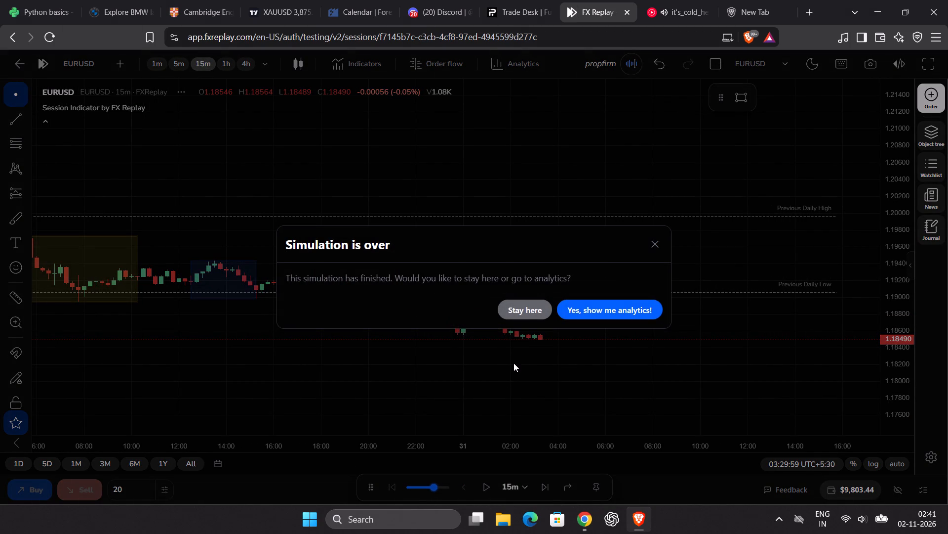
click(524, 312)
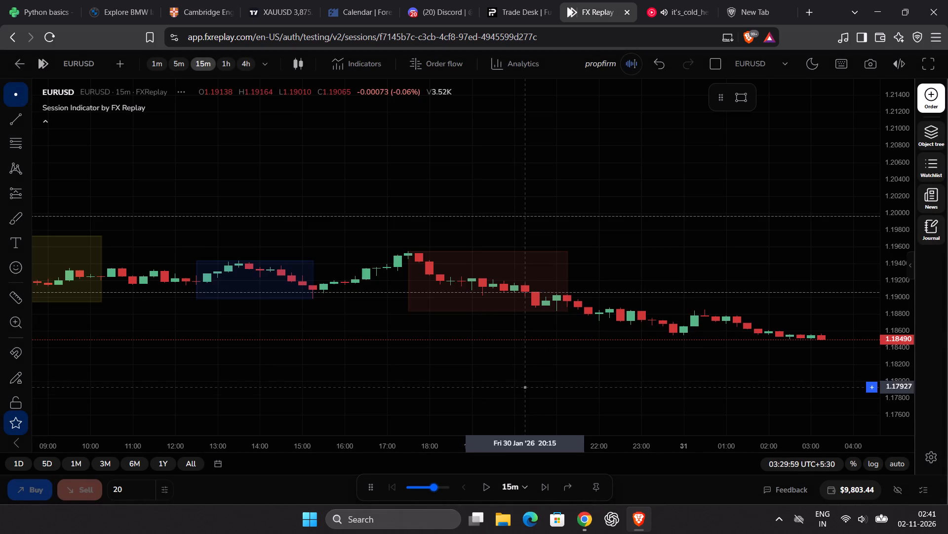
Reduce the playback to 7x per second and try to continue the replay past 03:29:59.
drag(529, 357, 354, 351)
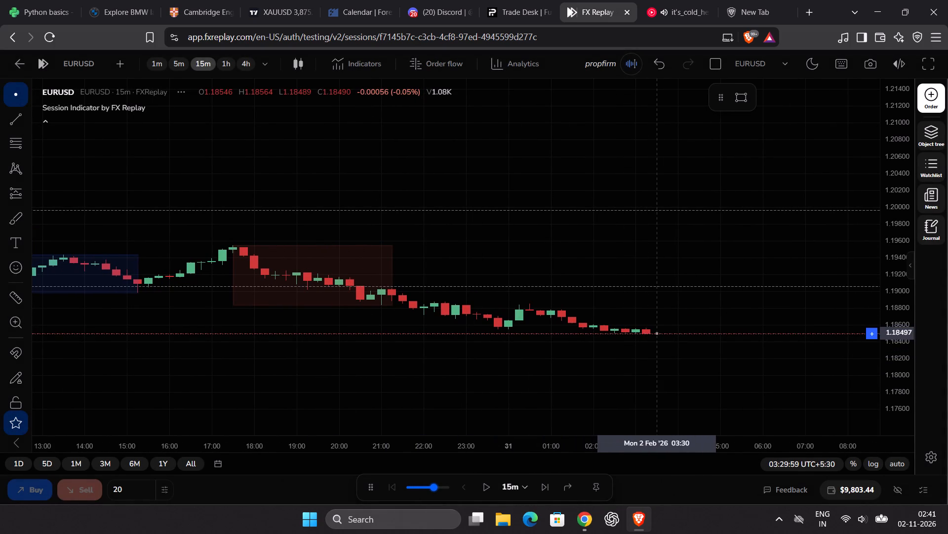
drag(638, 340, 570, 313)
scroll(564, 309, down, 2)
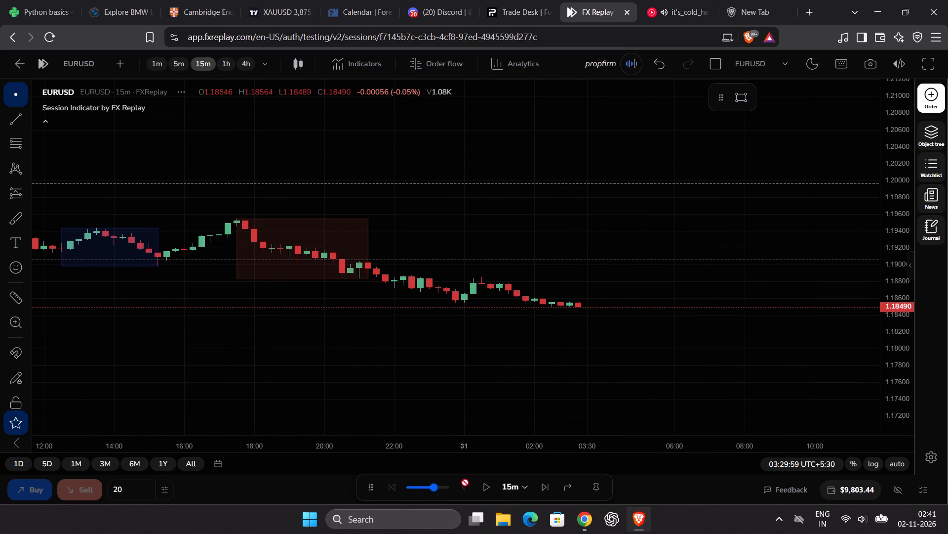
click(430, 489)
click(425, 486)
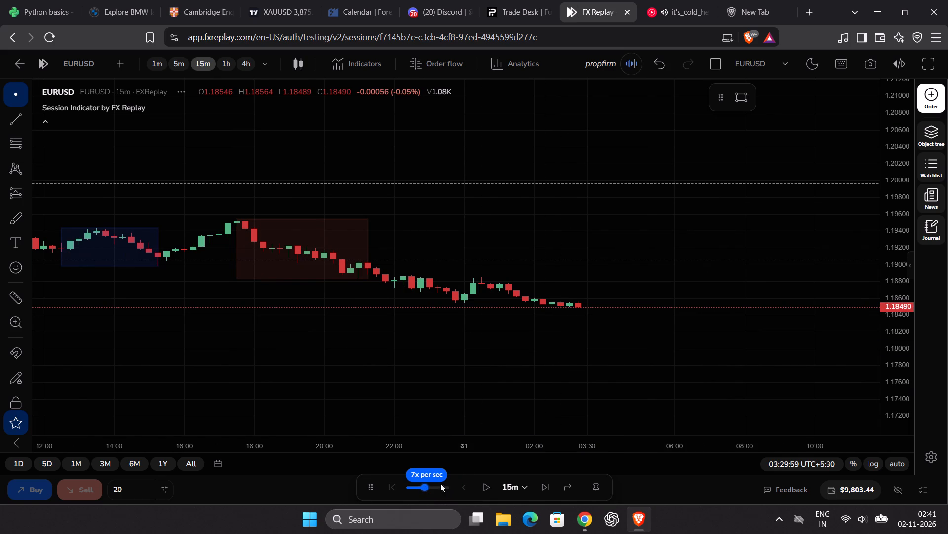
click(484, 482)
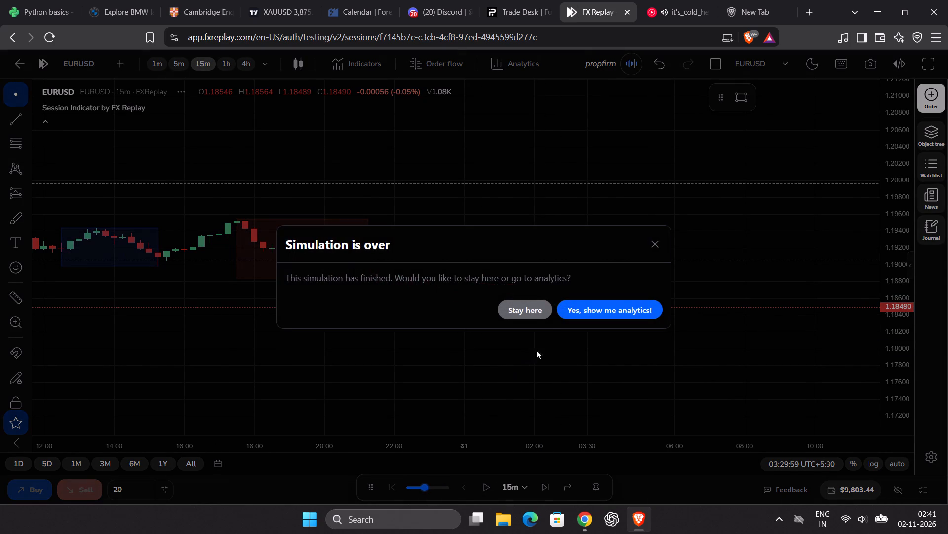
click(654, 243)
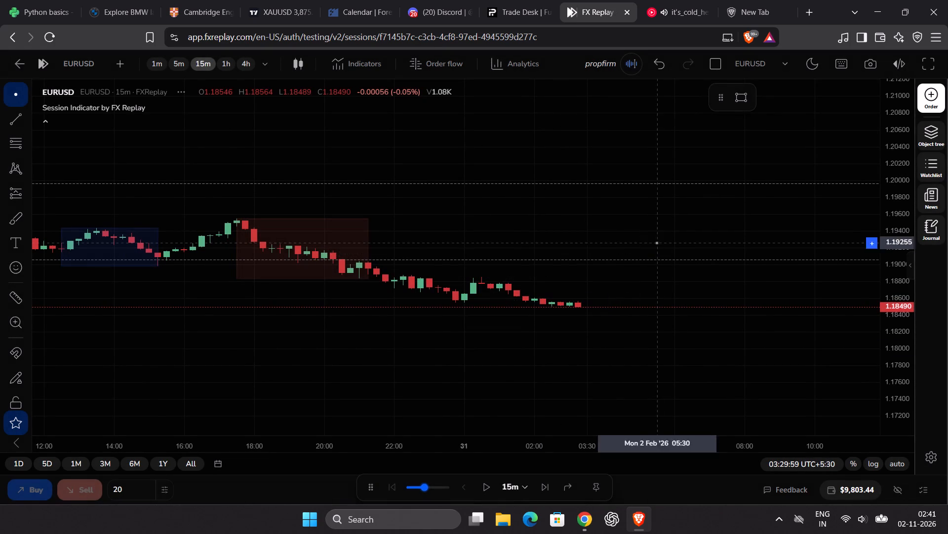
Open the propfirm session's analytics and review the profit and loss performance.
click(499, 66)
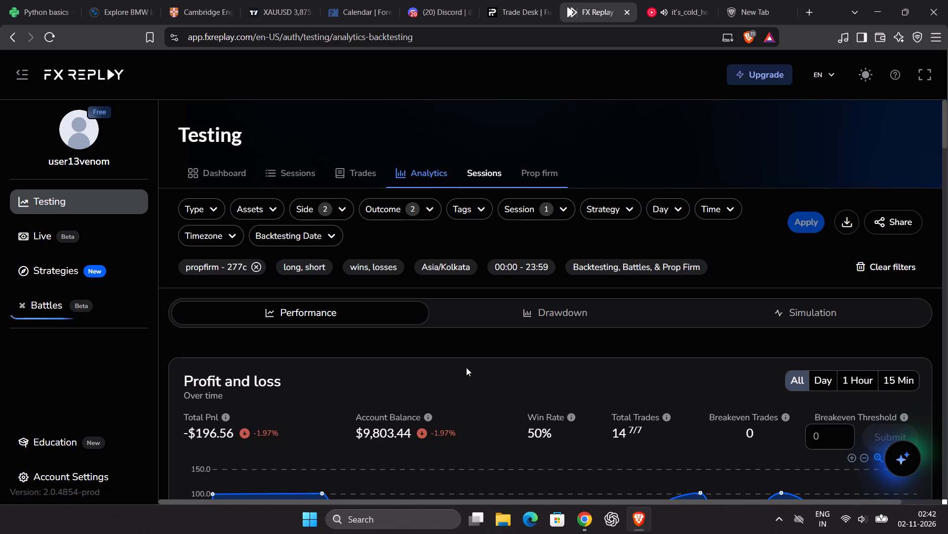
scroll(466, 367, down, 1)
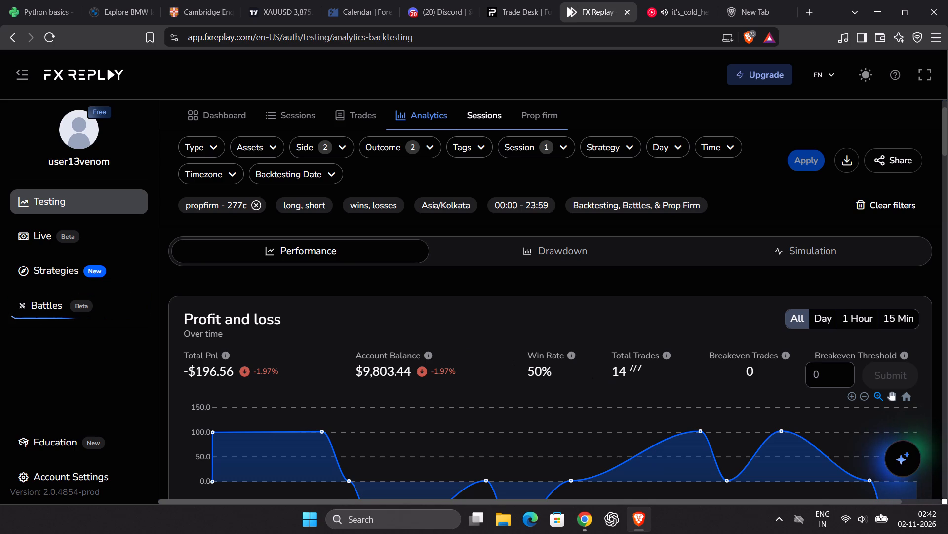
Review the propfirm session's performance analytics: profit and loss curve, RR, expectancy, winners and losers, and performance by side and session.
scroll(510, 353, down, 4)
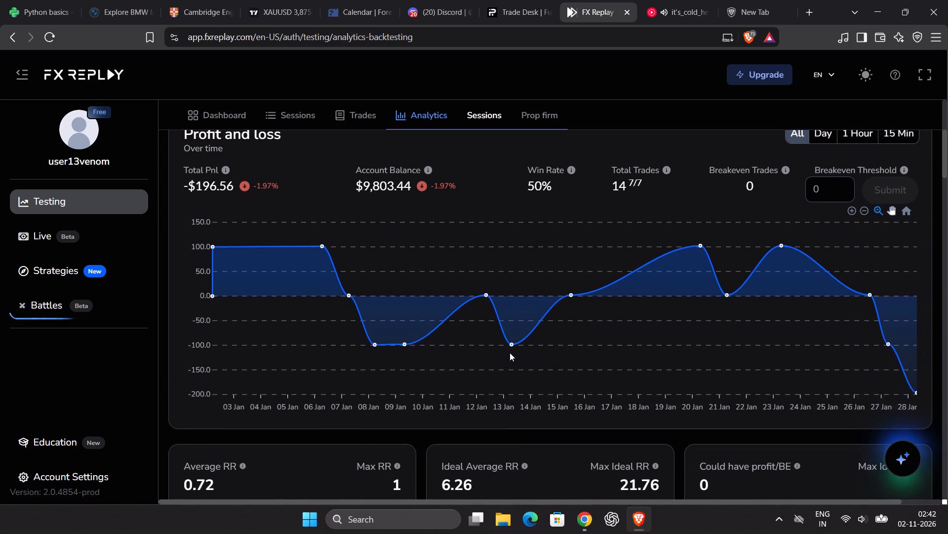
scroll(510, 353, down, 2)
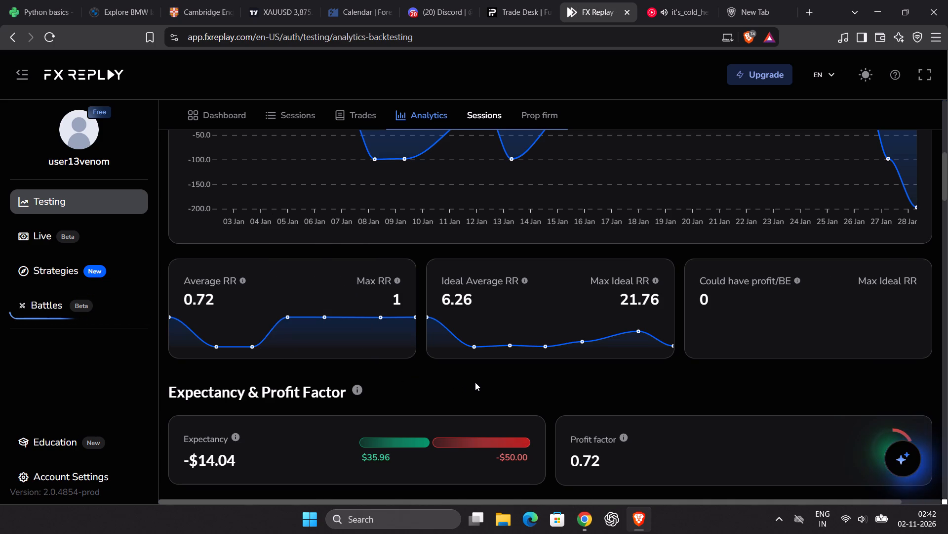
scroll(475, 382, down, 4)
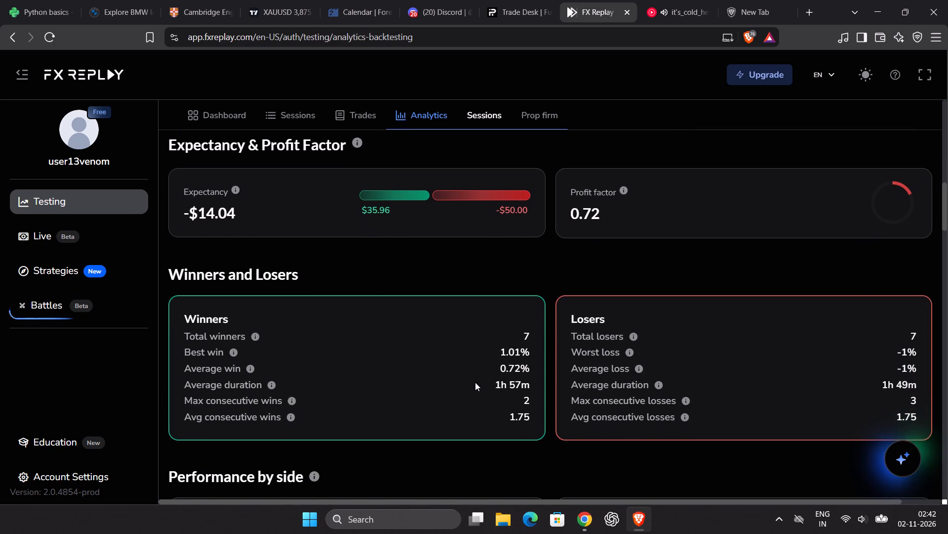
scroll(476, 382, up, 7)
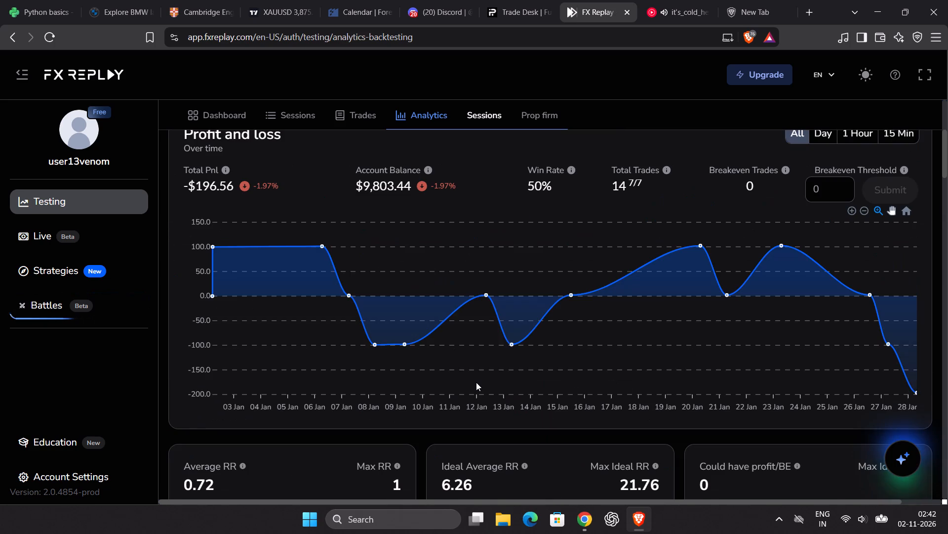
scroll(476, 382, down, 12)
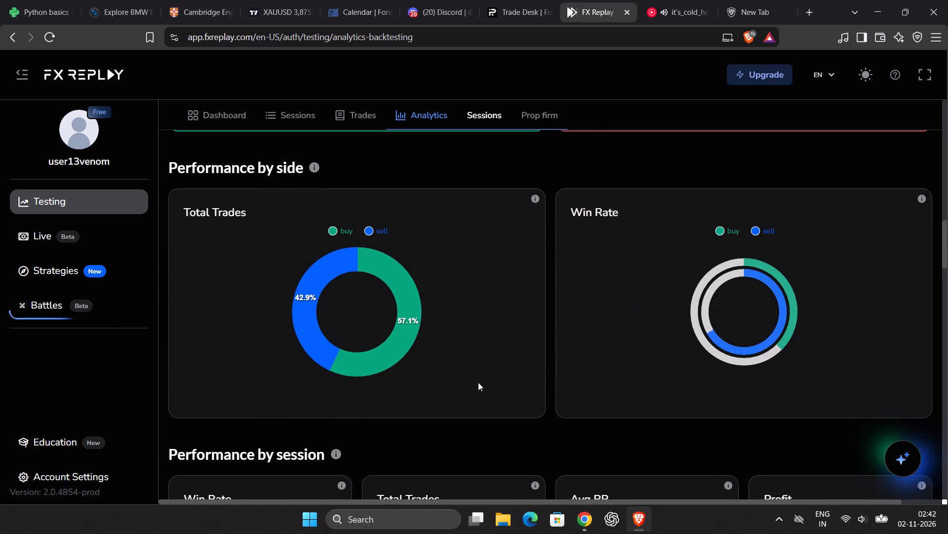
scroll(478, 382, down, 4)
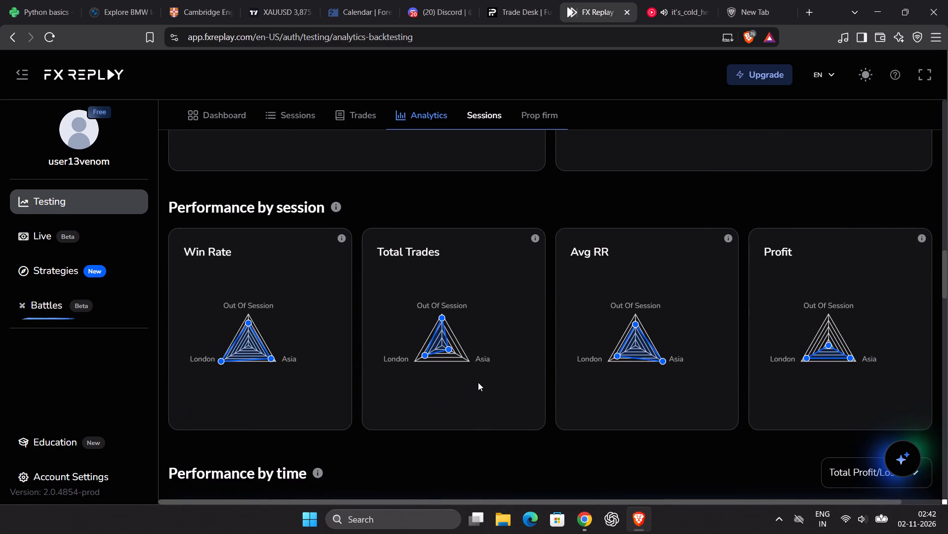
scroll(478, 382, down, 4)
scroll(478, 382, up, 6)
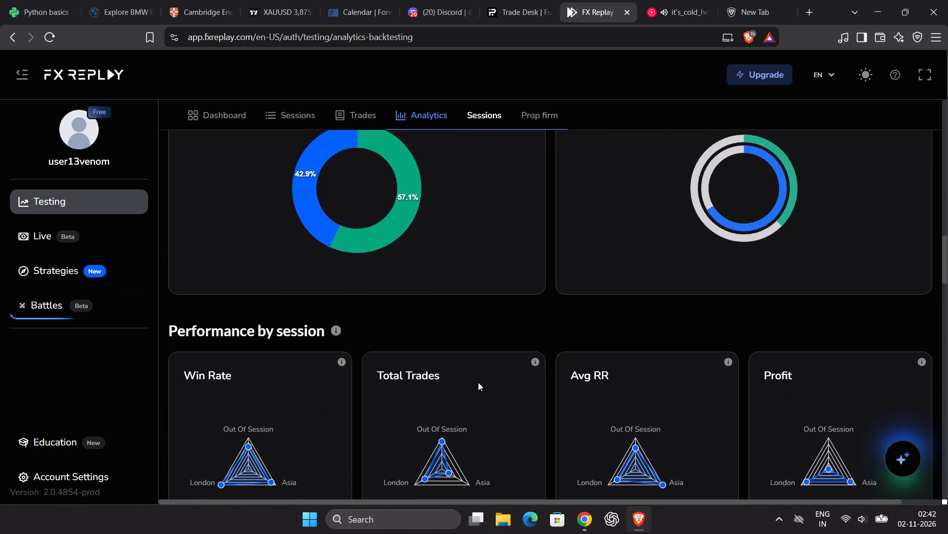
scroll(478, 382, up, 14)
scroll(478, 382, up, 14)
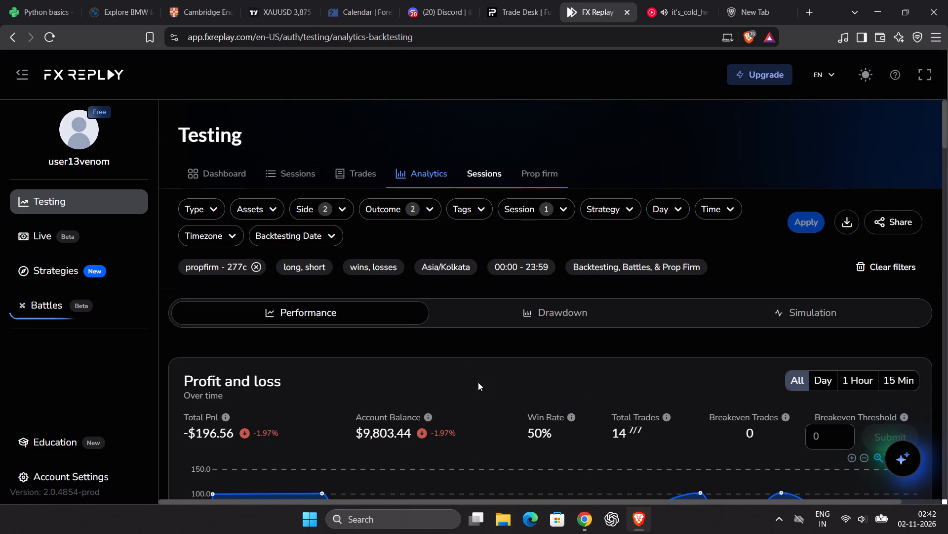
Close the FX Replay and YouTube Music tabs, agreeing to leave the music site.
click(629, 15)
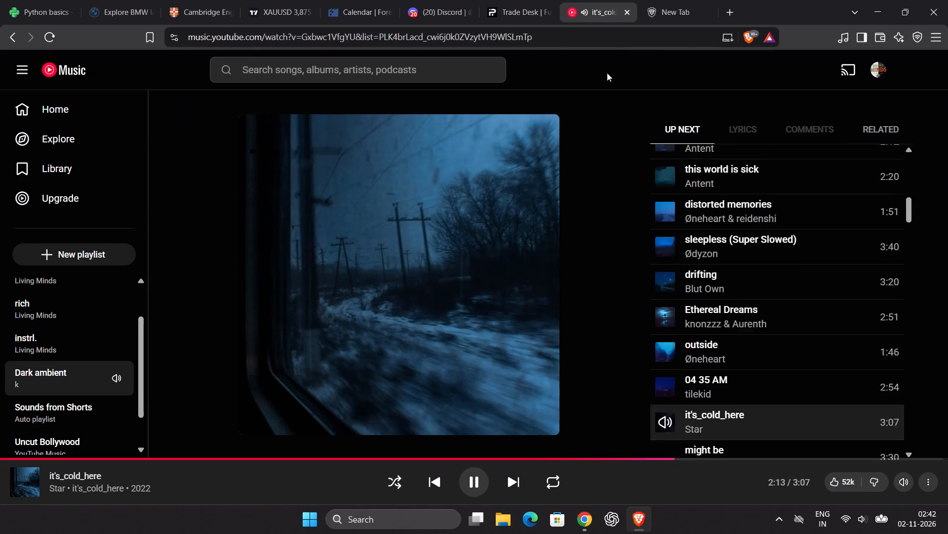
click(698, 14)
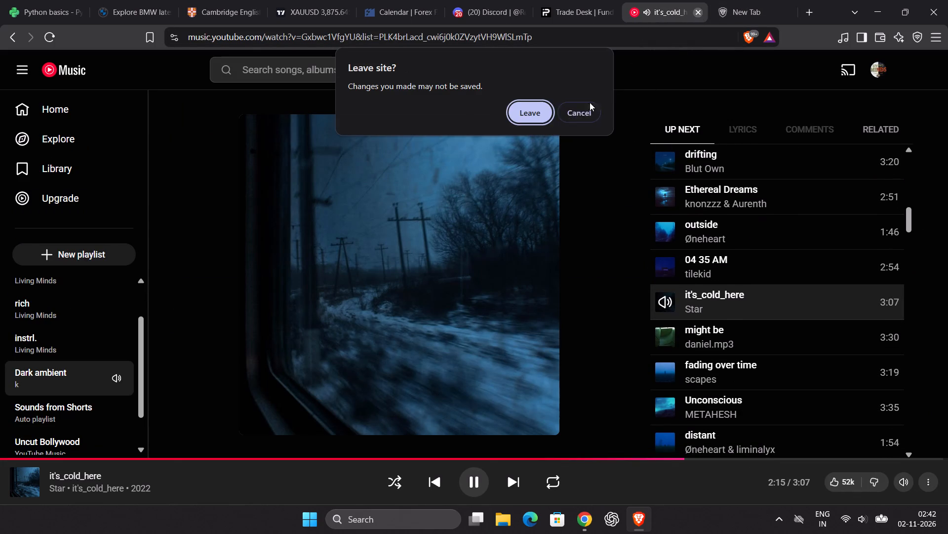
click(526, 117)
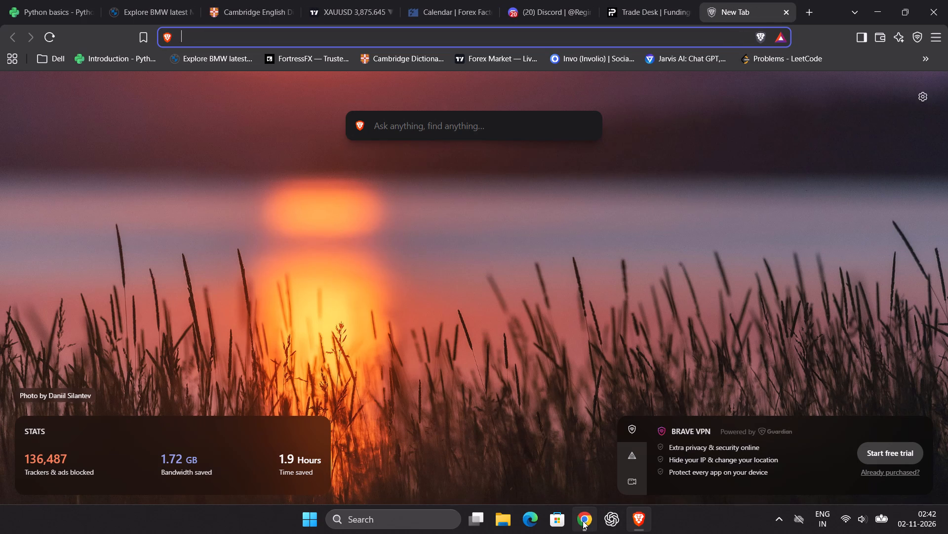
Switch to Google Chrome and preview the "Bad Boy Live Q&A: Master Your Dating Game!" stream with sound on YouTube's home feed, muting it after watching.
click(583, 521)
click(433, 328)
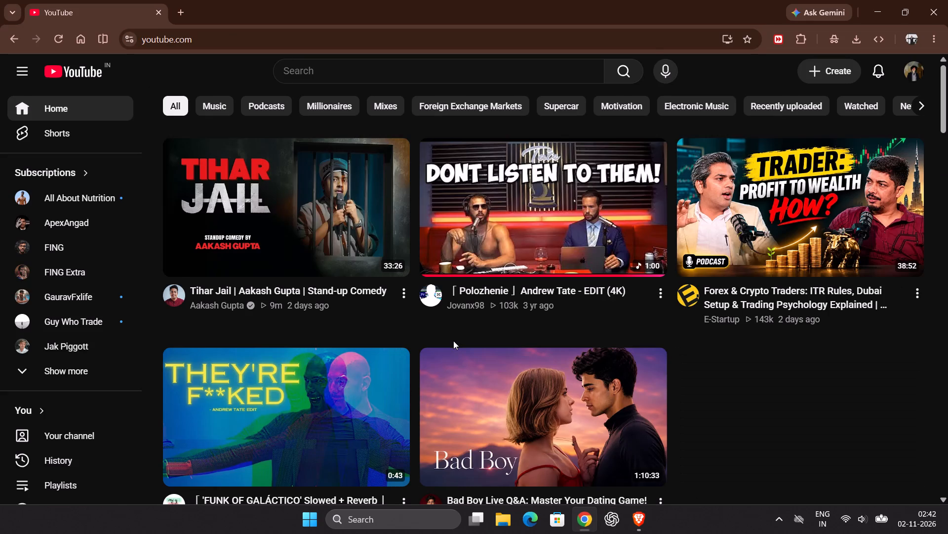
scroll(501, 411, down, 1)
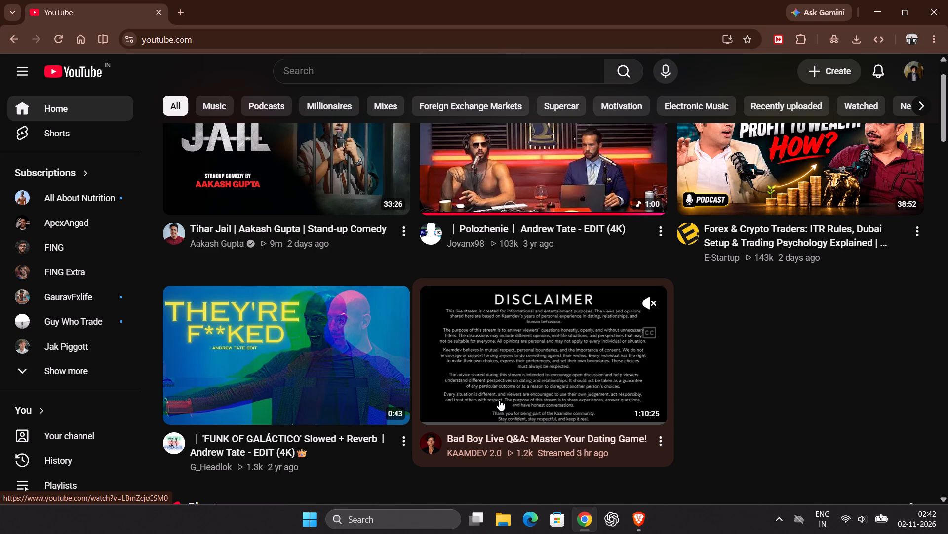
click(446, 413)
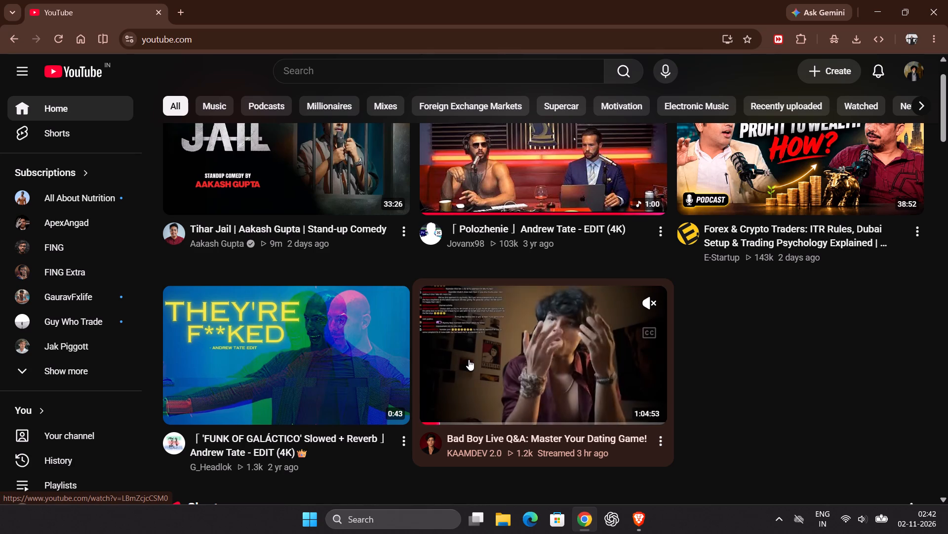
click(646, 301)
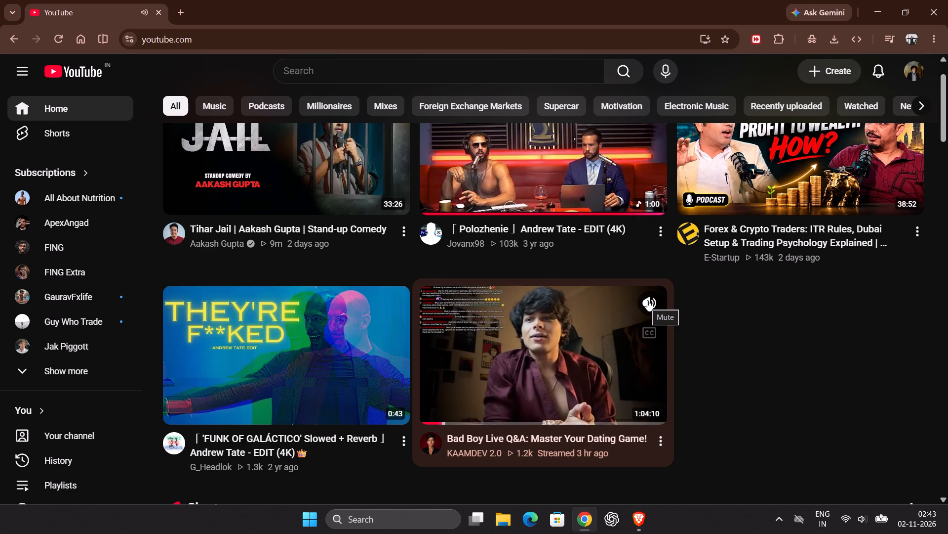
click(647, 300)
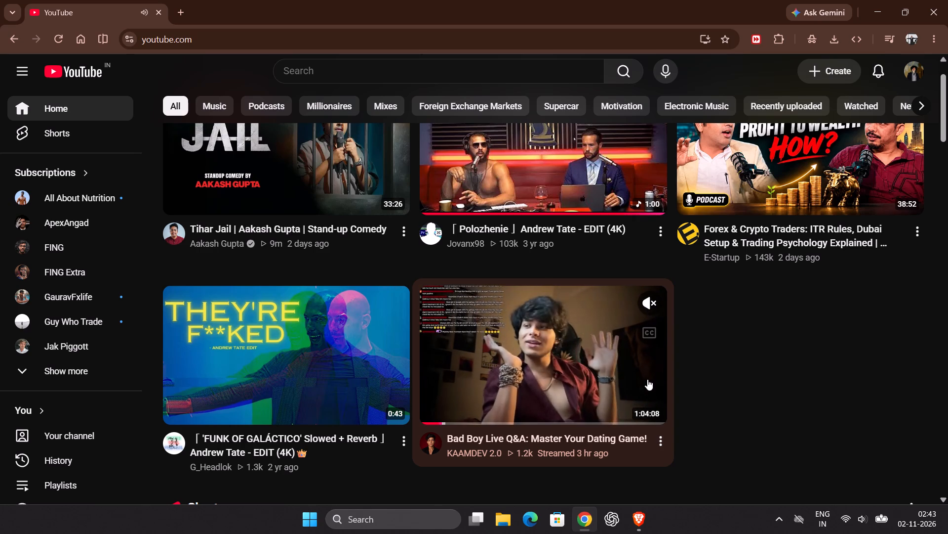
Stop YouTube from recommending the channel behind the "Bad Boy Live Q&A" stream, KAAMDEV 2.0.
click(658, 434)
click(673, 377)
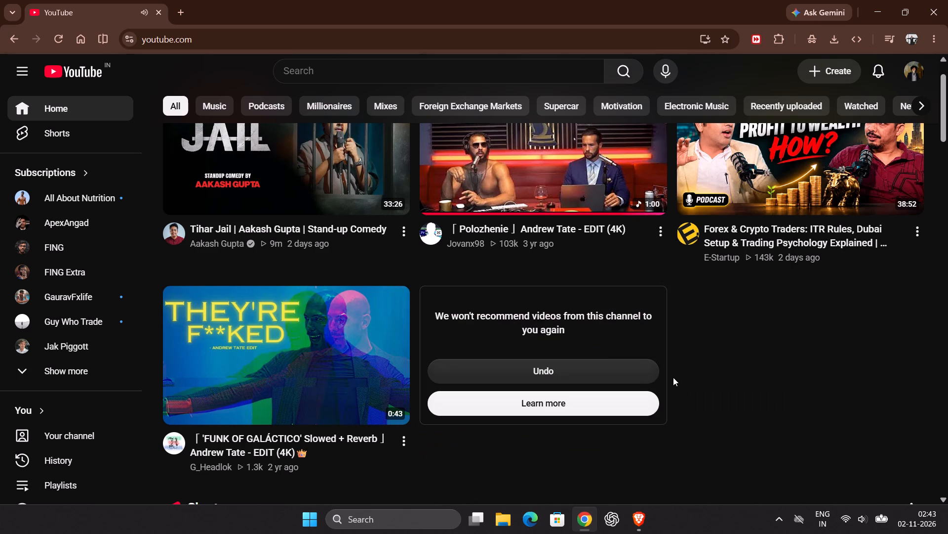
Open the Short "Andrew Tate's Comeback After Being Mocked" from the home feed.
scroll(665, 368, down, 5)
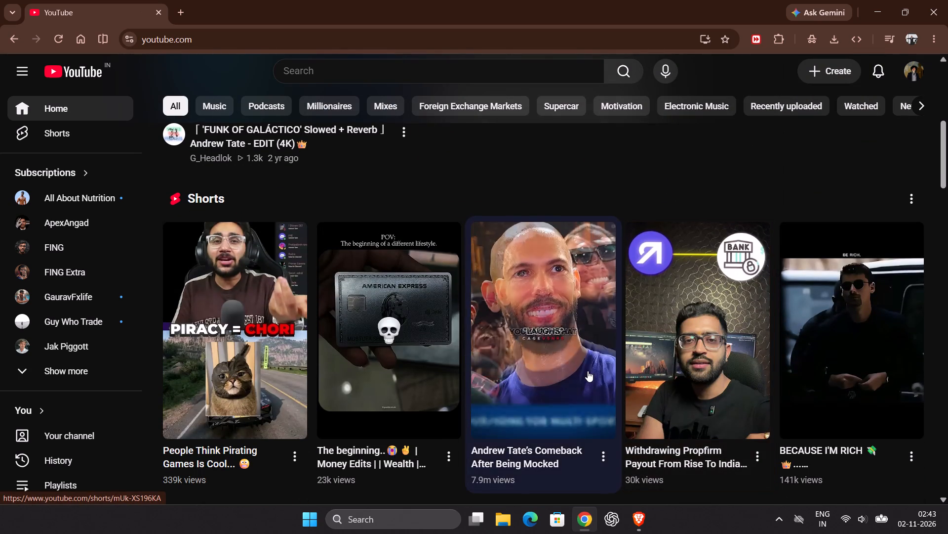
click(588, 371)
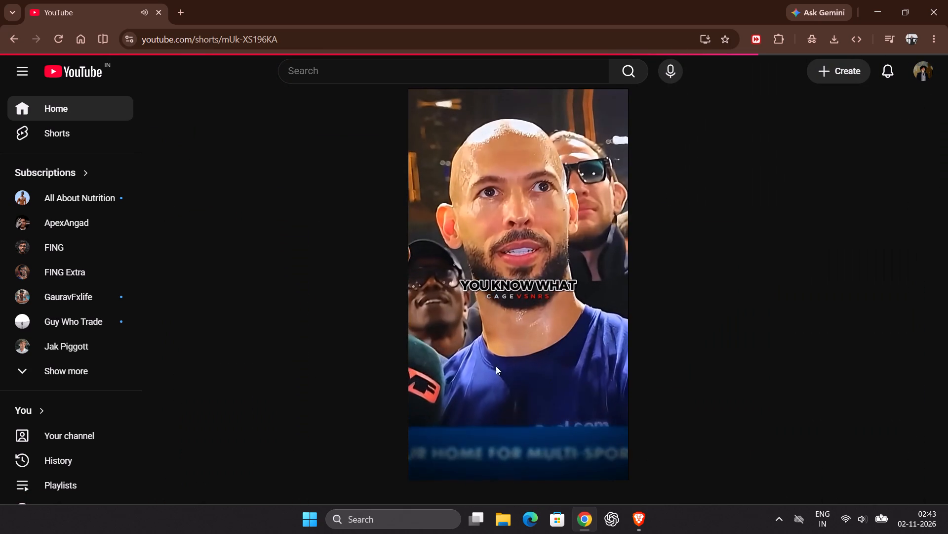